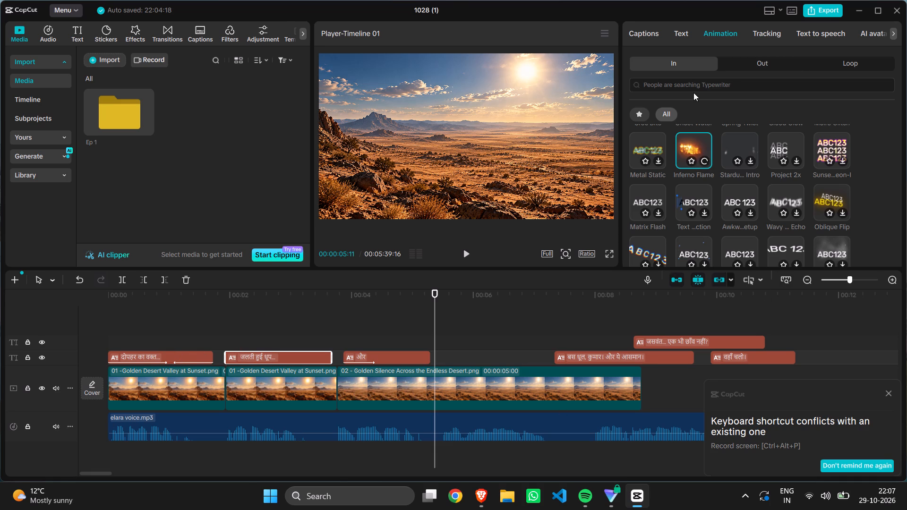
Apply the Inferno Flame entrance animation to the "जलती हुई धूप..." caption.
click(704, 156)
scroll(704, 156, down, 1)
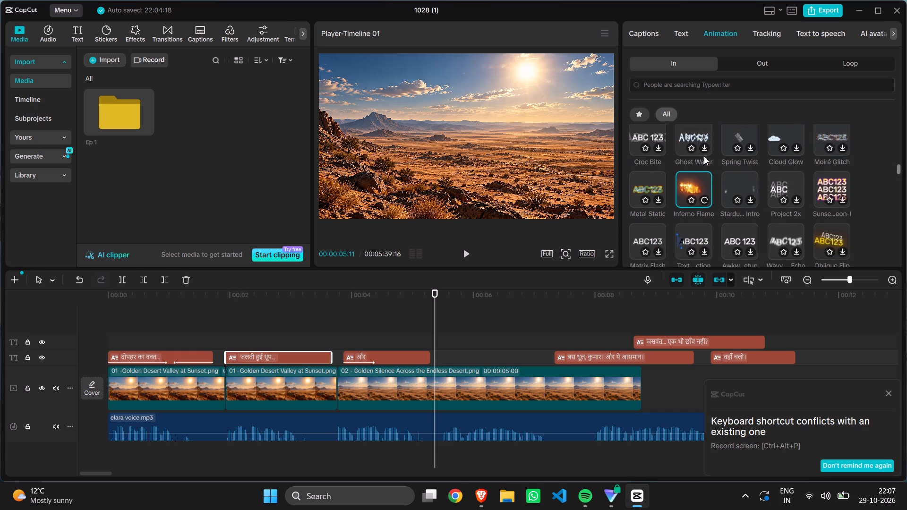
scroll(704, 156, down, 1)
scroll(704, 156, up, 1)
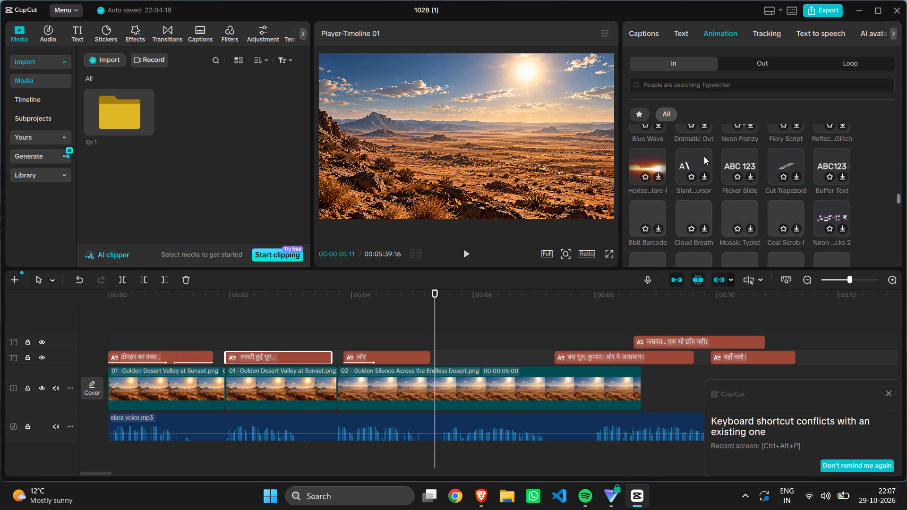
scroll(704, 156, up, 1)
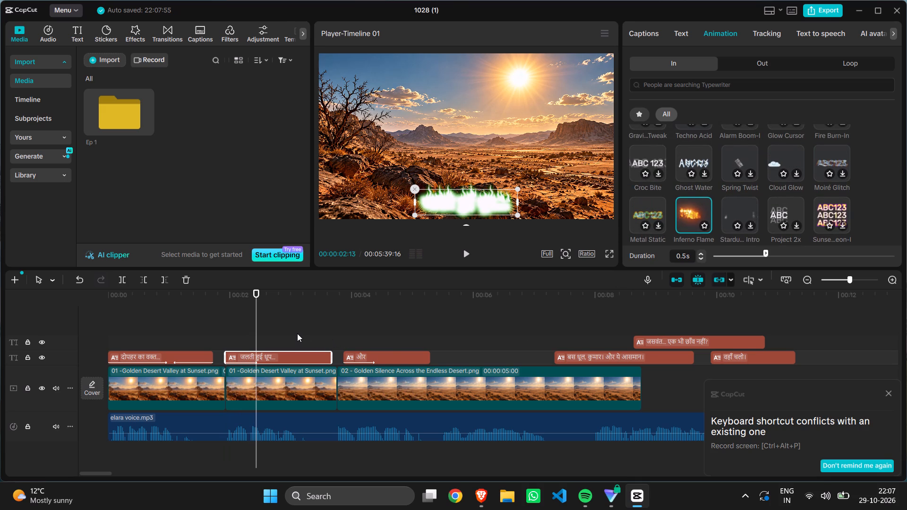
Play back the "जलती हुई धूप..." caption from its start to review the flame animation.
key(space)
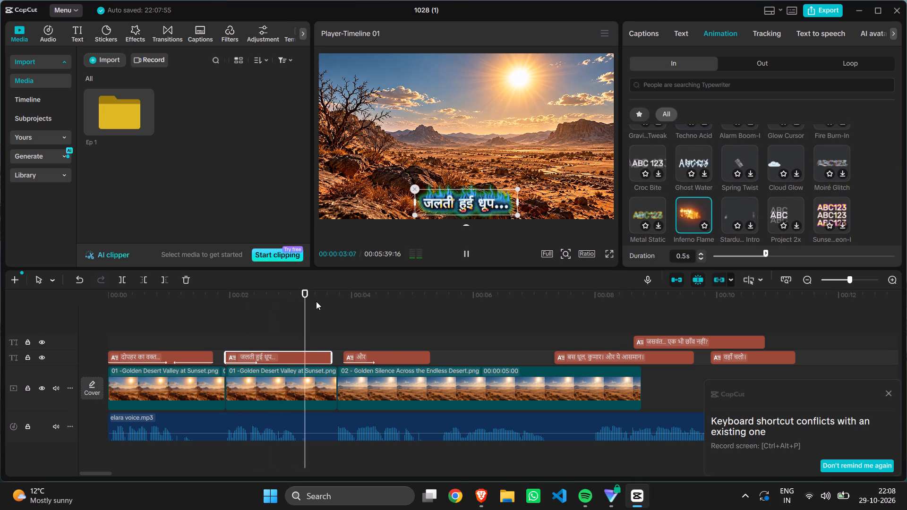
click(228, 345)
key(space)
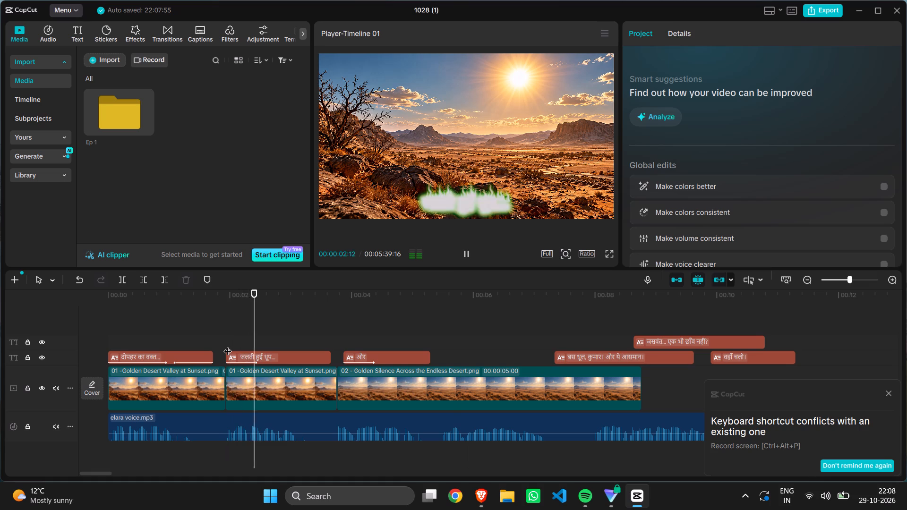
key(space)
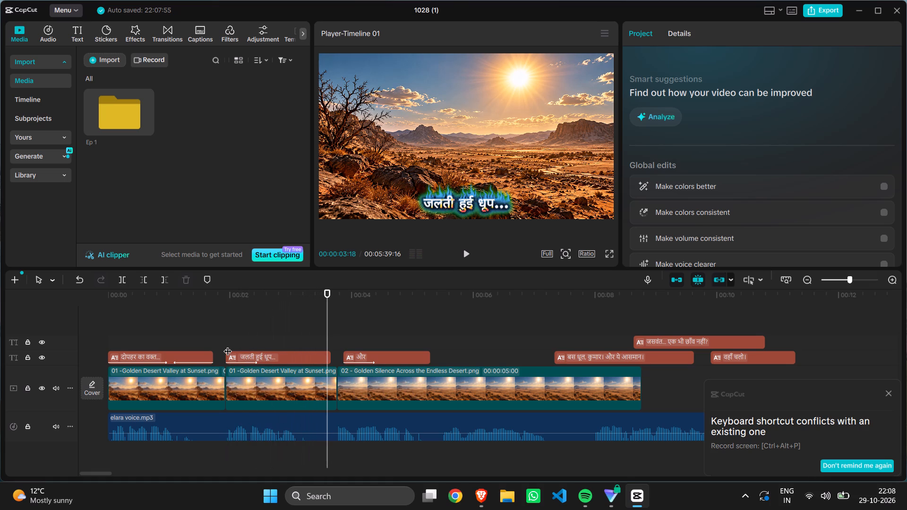
Select the "जलती हुई धूप..." caption and remove the blue flame text effect from the favorites.
click(441, 210)
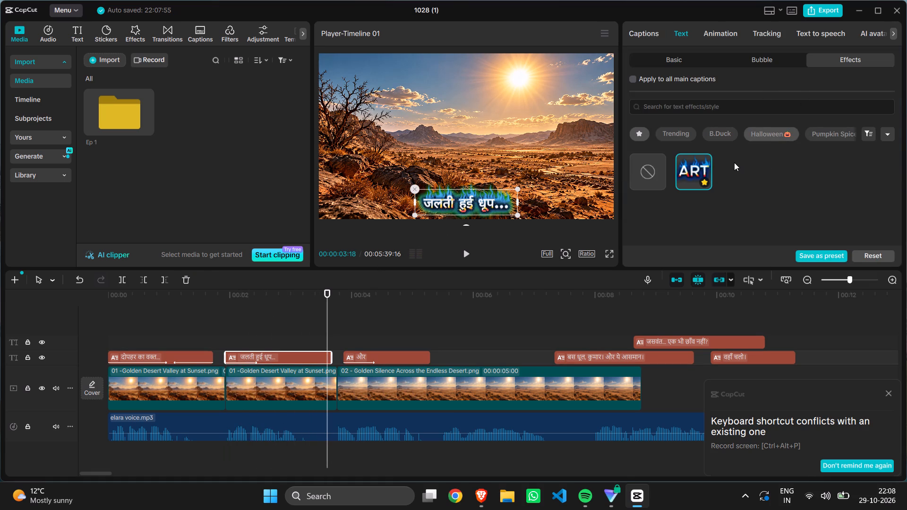
click(703, 183)
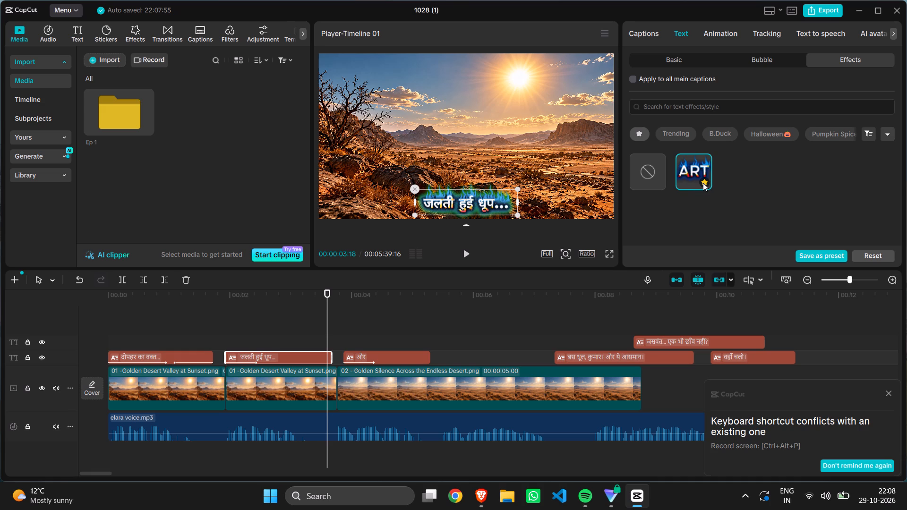
right_click(703, 183)
right_click(703, 183)
right_click(703, 183)
right_click(703, 183)
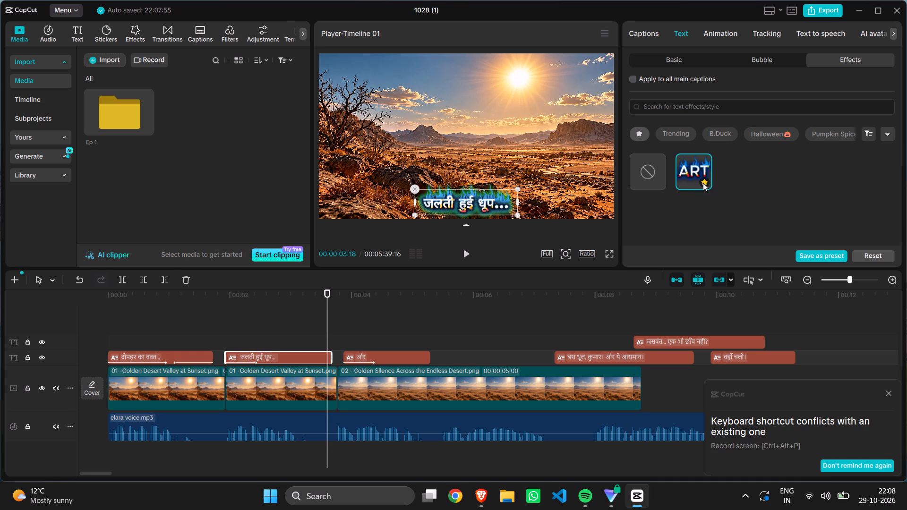
click(703, 183)
right_click(703, 183)
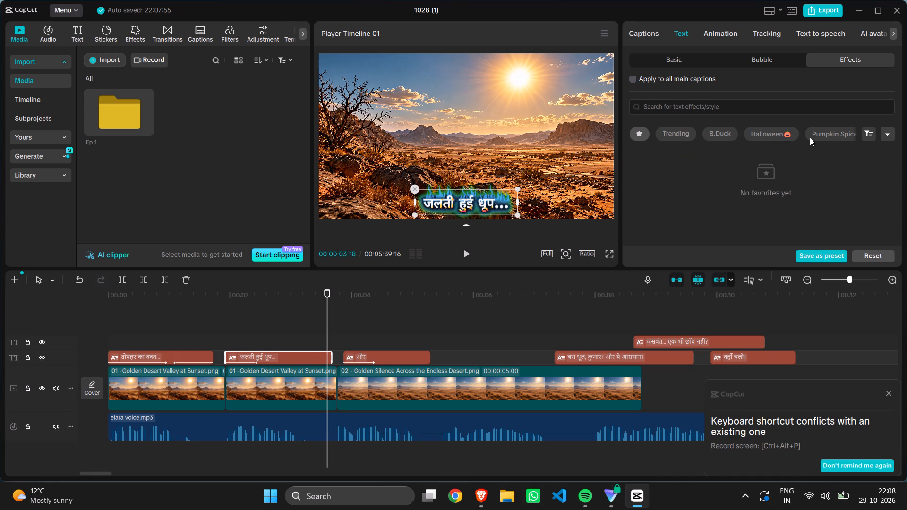
Examine the text effects in the NEW category for a style that suits the "जलती हुई धूप..." caption.
scroll(810, 137, left, 9)
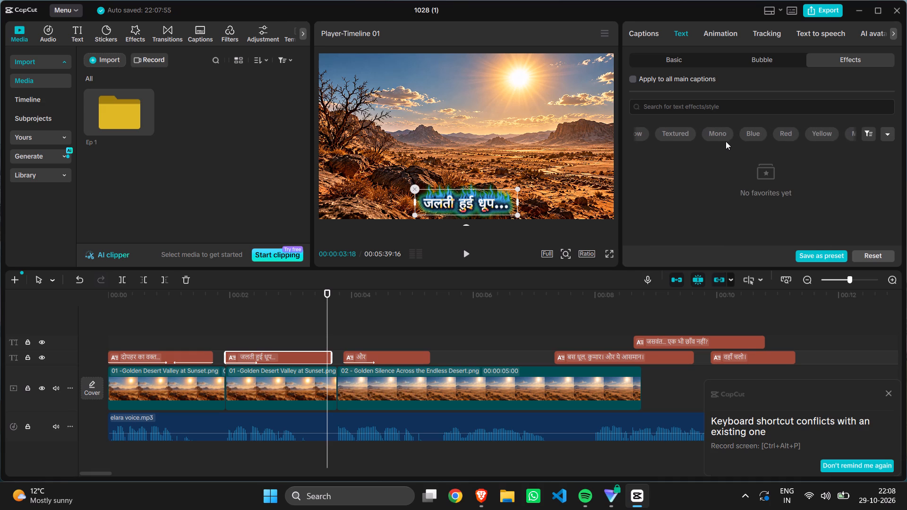
scroll(725, 141, right, 6)
click(684, 136)
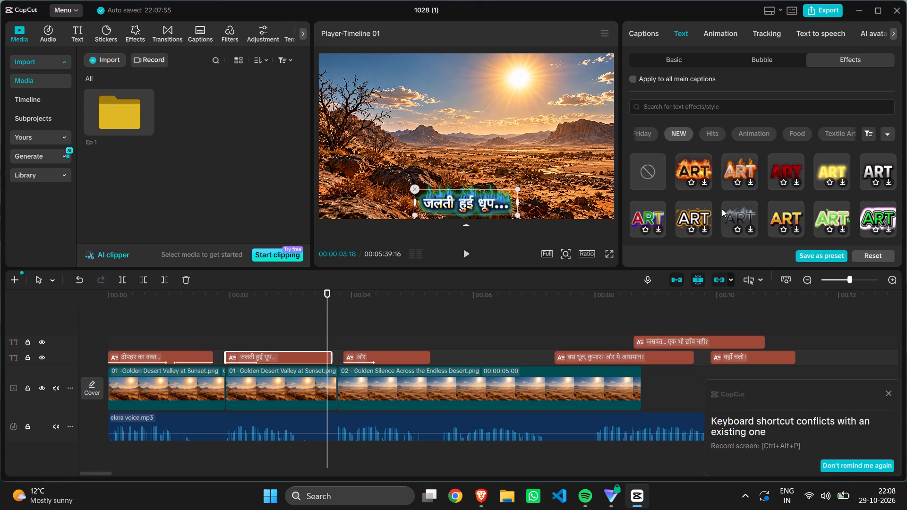
scroll(722, 209, down, 1)
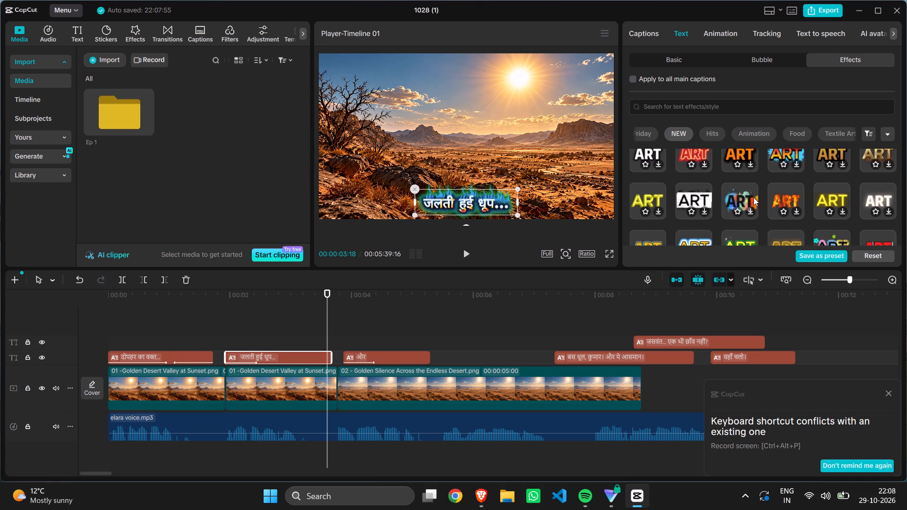
scroll(753, 197, down, 2)
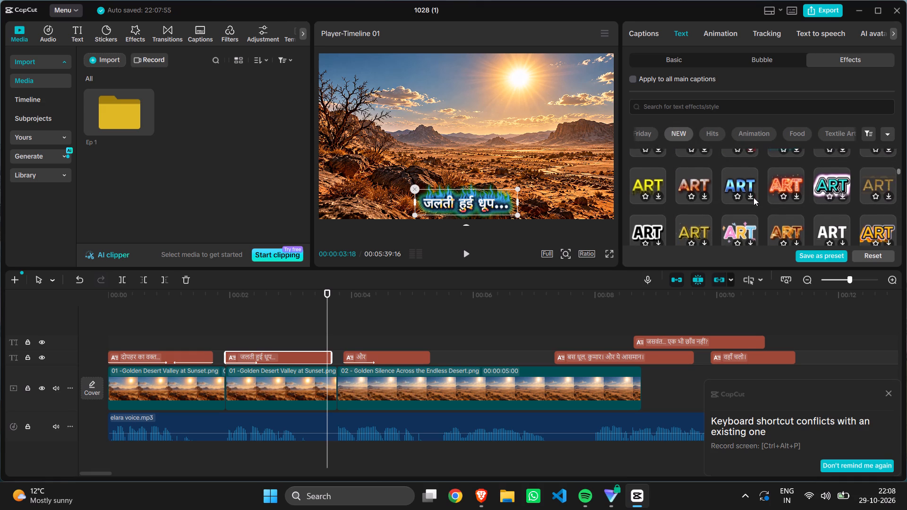
scroll(753, 197, down, 2)
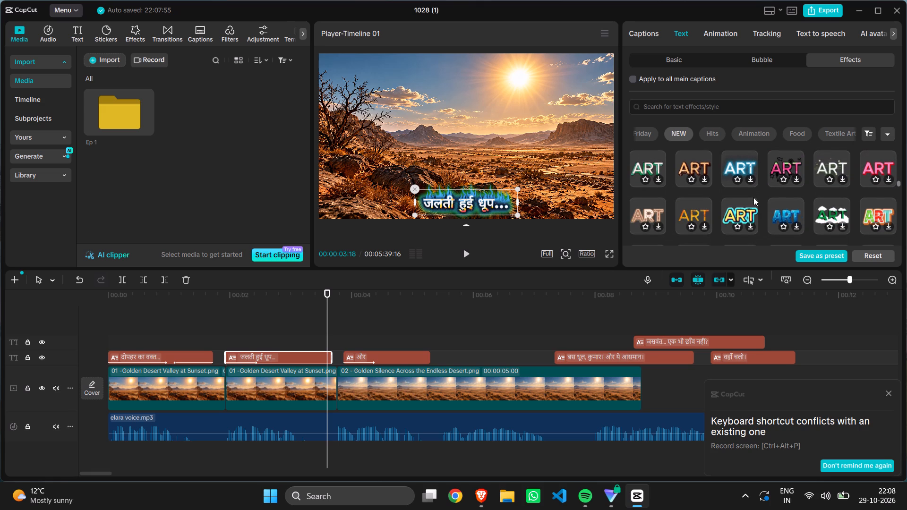
scroll(753, 197, down, 1)
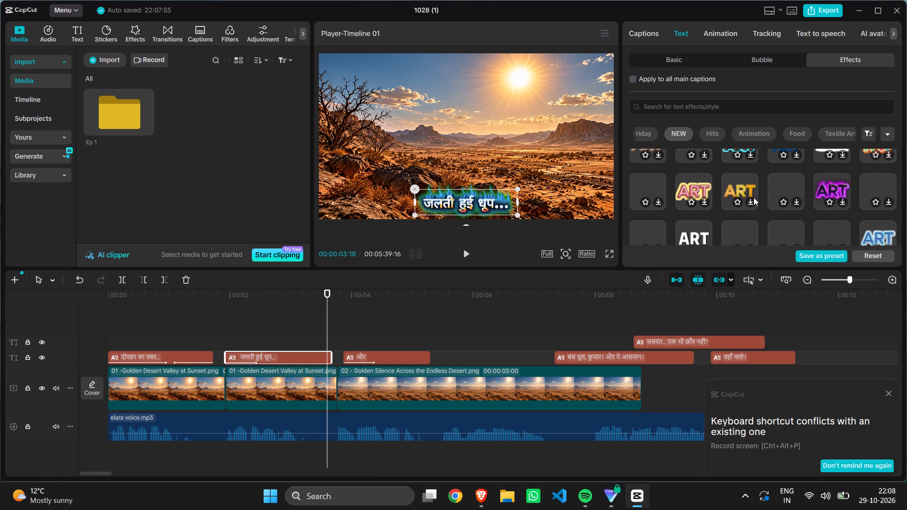
scroll(753, 197, down, 2)
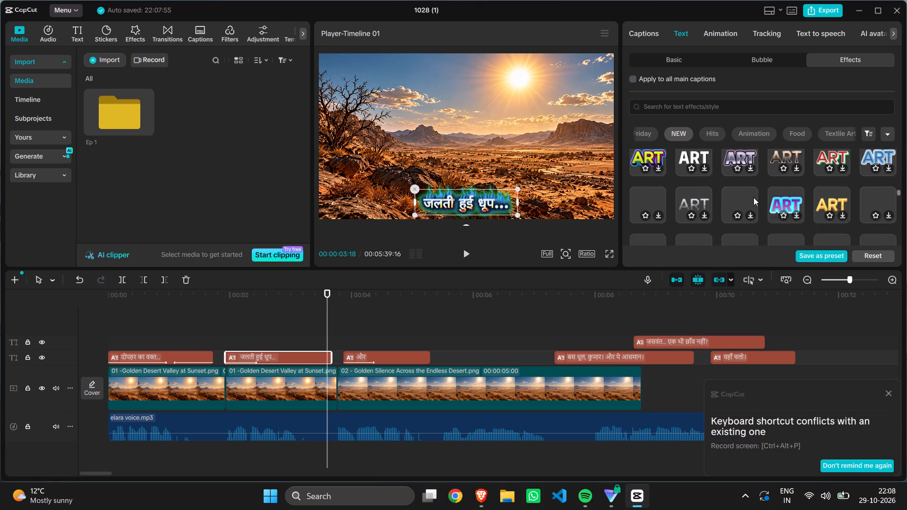
scroll(753, 197, down, 1)
Examine the text effects in the Animation category for a style that suits the caption.
click(746, 129)
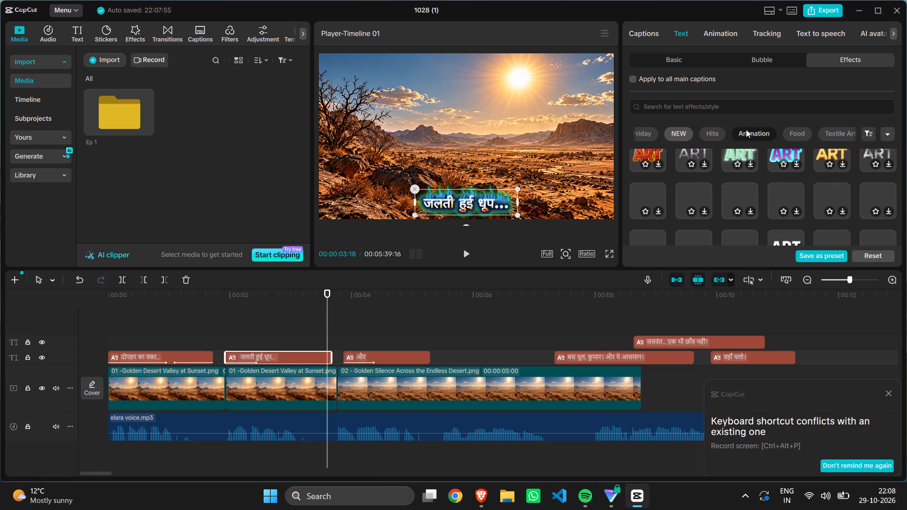
click(707, 168)
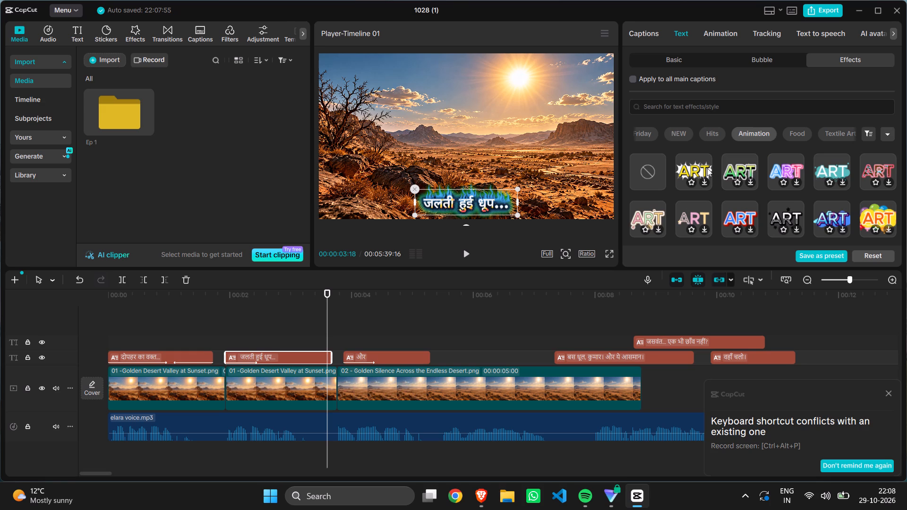
scroll(754, 199, down, 1)
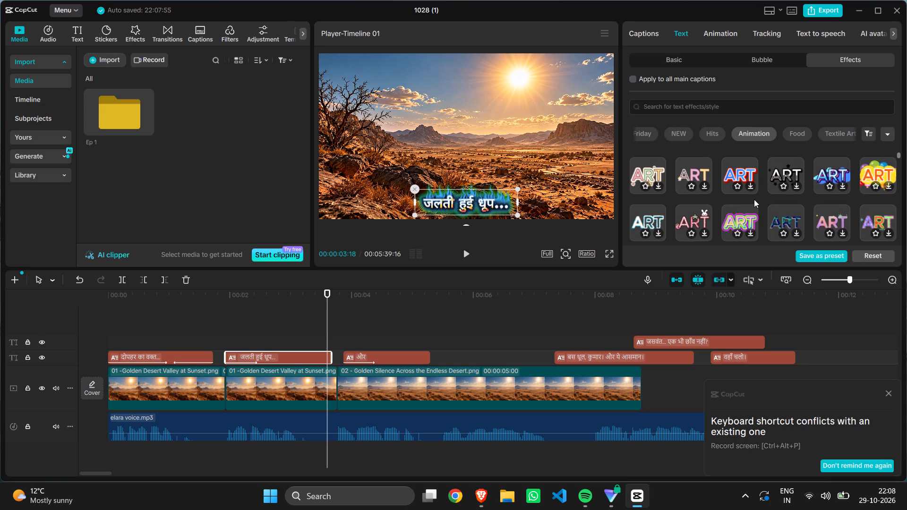
scroll(754, 199, down, 2)
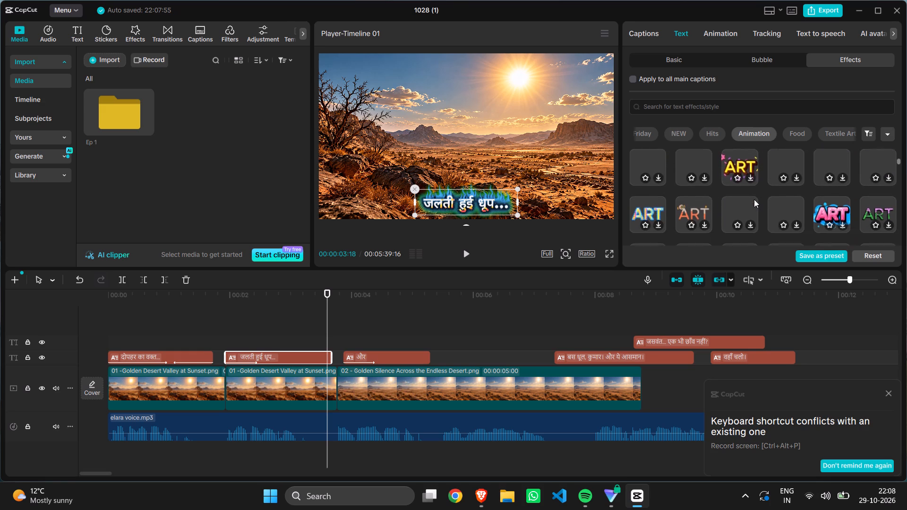
scroll(754, 199, down, 2)
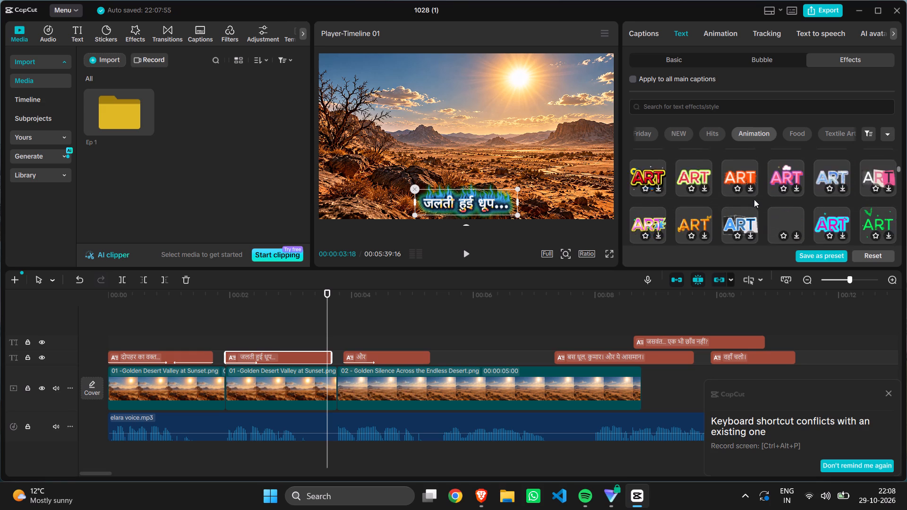
scroll(754, 199, down, 2)
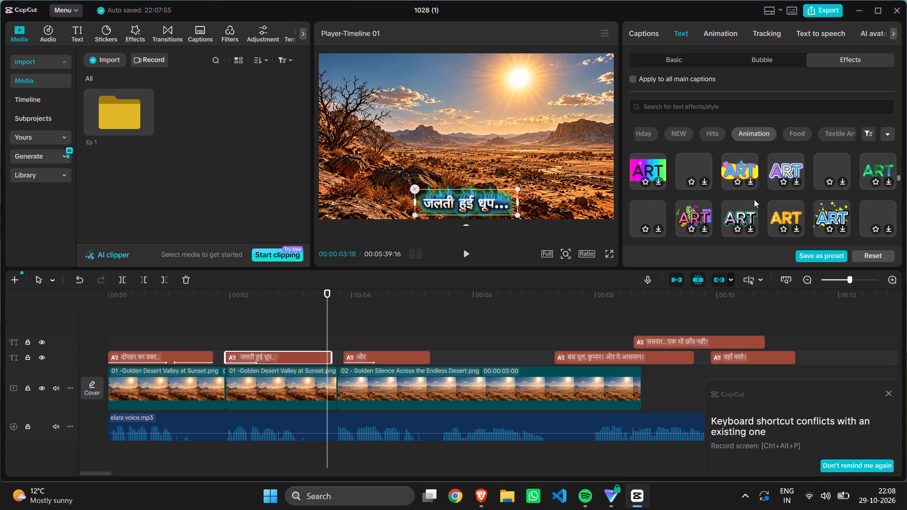
scroll(754, 199, down, 1)
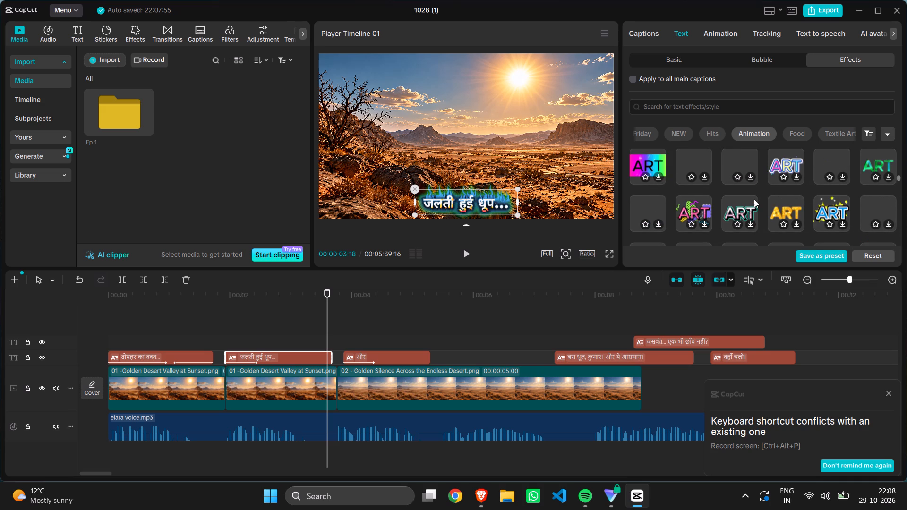
scroll(754, 199, up, 7)
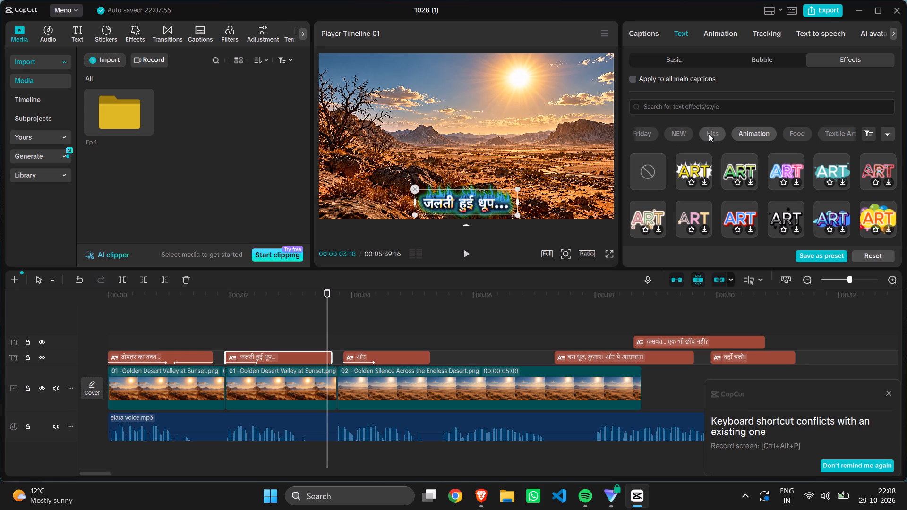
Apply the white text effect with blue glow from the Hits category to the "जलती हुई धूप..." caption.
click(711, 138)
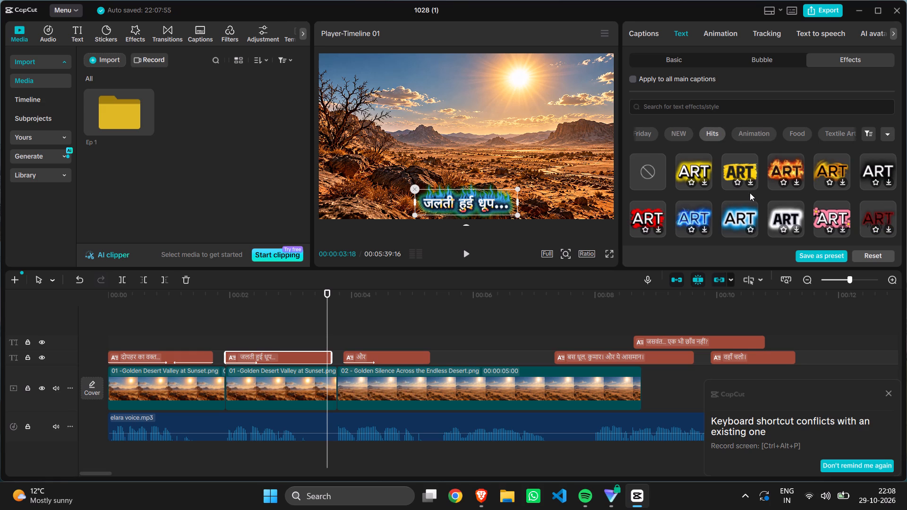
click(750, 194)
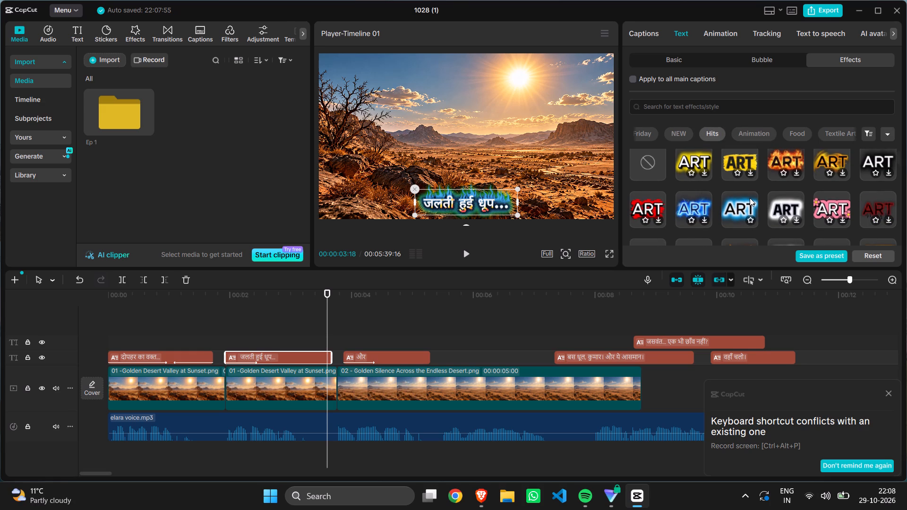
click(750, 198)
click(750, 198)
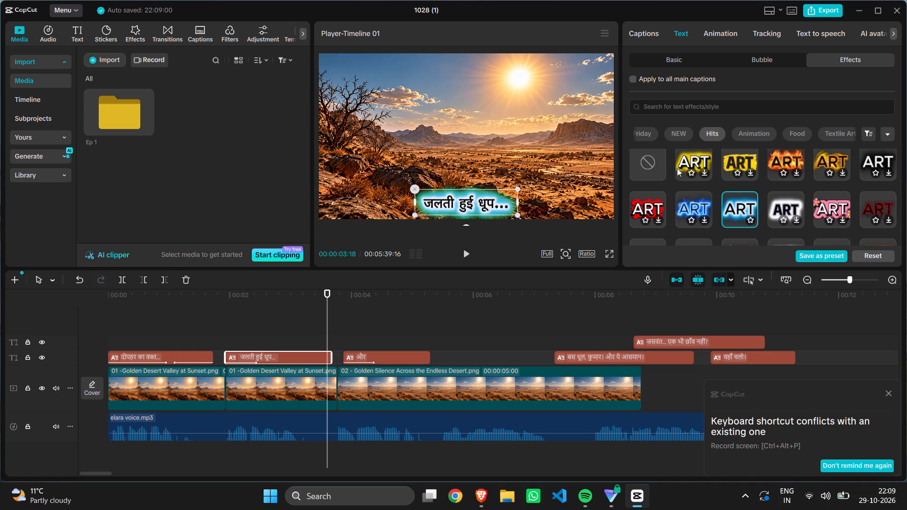
Apply the dark red text effect from the NEW category to the "जलती हुई धूप..." caption.
click(668, 139)
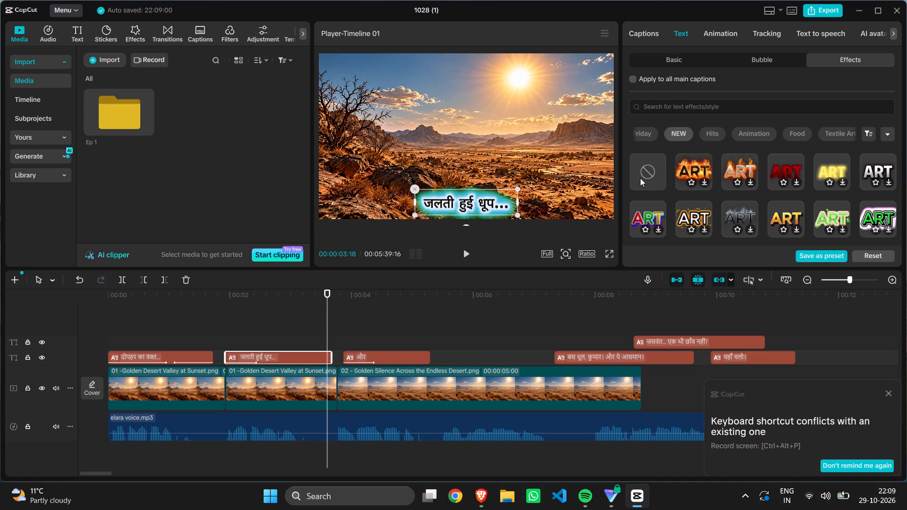
scroll(640, 178, down, 2)
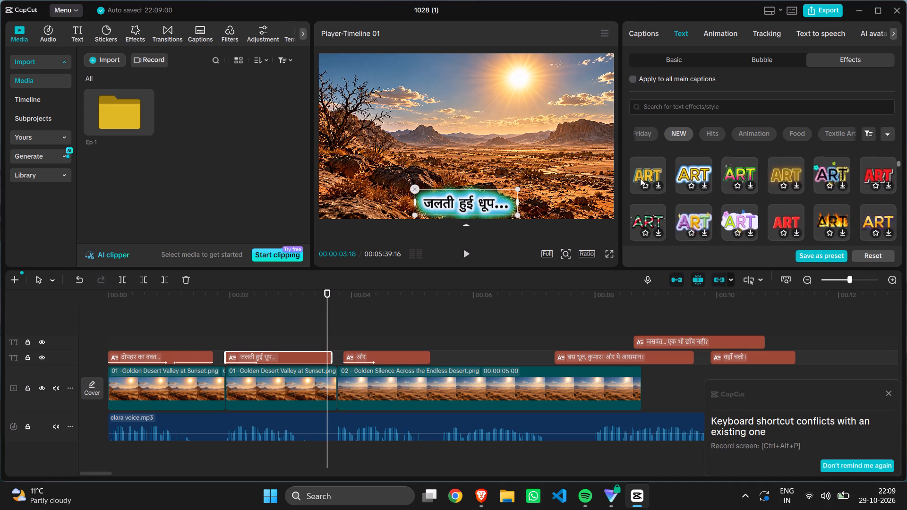
scroll(640, 178, down, 2)
click(689, 189)
scroll(689, 189, down, 1)
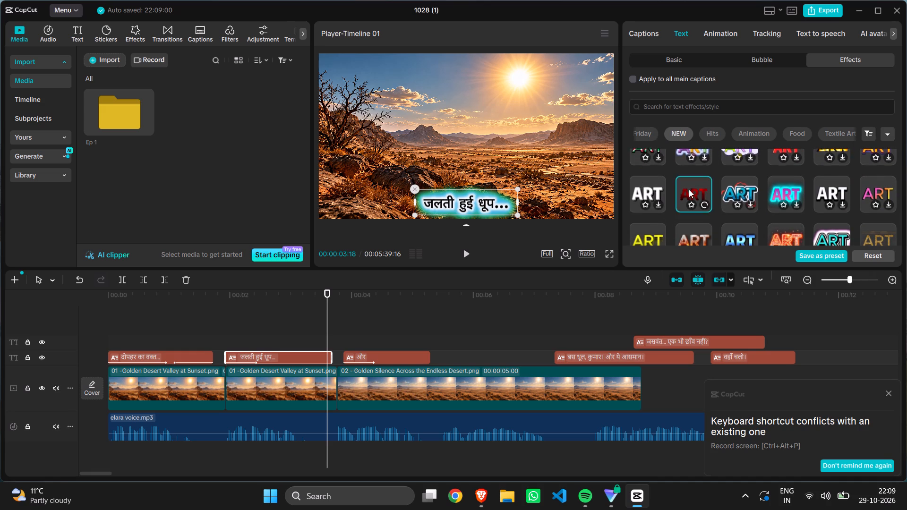
scroll(689, 189, down, 1)
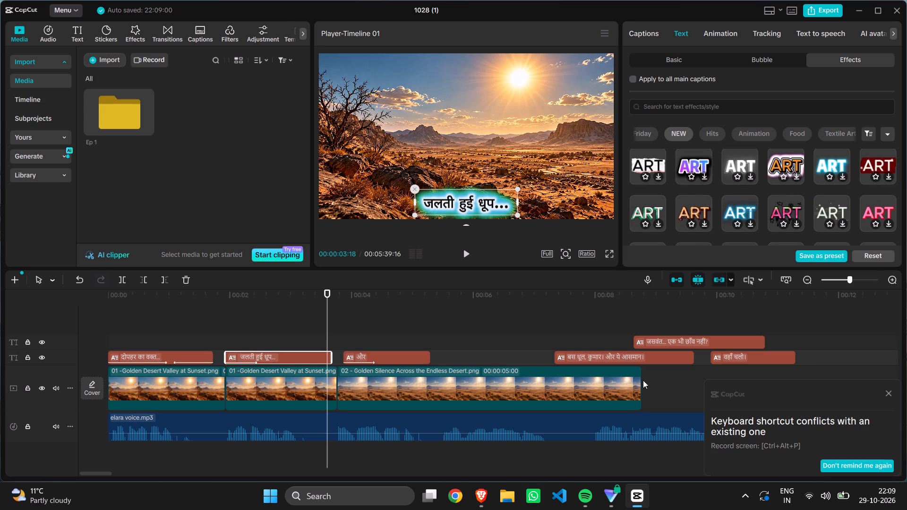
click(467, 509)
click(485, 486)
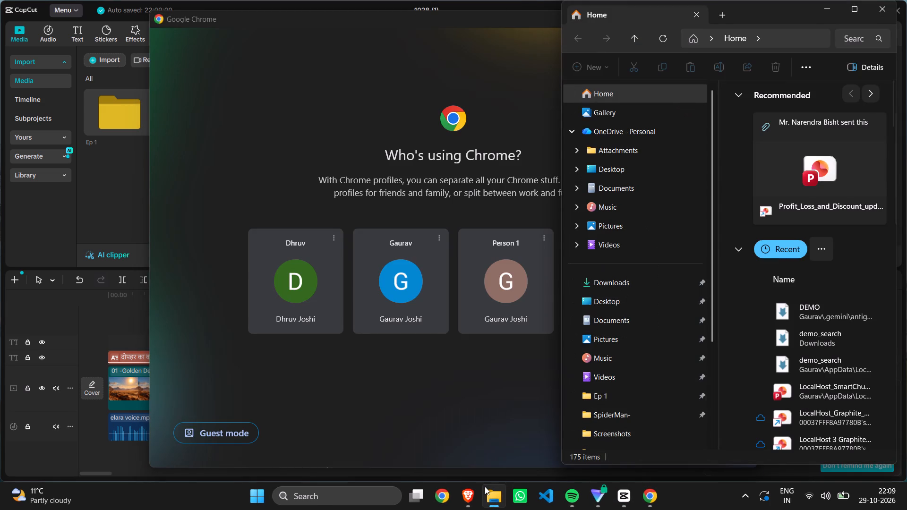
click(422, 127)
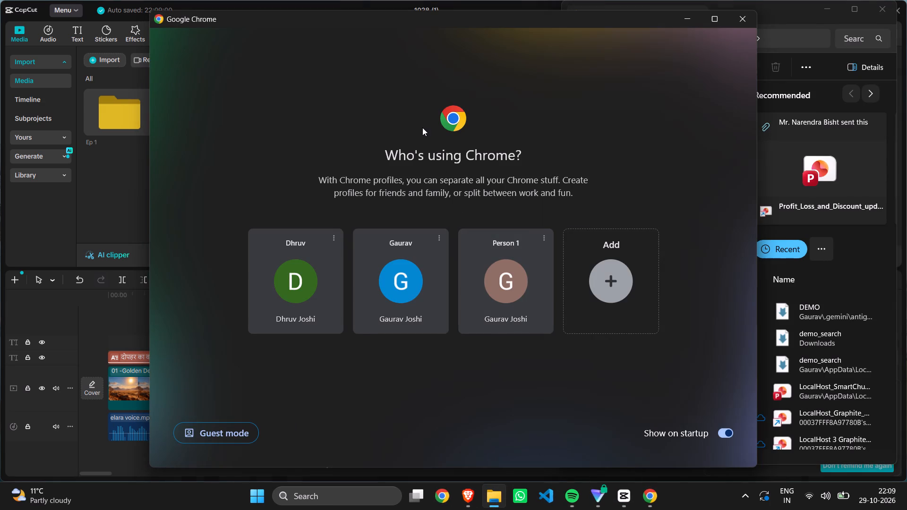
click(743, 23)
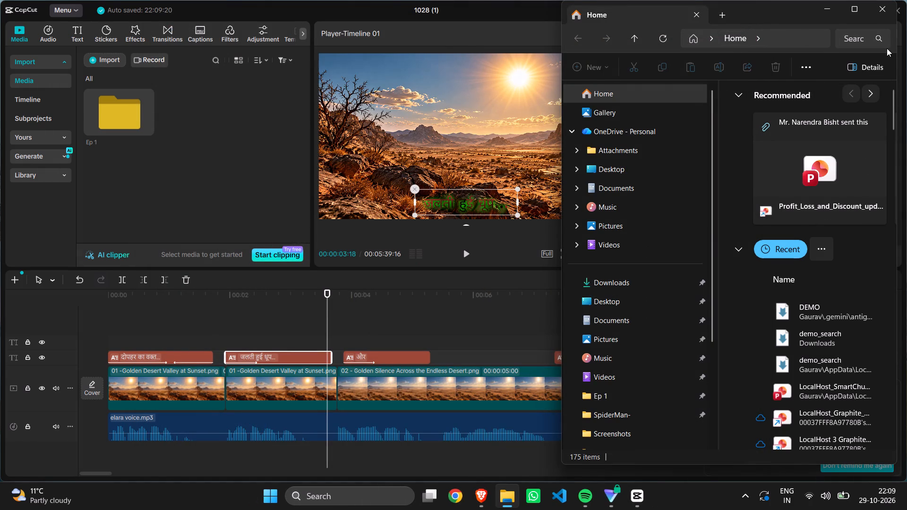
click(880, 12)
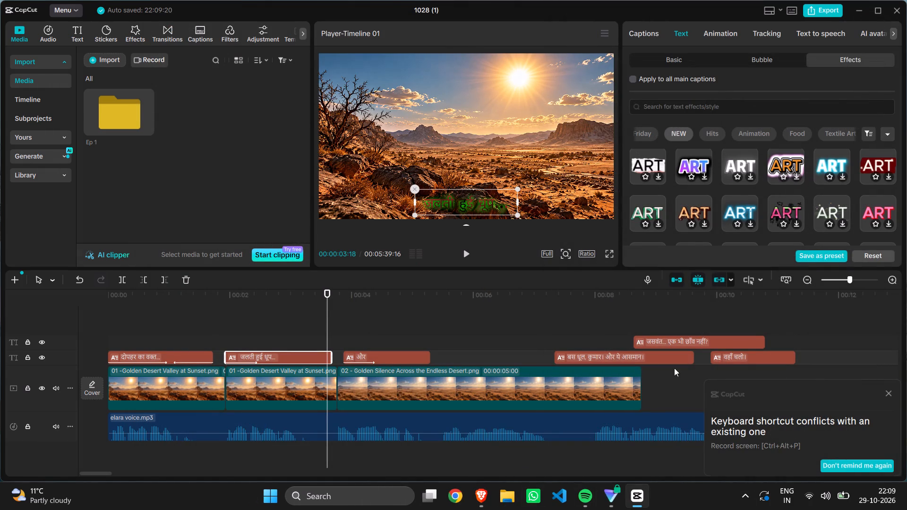
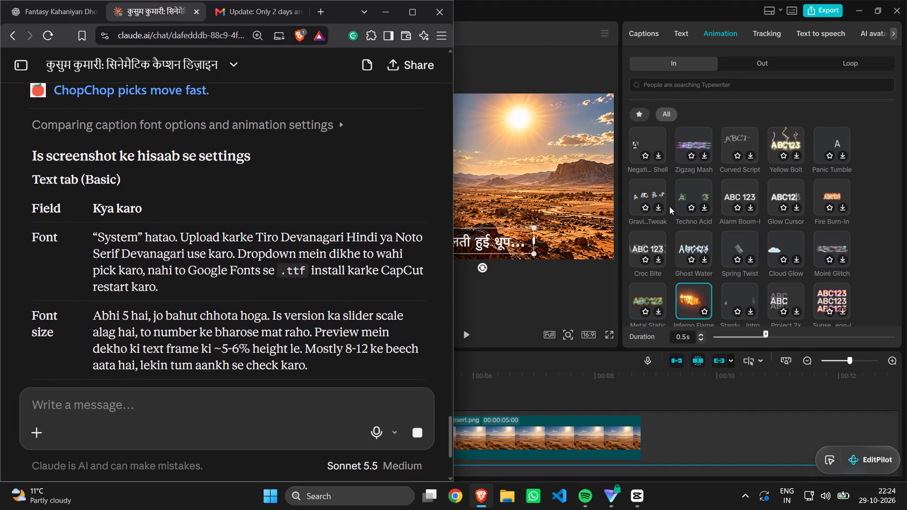
Switch to CapCut, look through the font list for the second caption, and start a font search.
click(656, 37)
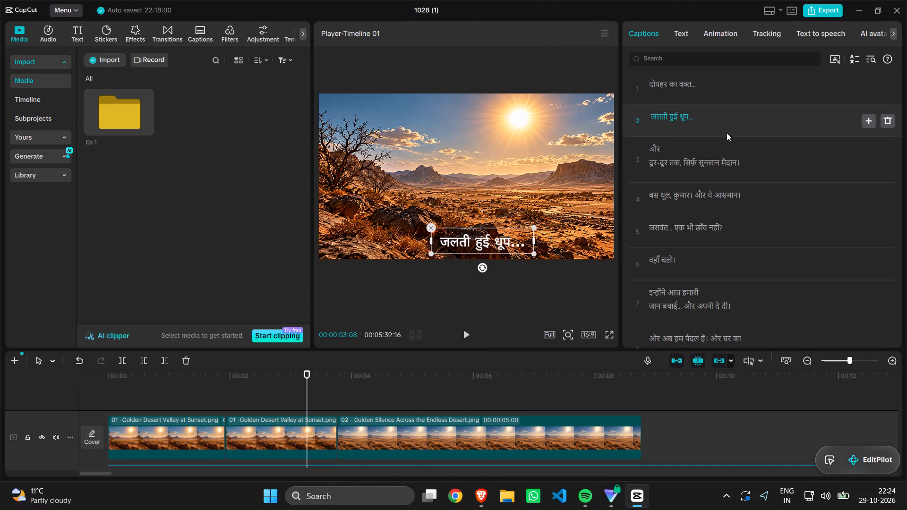
click(685, 34)
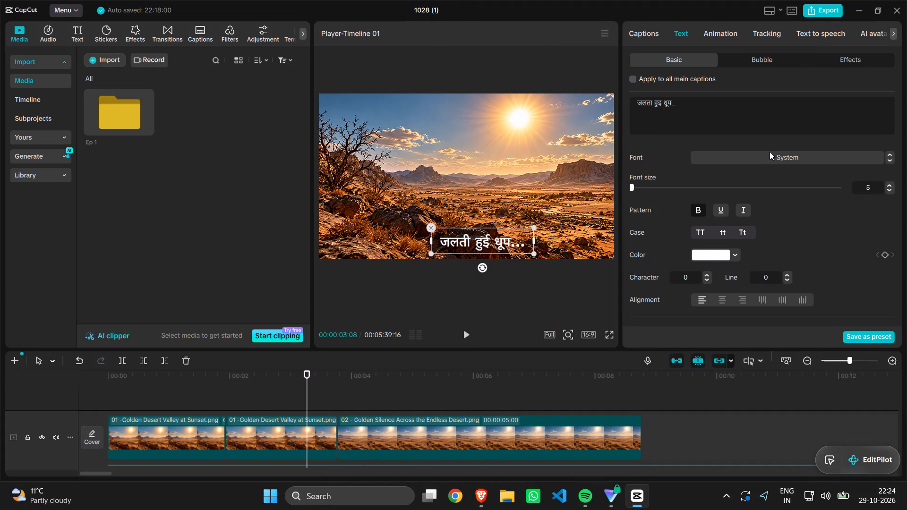
click(770, 155)
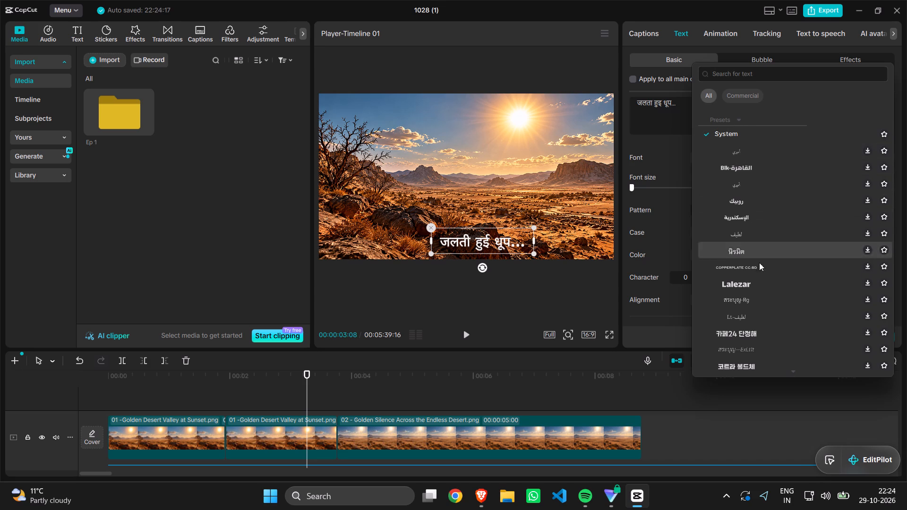
scroll(771, 152, down, 2)
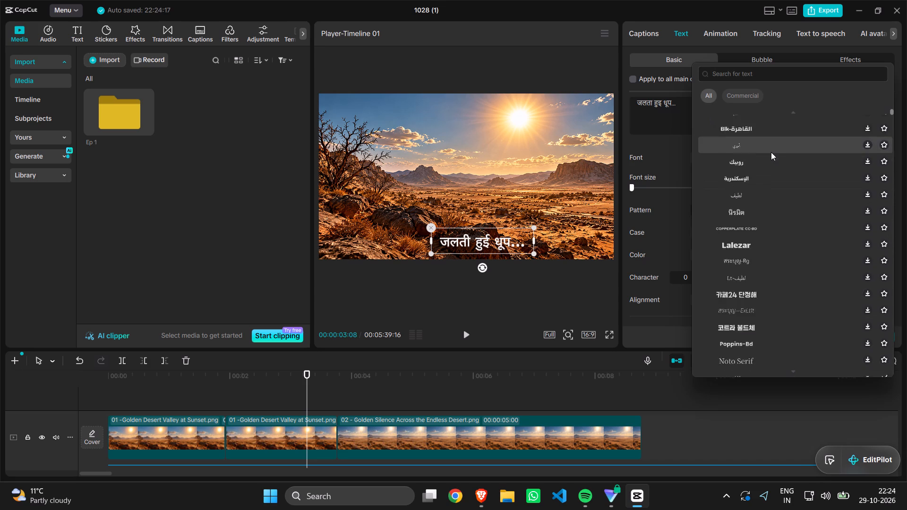
scroll(771, 152, down, 13)
scroll(771, 152, up, 5)
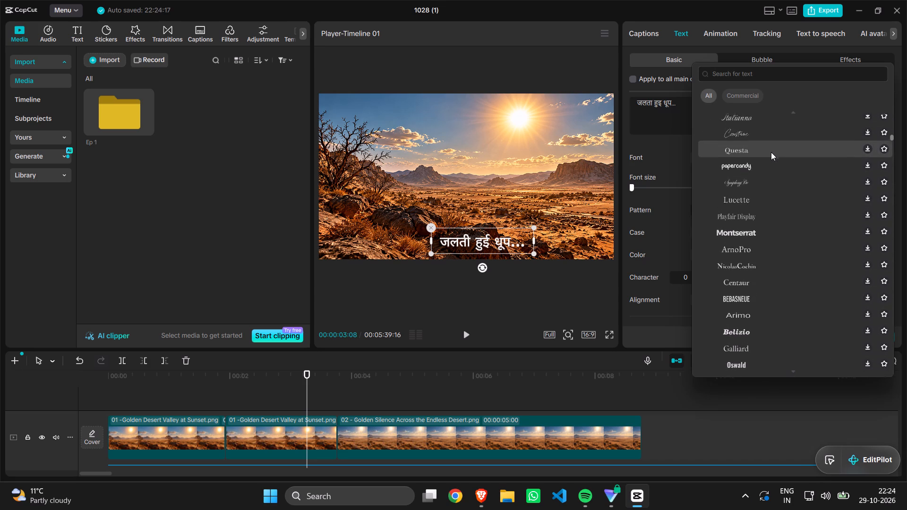
scroll(771, 152, up, 18)
click(751, 73)
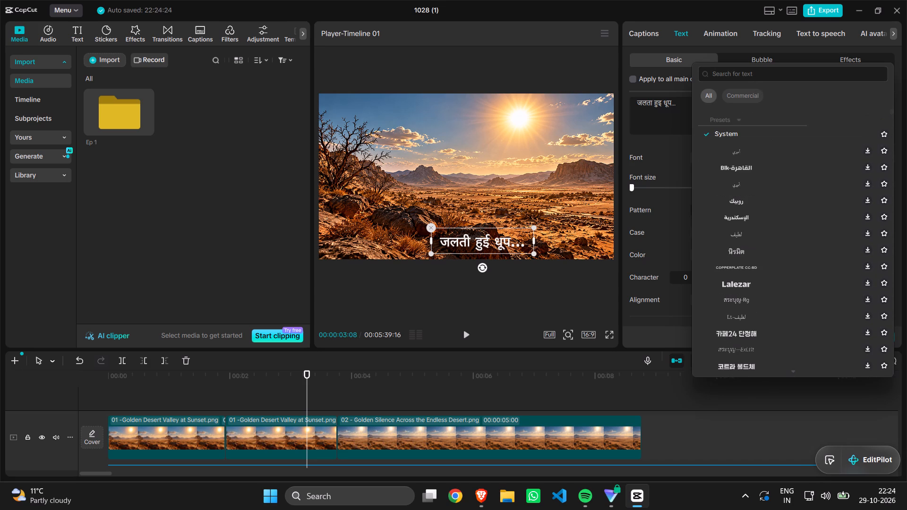
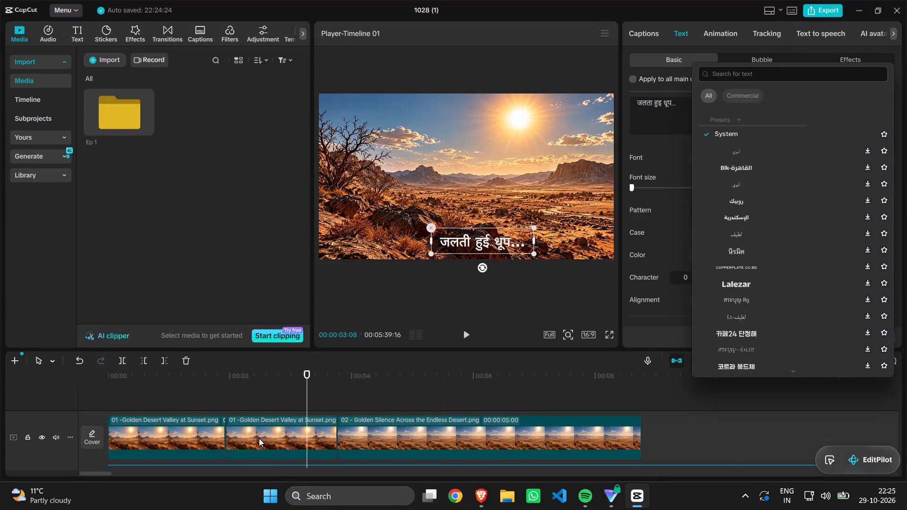
Leave the font search and move the playhead to the start of the timeline at 00:00:00:00.
scroll(259, 438, right, 11)
scroll(299, 395, right, 6)
click(109, 398)
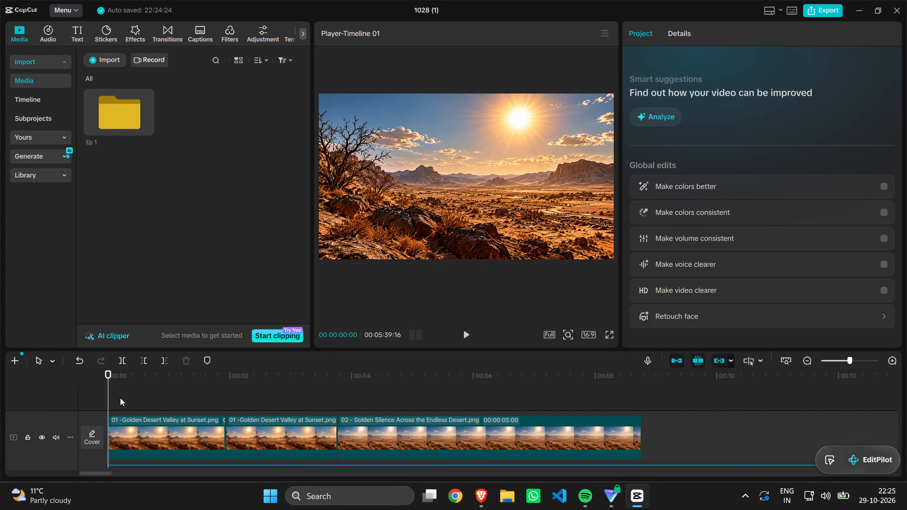
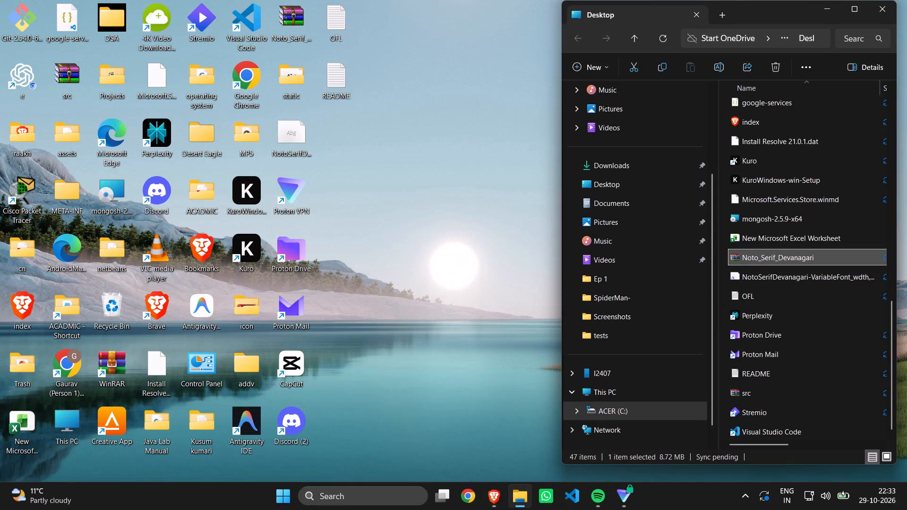
Launch CapCut again from its Desktop shortcut.
click(285, 365)
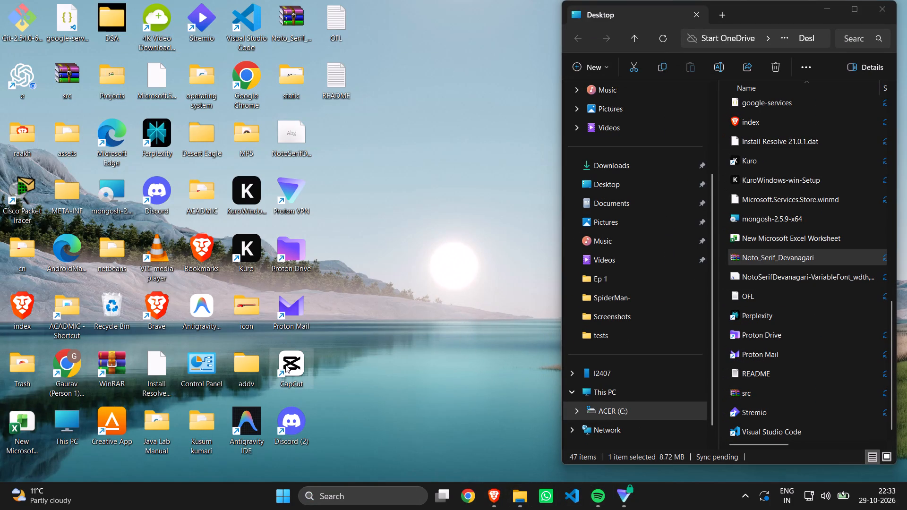
double_click(285, 365)
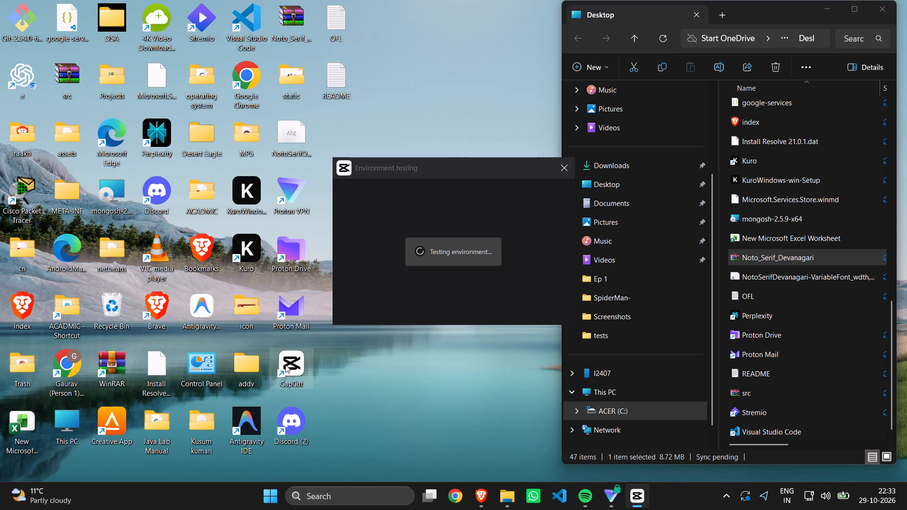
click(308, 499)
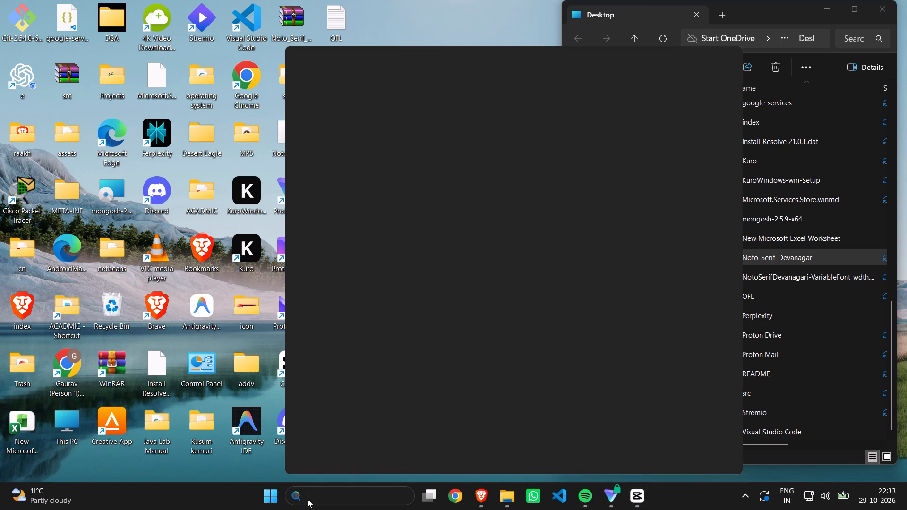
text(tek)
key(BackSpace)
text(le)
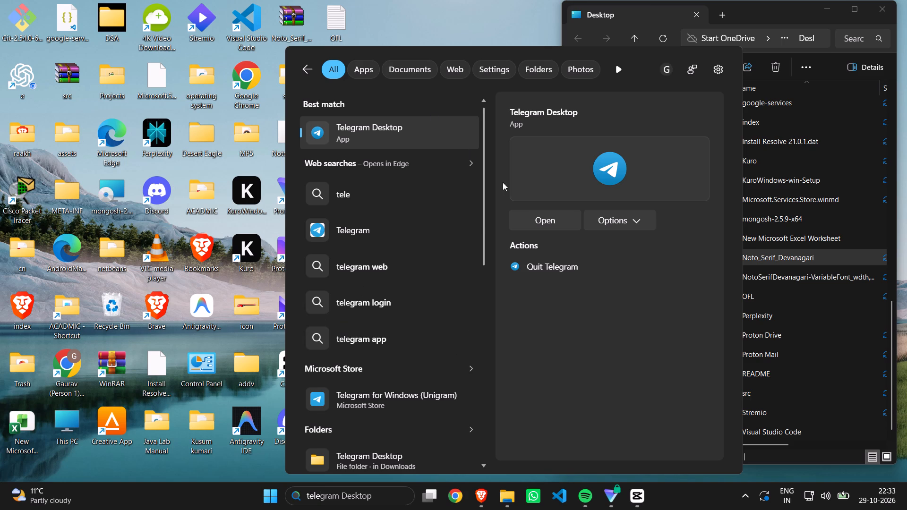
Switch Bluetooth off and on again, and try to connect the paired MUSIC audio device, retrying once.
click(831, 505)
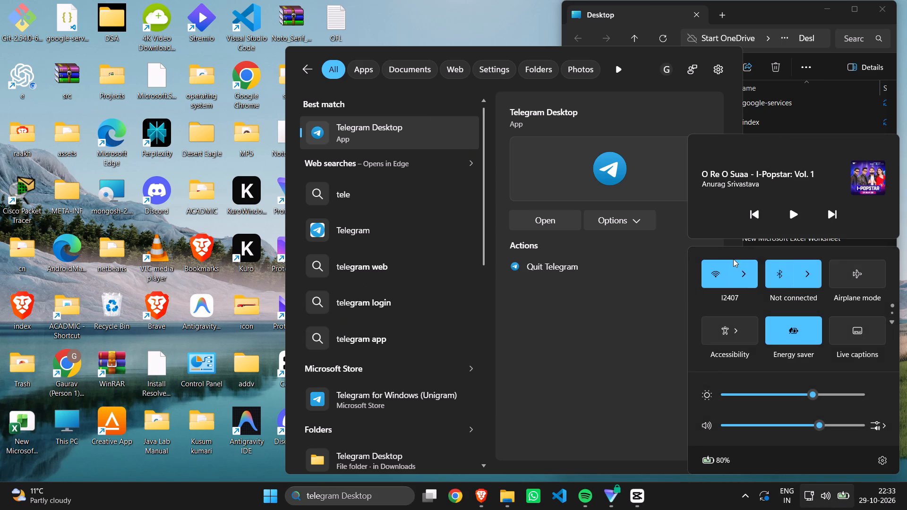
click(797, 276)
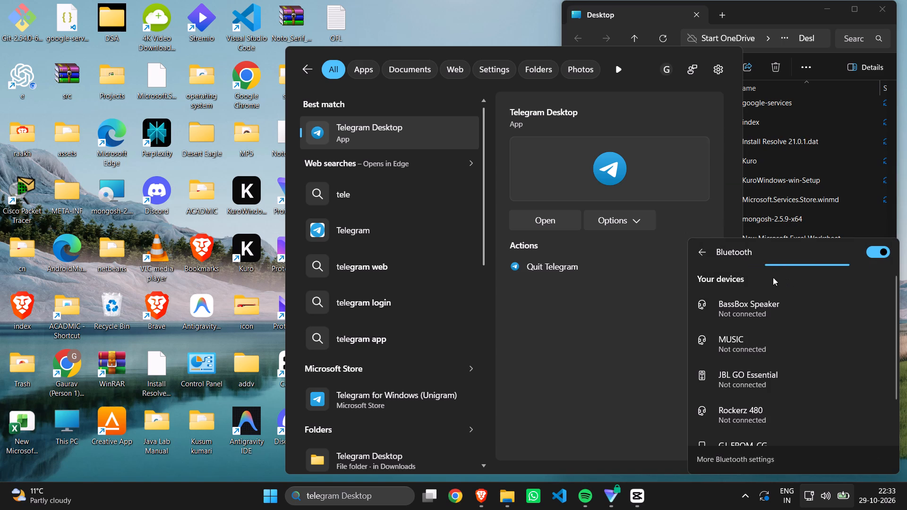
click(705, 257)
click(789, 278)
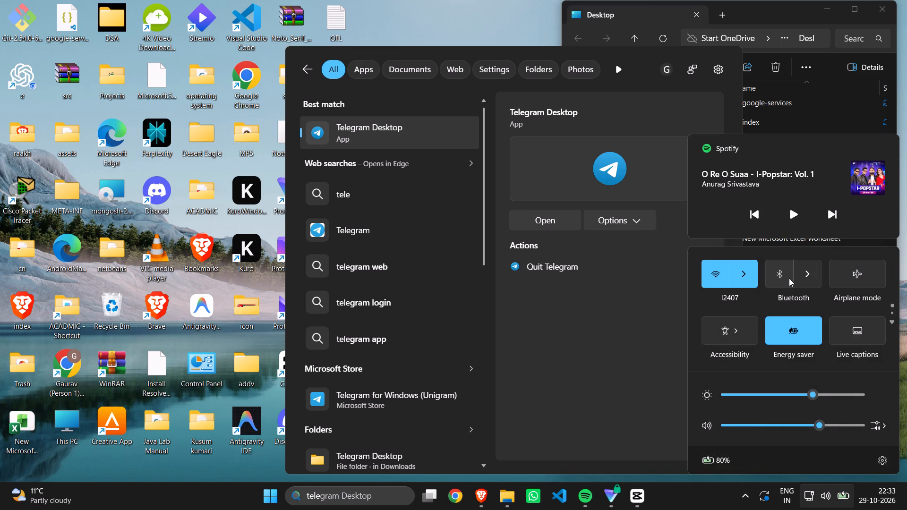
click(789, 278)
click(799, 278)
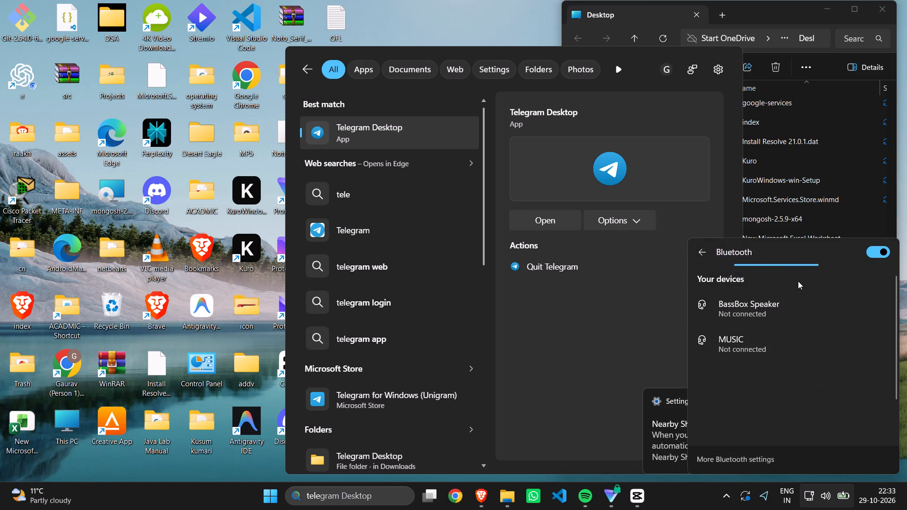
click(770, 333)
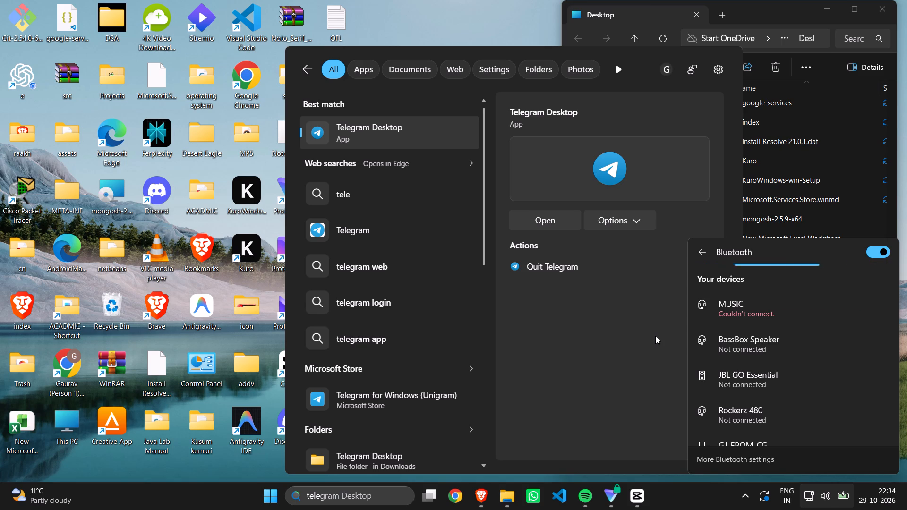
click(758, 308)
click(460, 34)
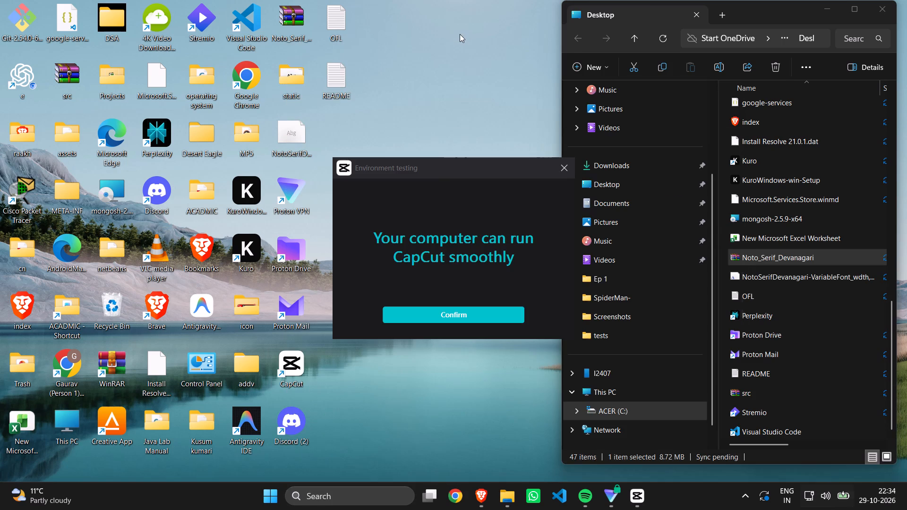
Confirm the CapCut environment test result and open the first project in the Projects list.
click(471, 313)
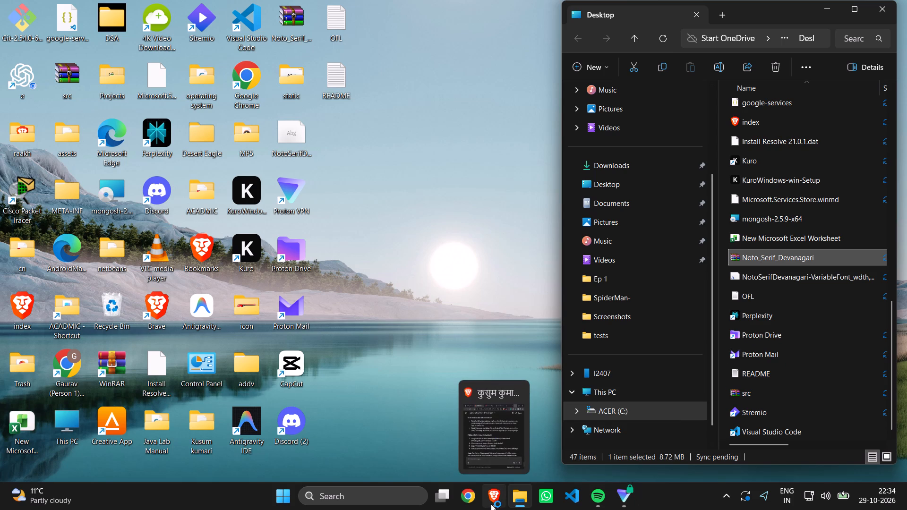
scroll(299, 332, down, 3)
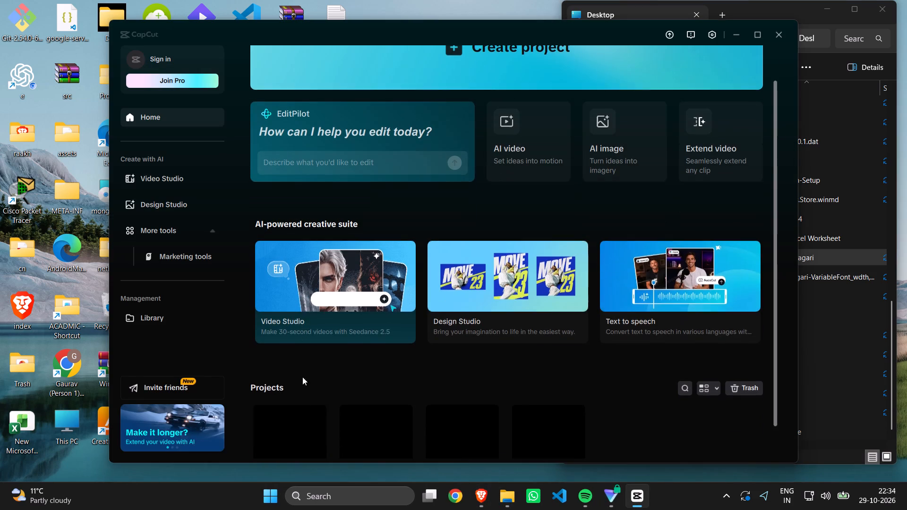
click(299, 424)
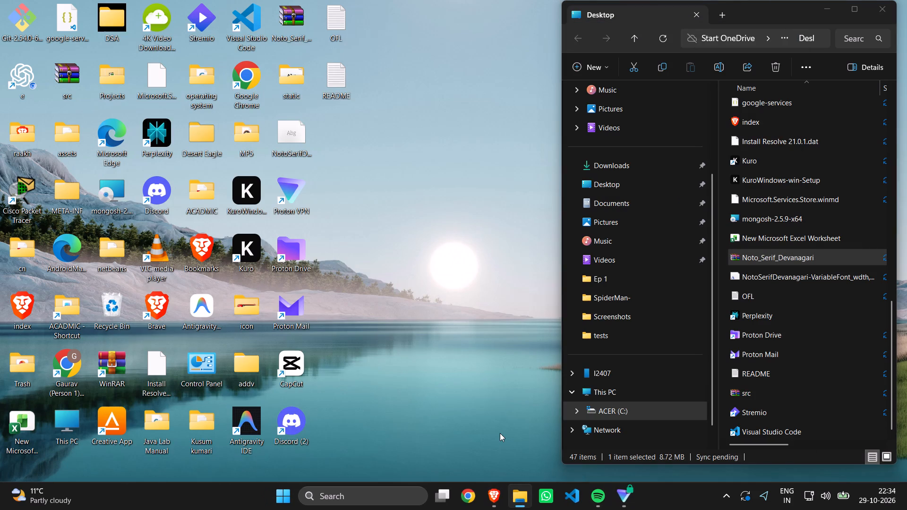
Close the Desktop folder window, the free-trial offer and the shortcut-conflict notice so the project editor is clear to use.
click(886, 12)
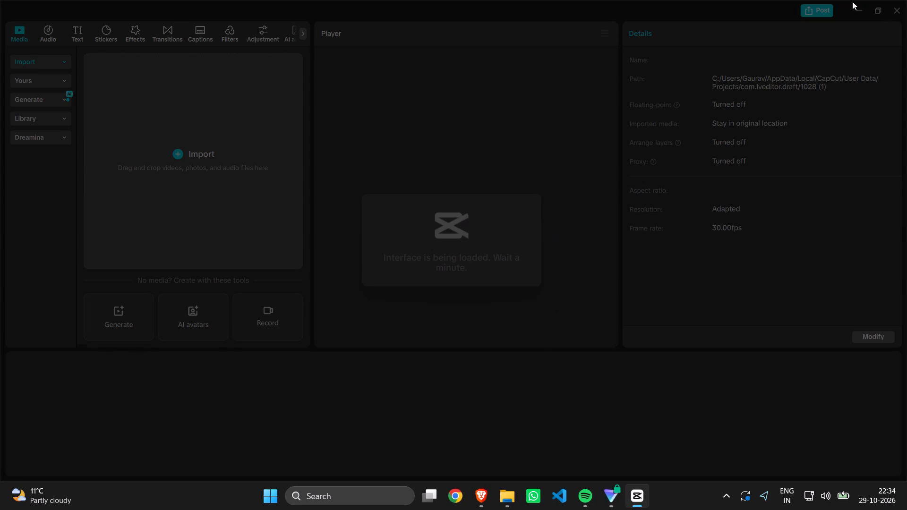
click(863, 9)
click(863, 9)
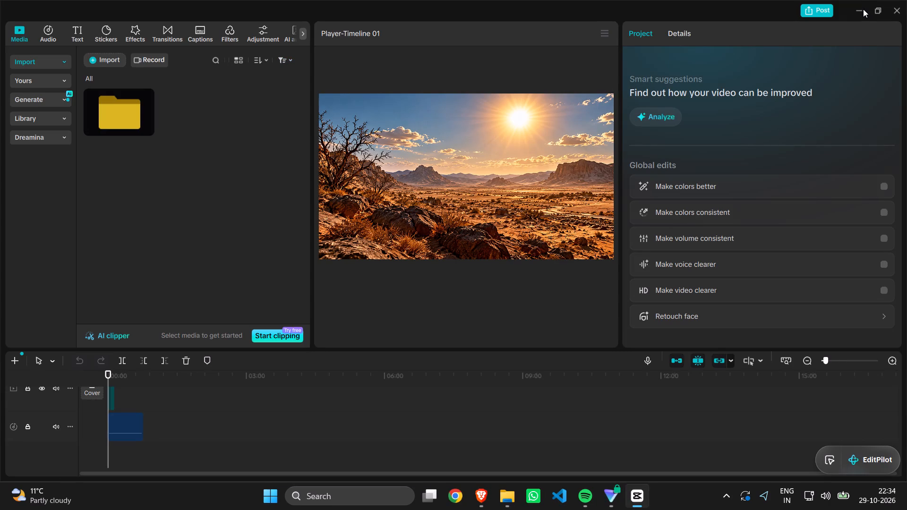
click(863, 10)
click(863, 10)
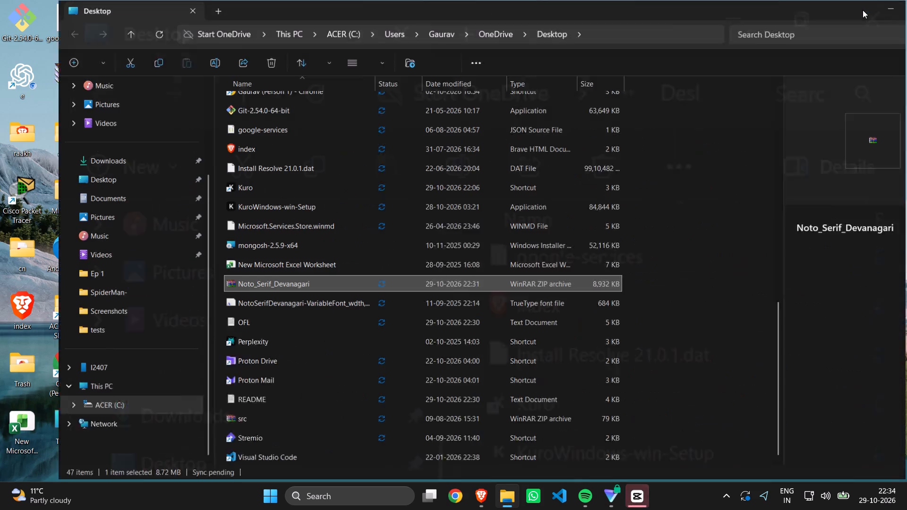
click(898, 11)
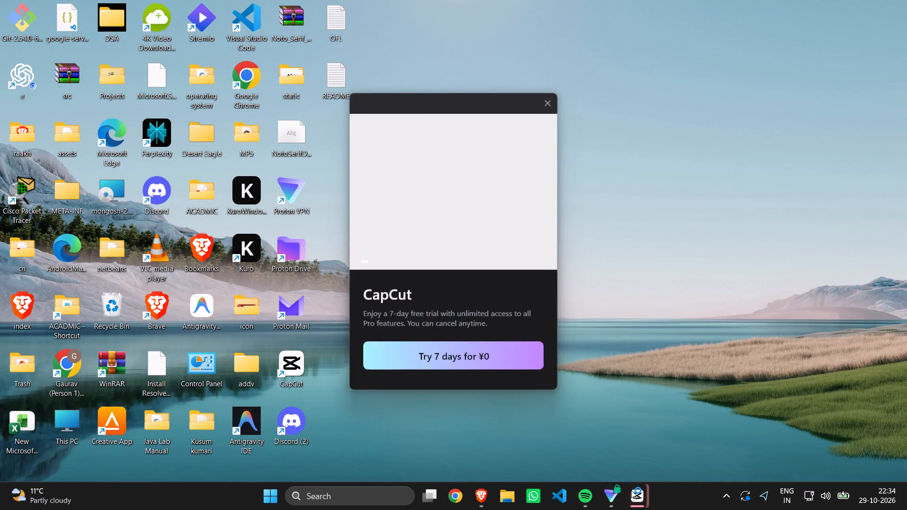
click(631, 490)
click(544, 97)
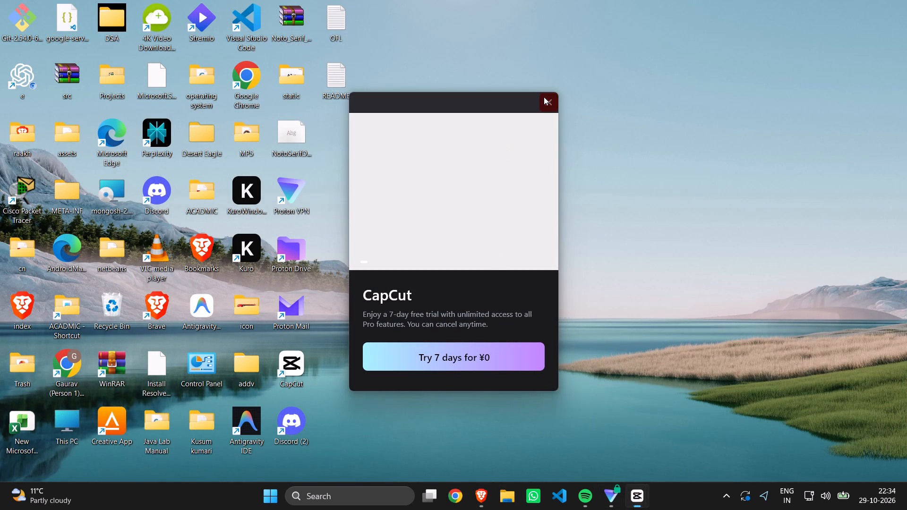
click(652, 497)
click(648, 497)
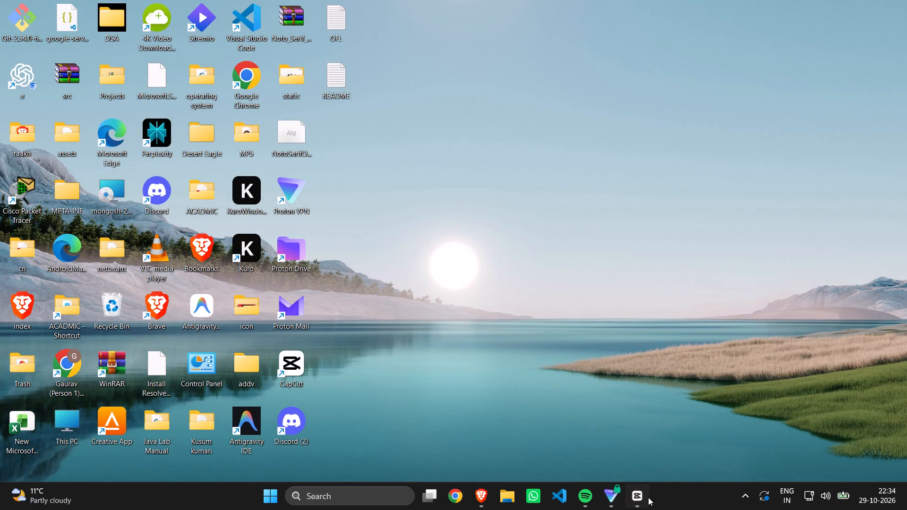
click(891, 387)
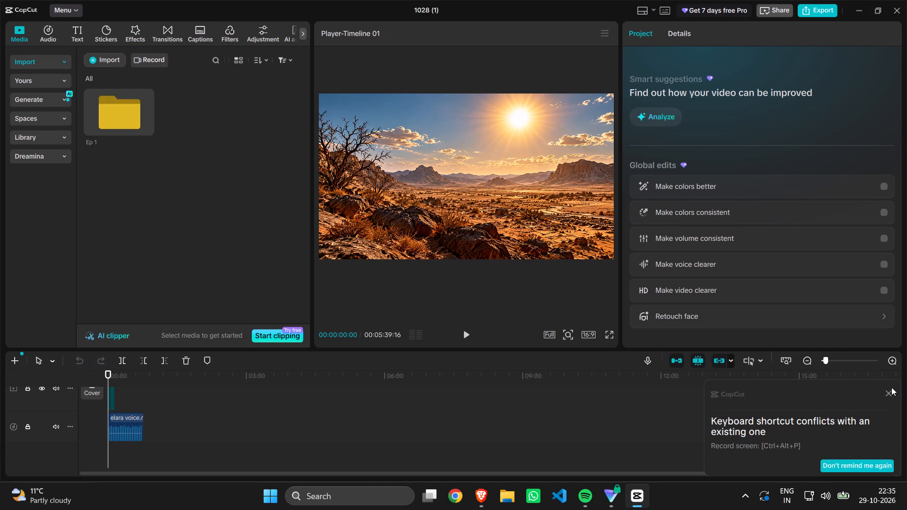
click(888, 393)
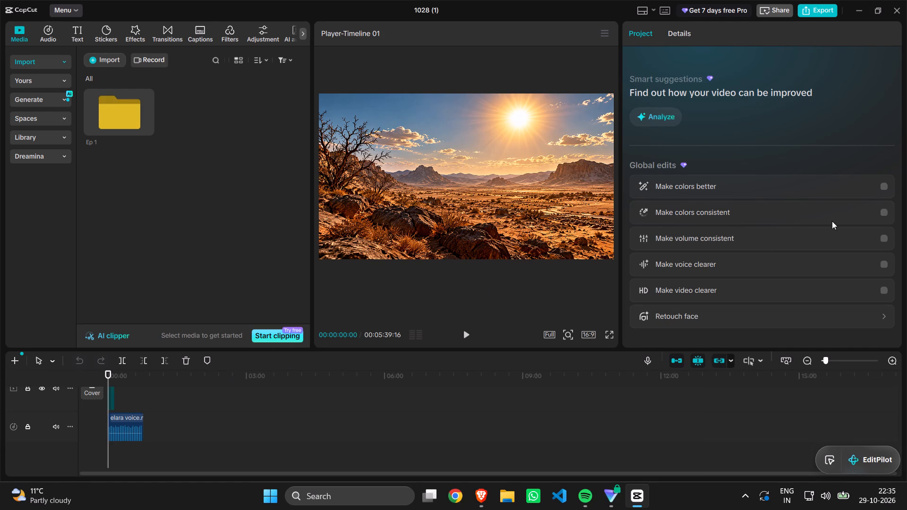
Make the timeline area taller to expose the caption tracks and select the first caption, दोपहर का वक्त.
scroll(163, 399, right, 14)
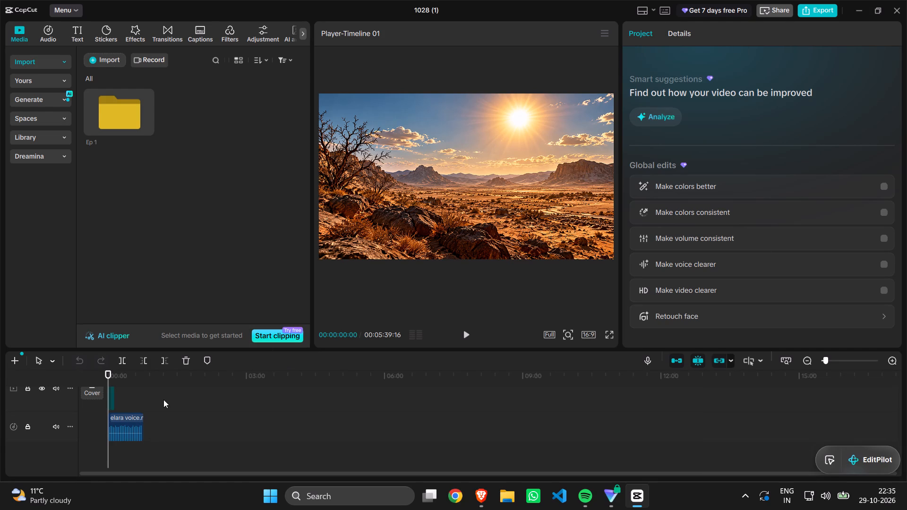
ctrl+scroll(163, 399, up, 19)
ctrl+scroll(163, 399, up, 4)
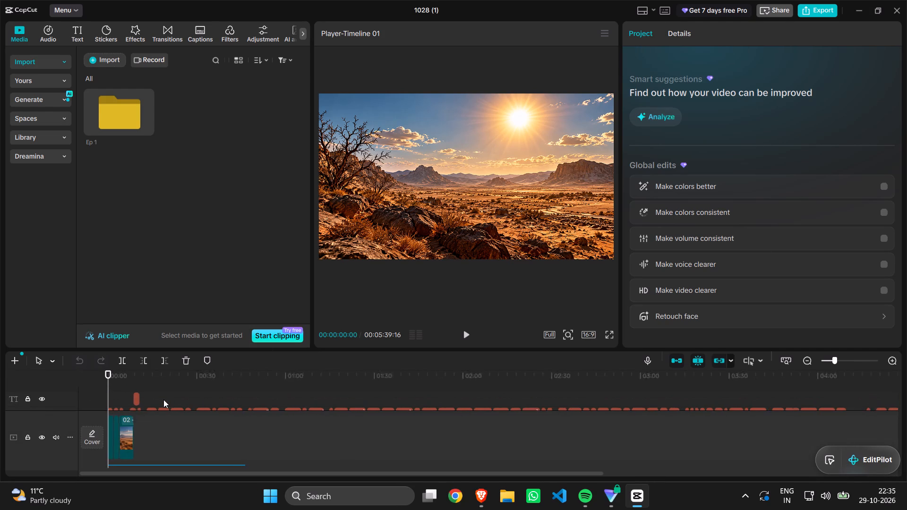
ctrl+scroll(163, 399, up, 1)
scroll(163, 399, right, 11)
ctrl+scroll(163, 399, up, 9)
scroll(163, 399, right, 2)
ctrl+scroll(163, 399, up, 7)
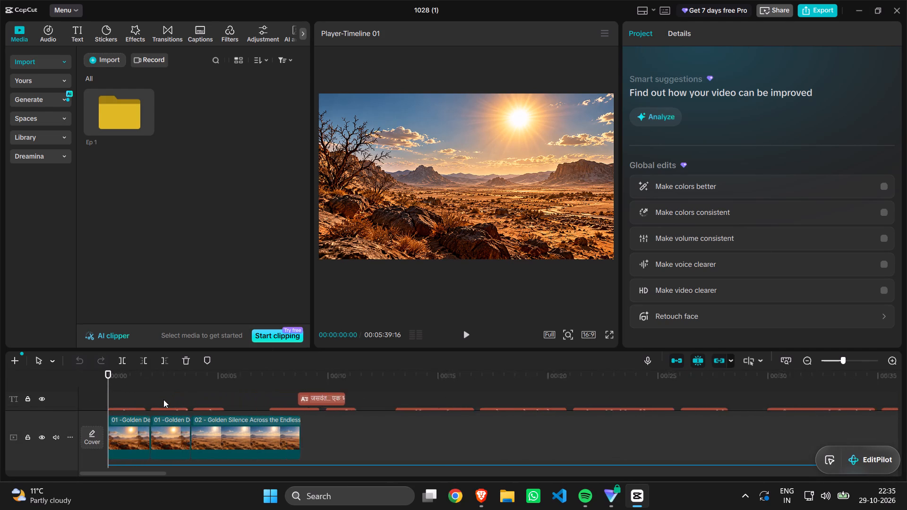
ctrl+scroll(163, 399, up, 18)
scroll(163, 399, right, 12)
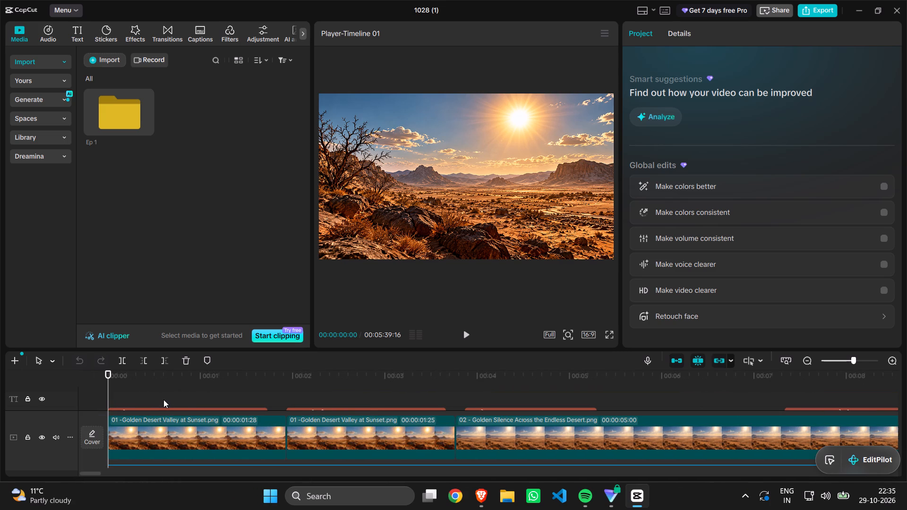
scroll(166, 410, down, 2)
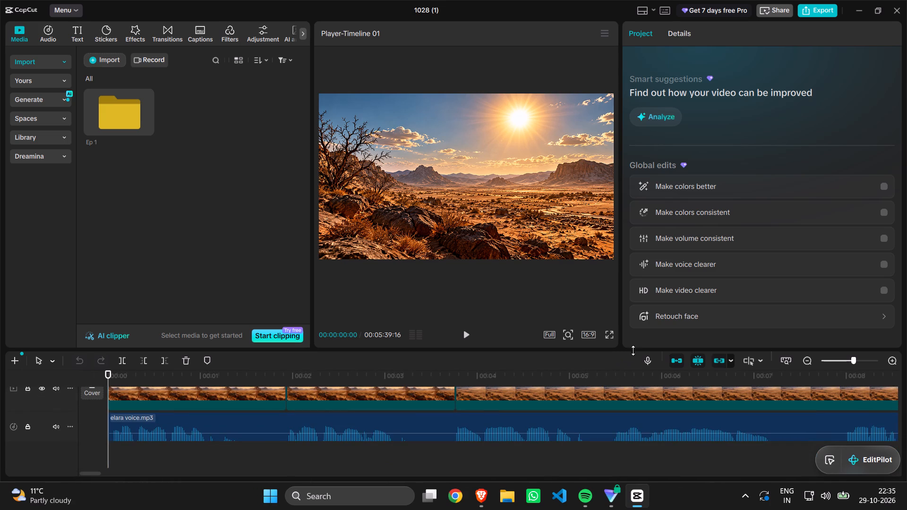
drag(633, 349, 622, 273)
scroll(241, 340, right, 5)
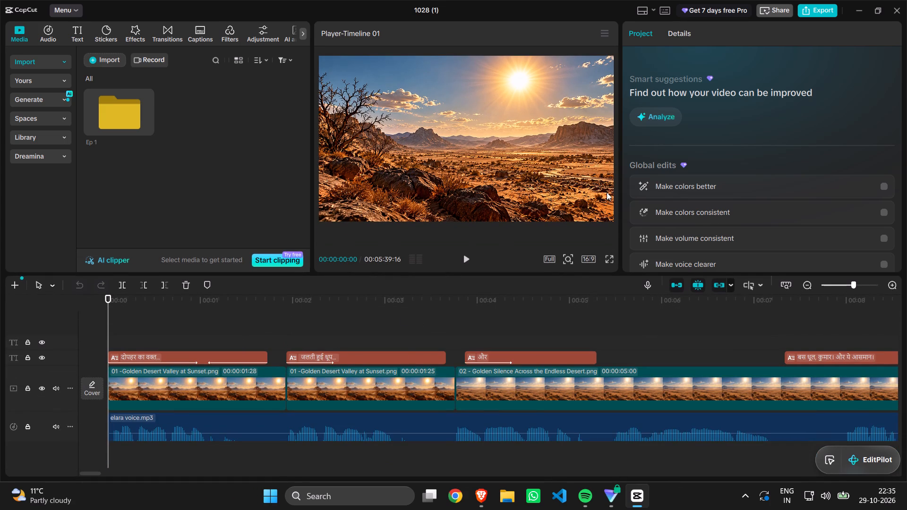
click(247, 355)
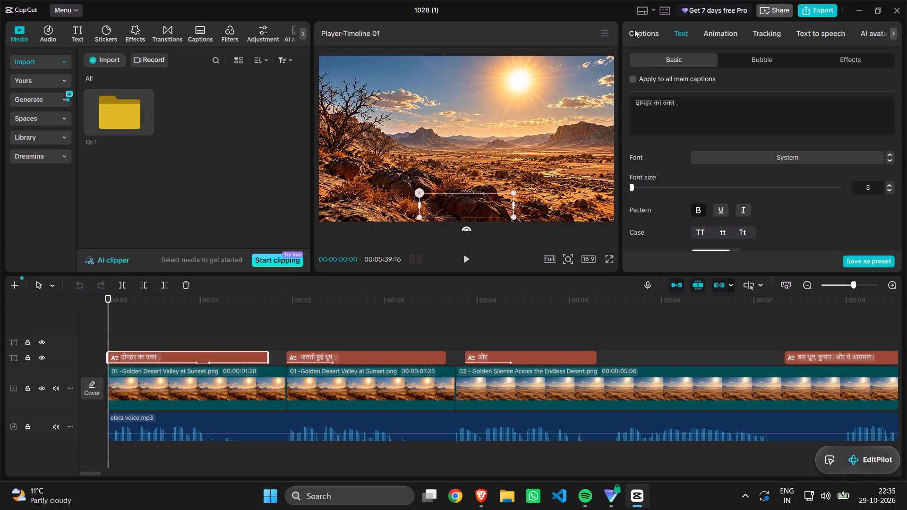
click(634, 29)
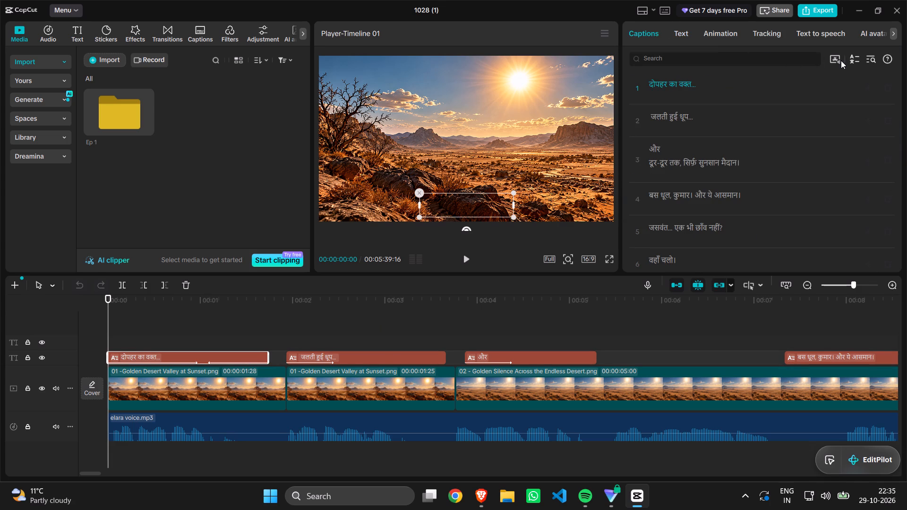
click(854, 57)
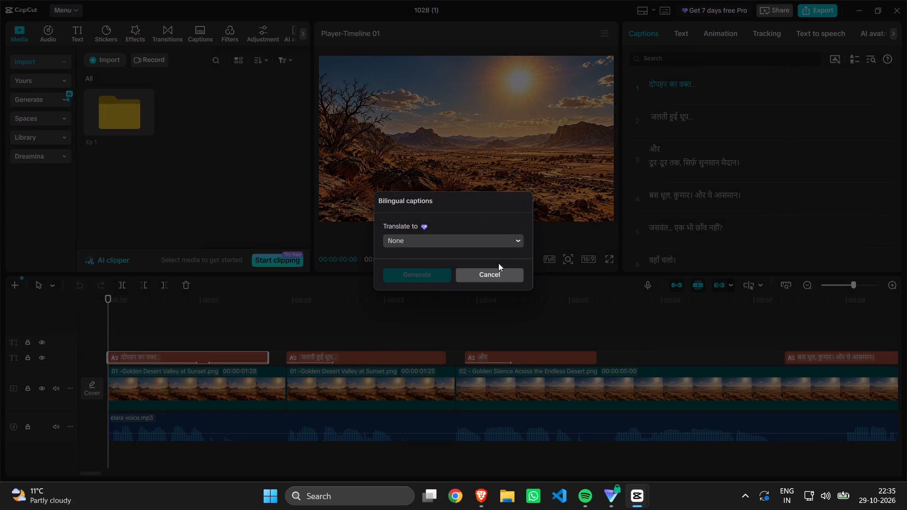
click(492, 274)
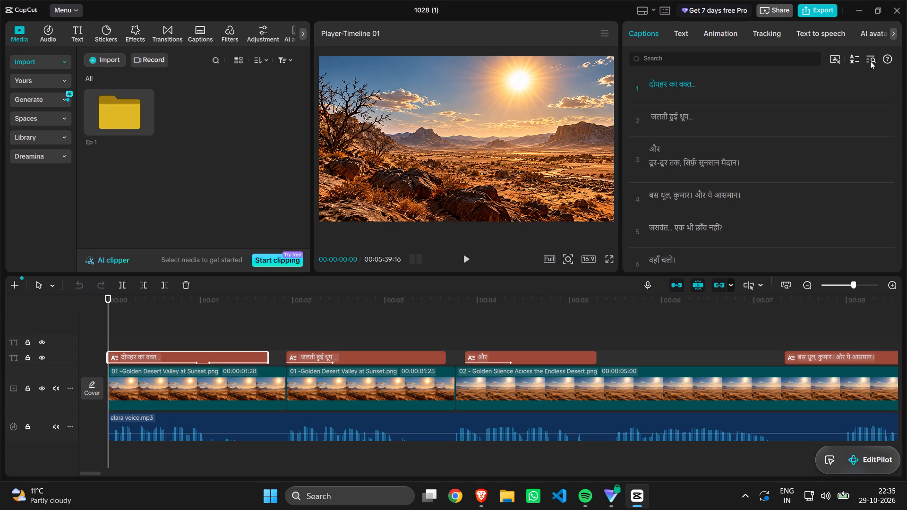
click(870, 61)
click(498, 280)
Open the font list in the first caption's basic text settings.
click(674, 38)
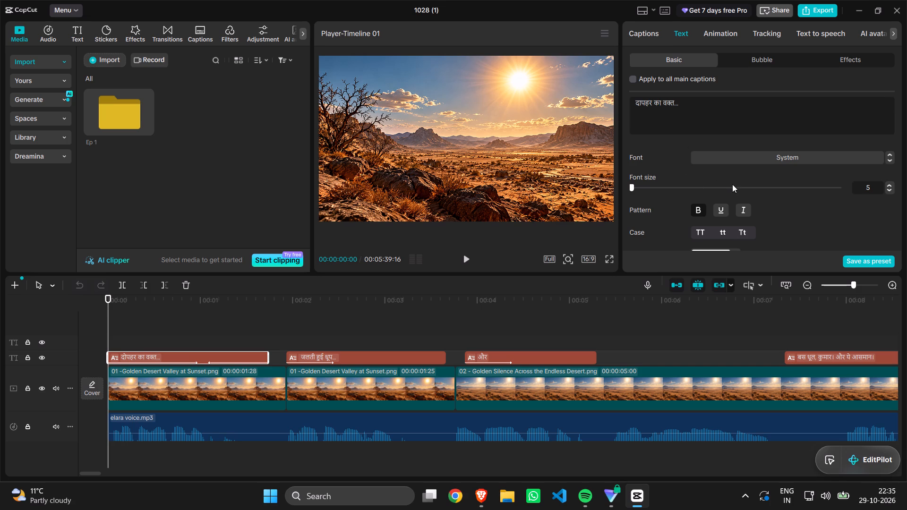
click(843, 163)
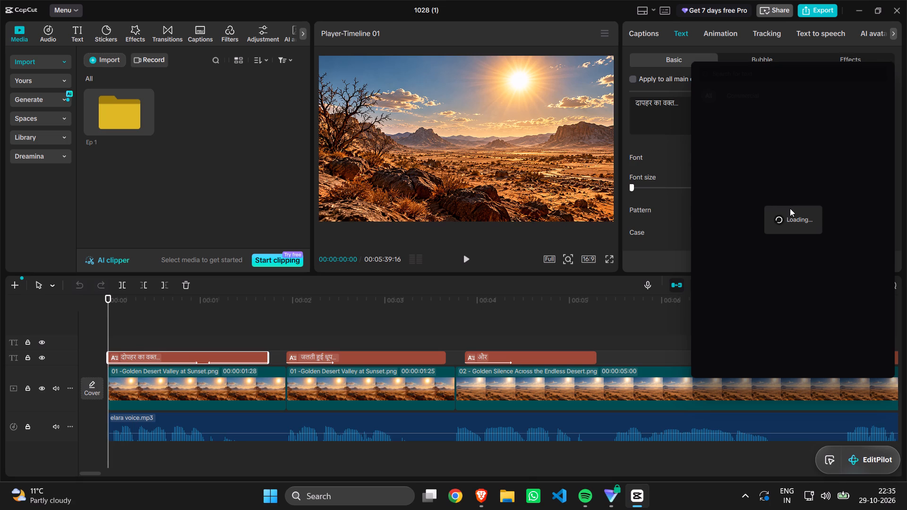
Find the Telegram Desktop app in Windows Search and bring up its available actions.
click(395, 490)
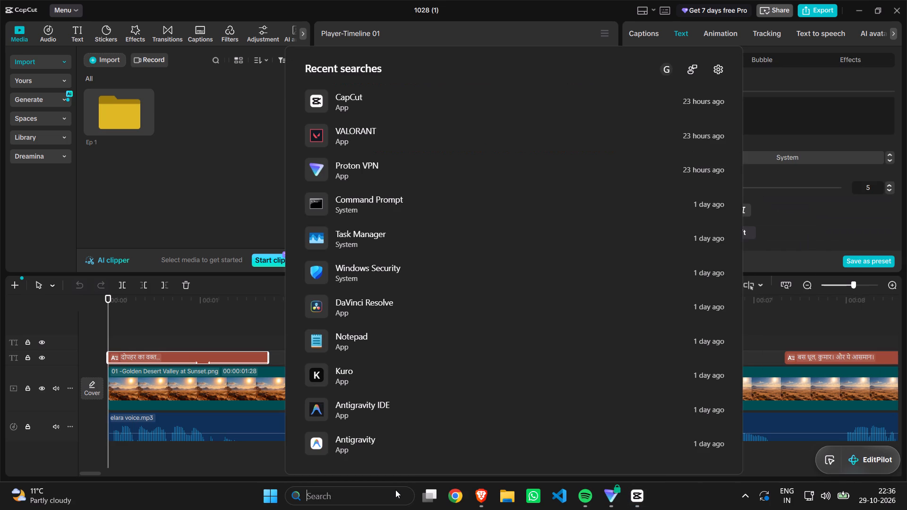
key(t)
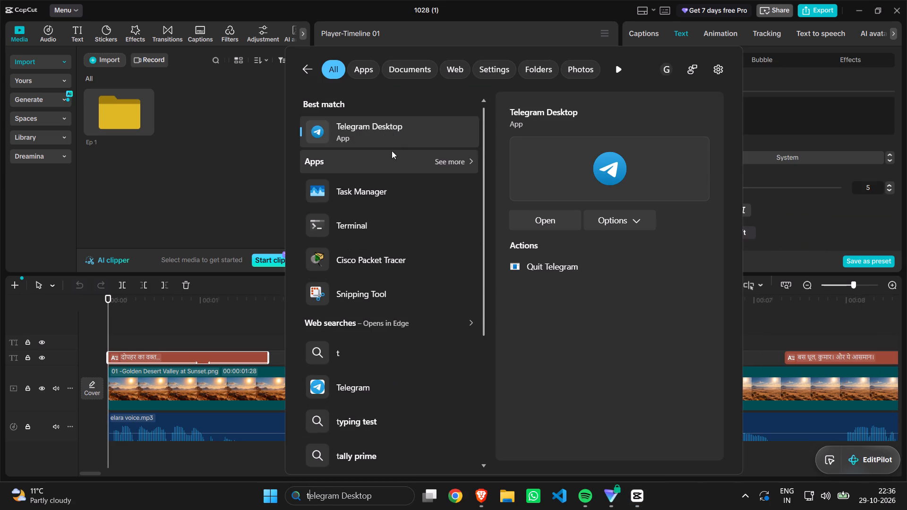
click(387, 126)
right_click(387, 126)
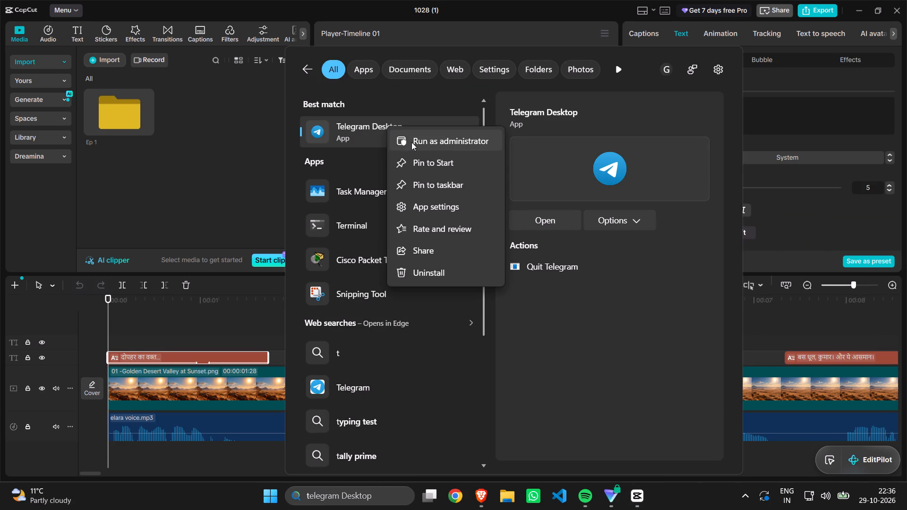
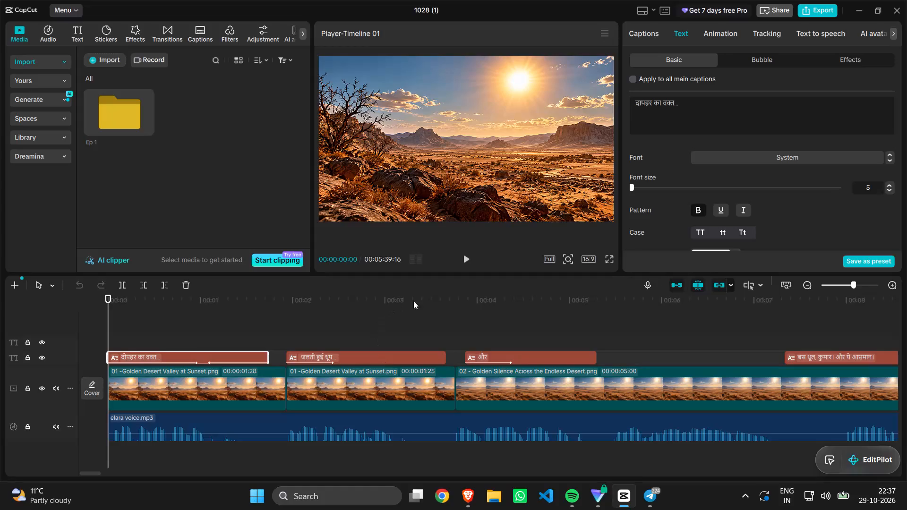
Play the opening of the timeline to preview the first caption, दोपहर का वक्त, and pause just before the second caption.
click(465, 260)
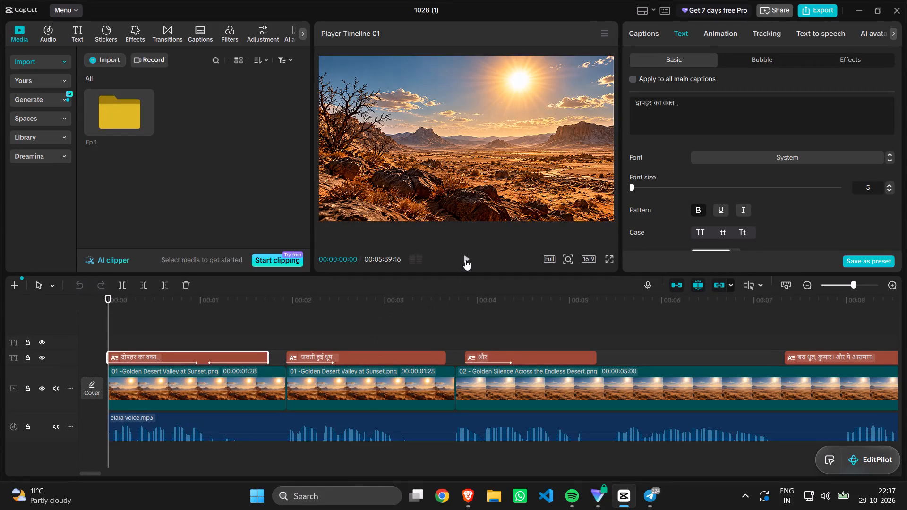
click(465, 260)
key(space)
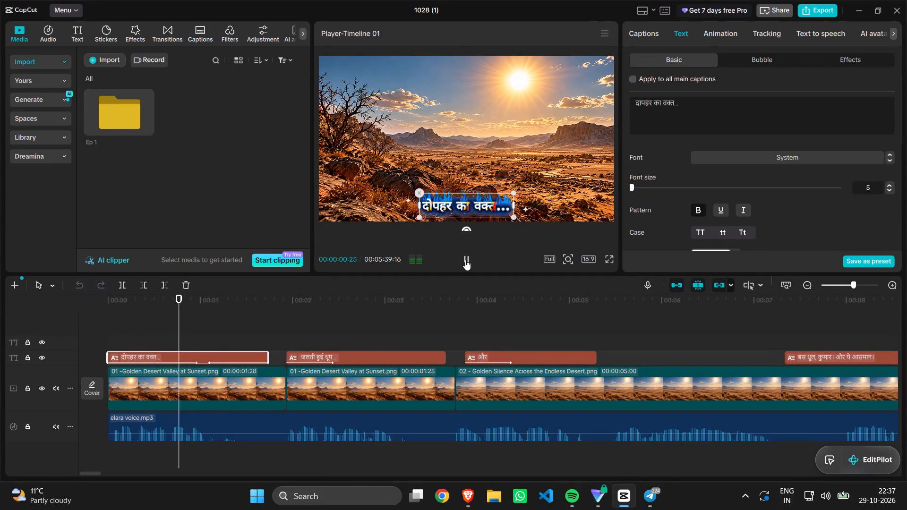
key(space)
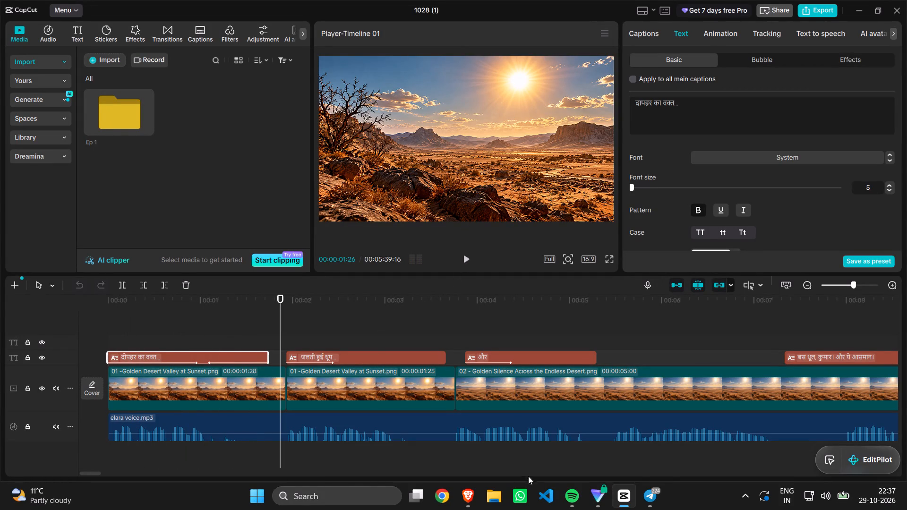
Open the Bluetooth device list from the Windows quick settings.
click(828, 495)
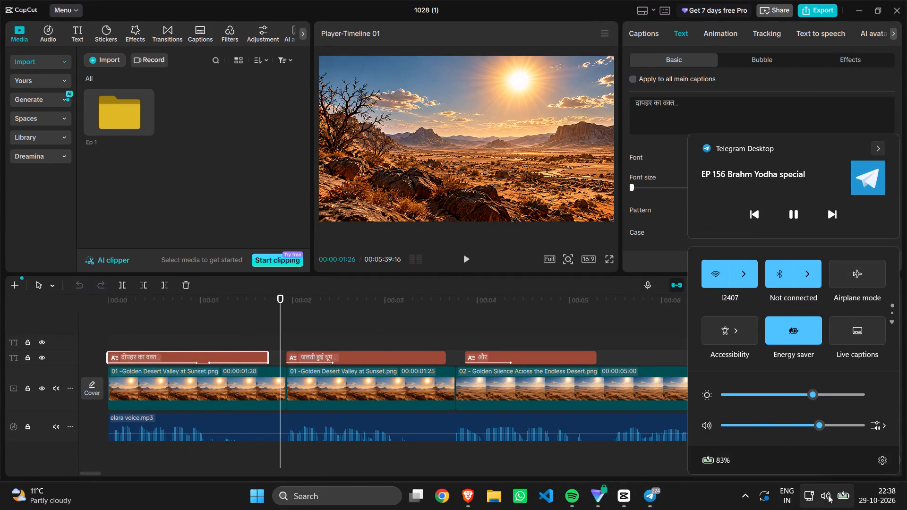
click(807, 278)
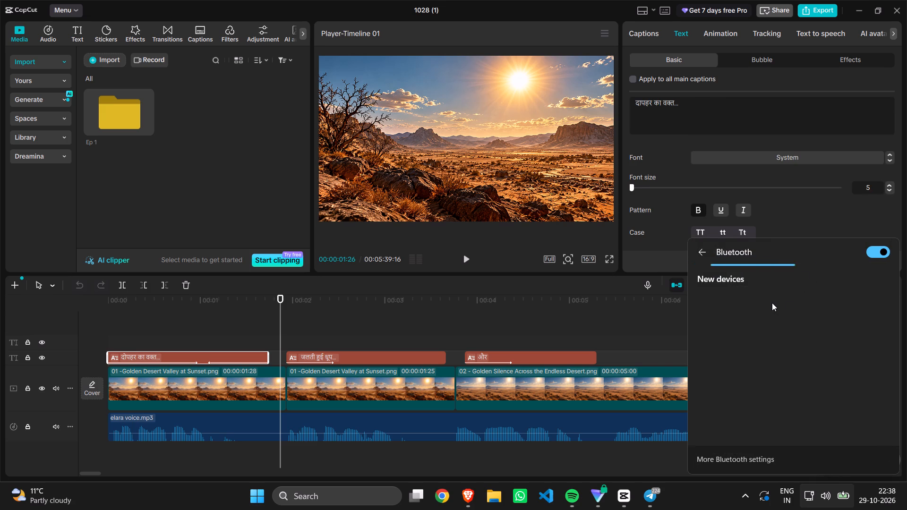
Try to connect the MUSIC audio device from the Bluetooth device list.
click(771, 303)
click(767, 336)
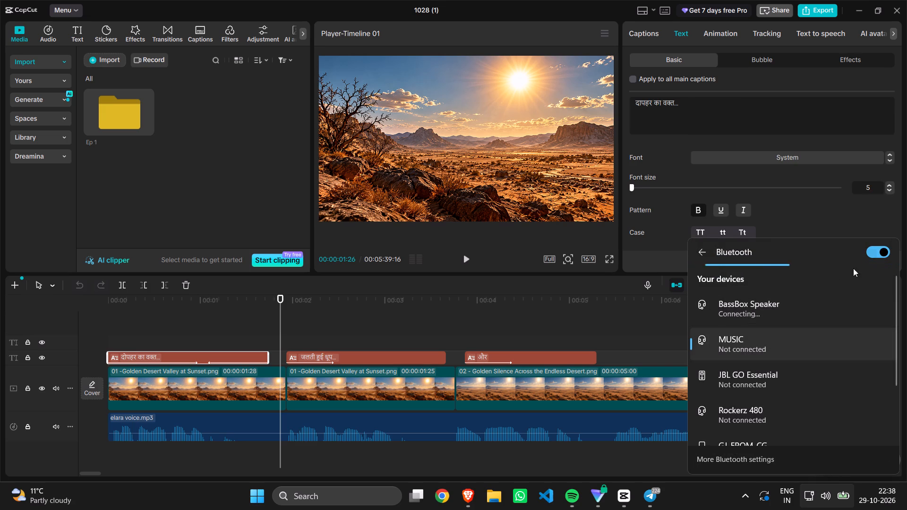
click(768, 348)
Restart Bluetooth by switching it off and on again, and connect the MUSIC audio device.
click(874, 246)
click(874, 246)
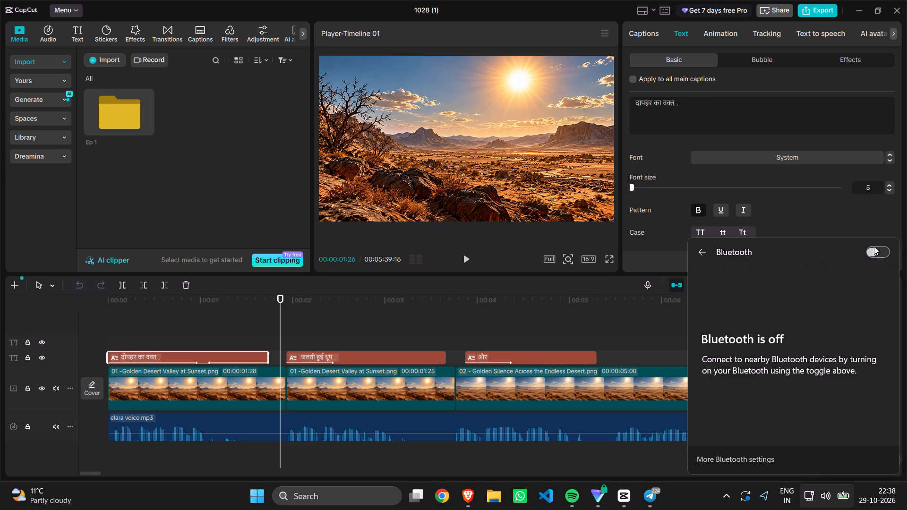
click(761, 337)
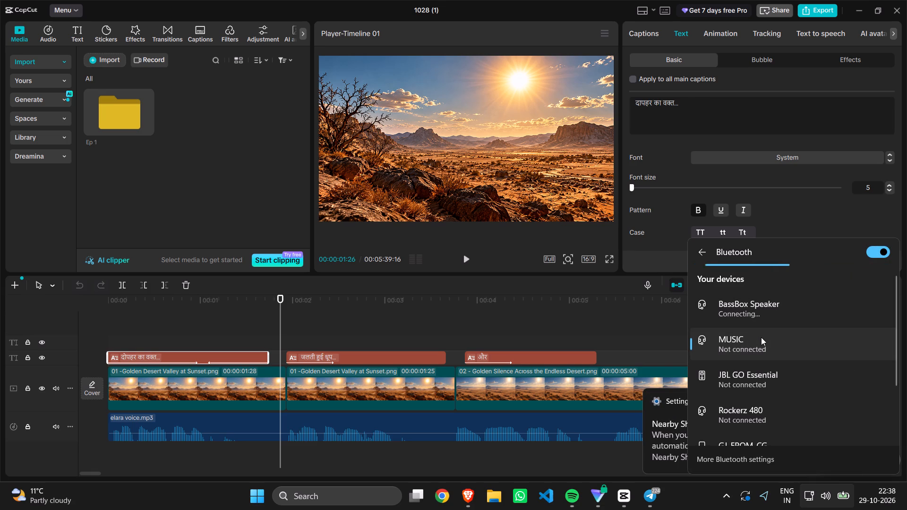
double_click(761, 337)
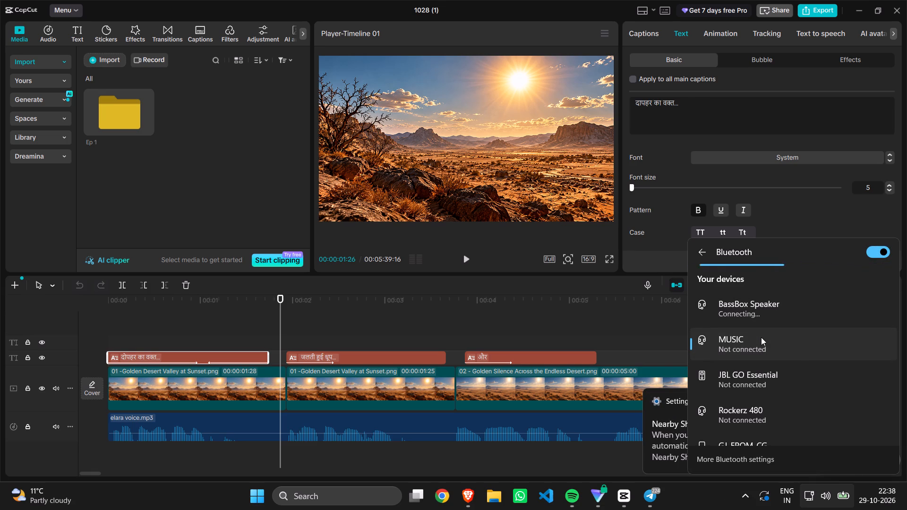
click(761, 337)
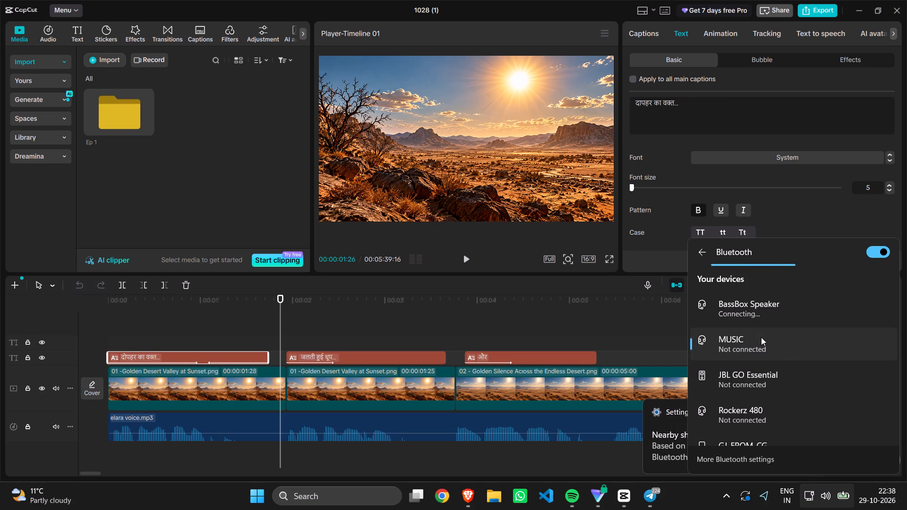
triple_click(761, 337)
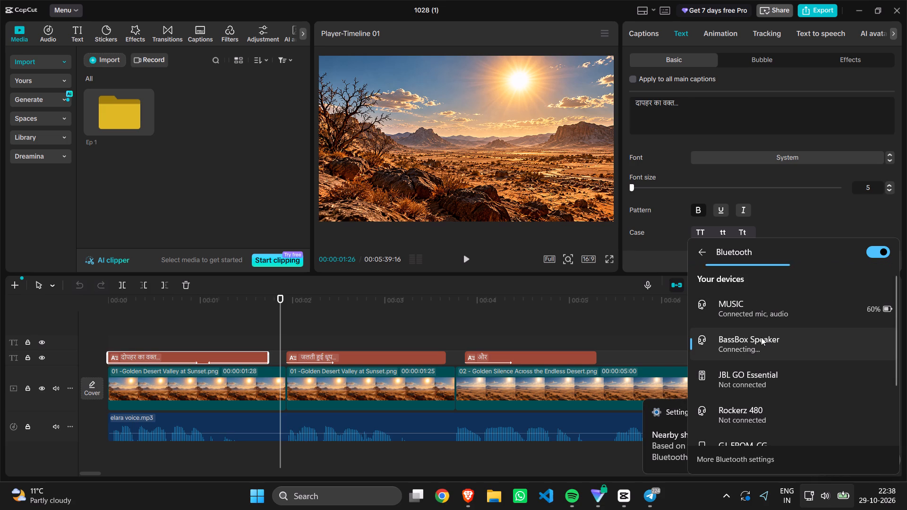
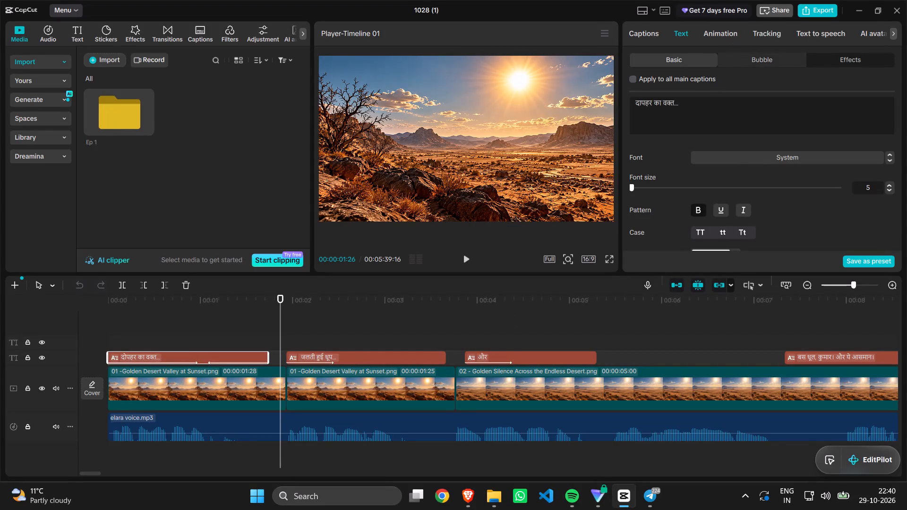
Set the font of the first caption, दोपहर का वक्त..., to Noto Serif.
click(736, 157)
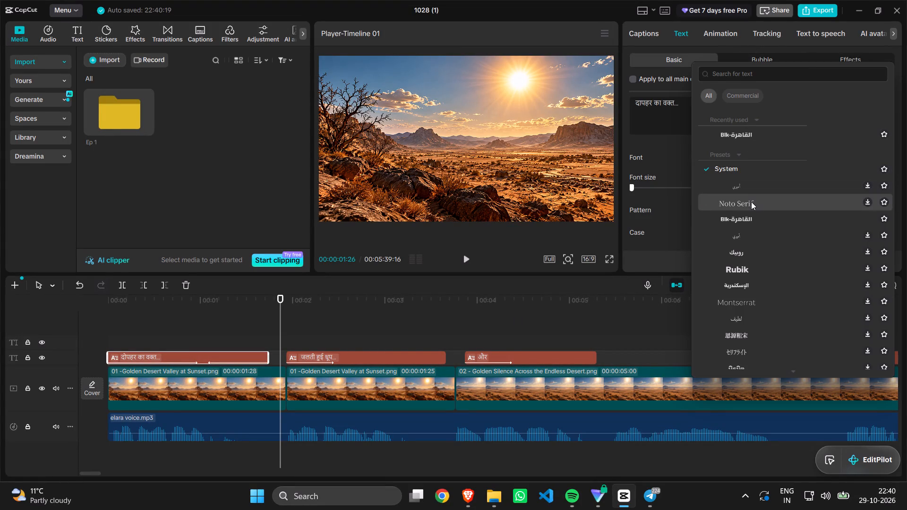
click(751, 202)
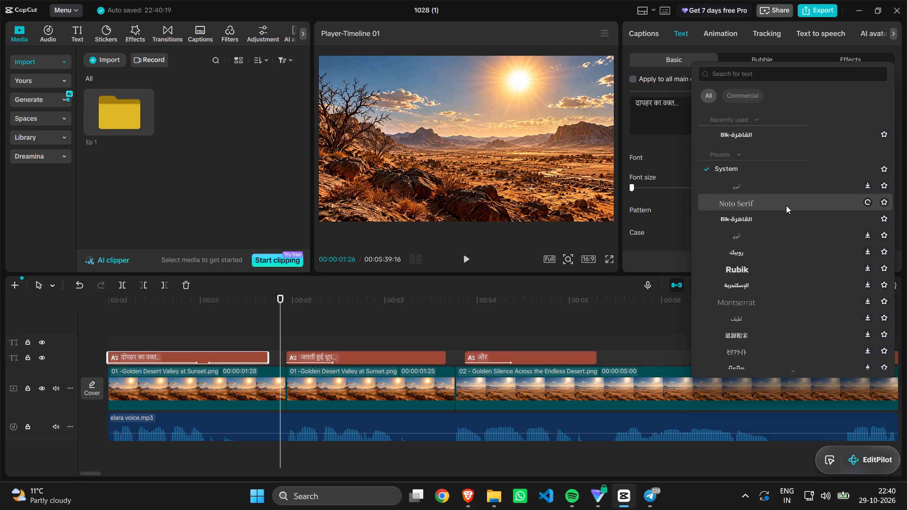
scroll(804, 205, up, 1)
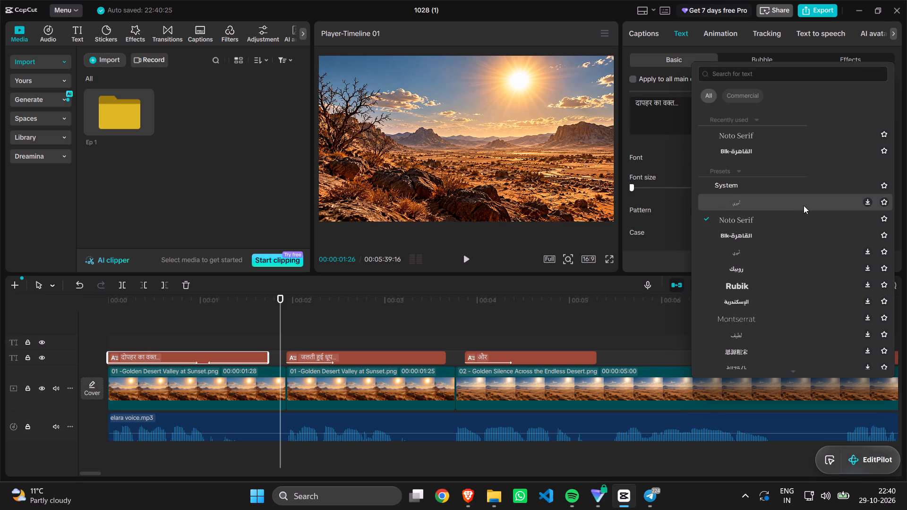
scroll(804, 205, up, 1)
click(728, 132)
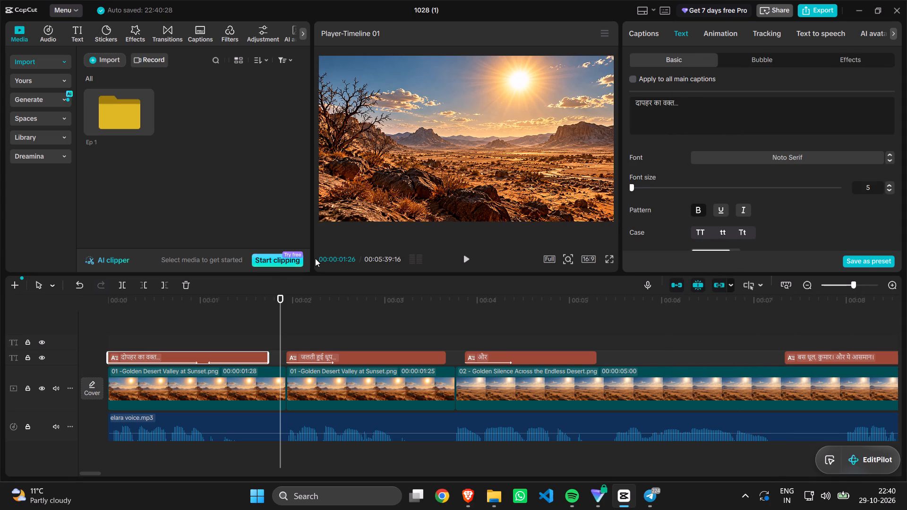
Deselect the first caption and try to play the timeline to preview the restyled caption.
click(158, 316)
click(126, 344)
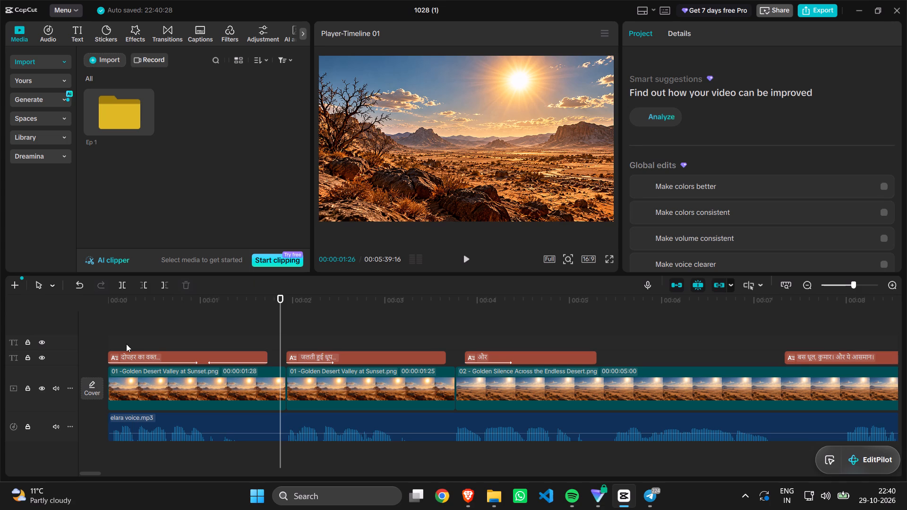
click(104, 338)
key(space)
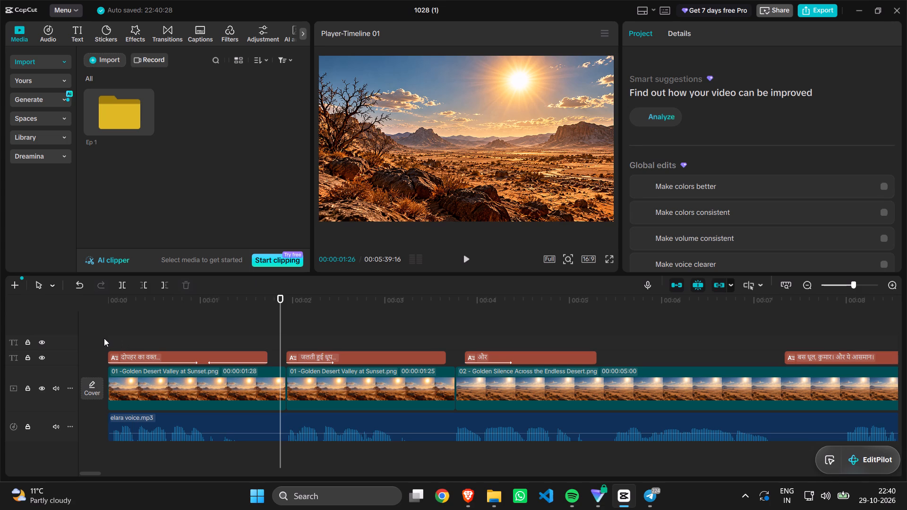
click(104, 338)
triple_click(127, 328)
double_click(127, 328)
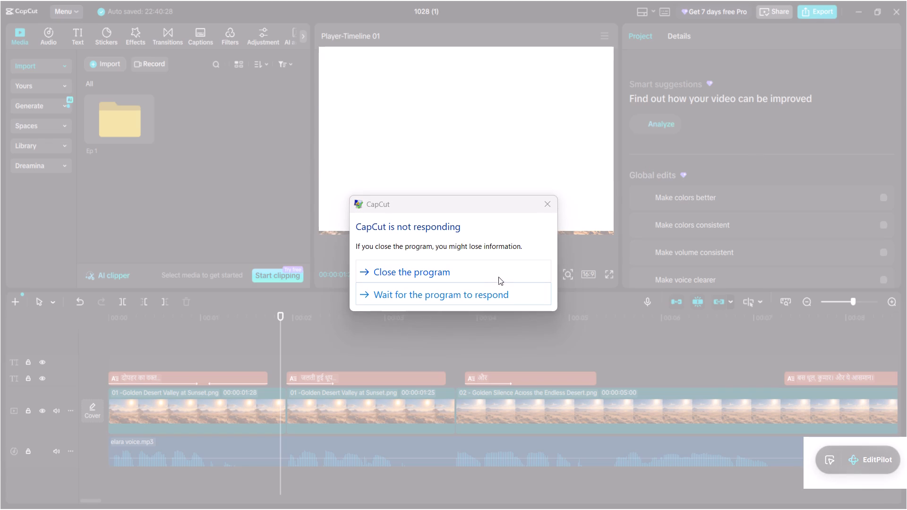
click(482, 297)
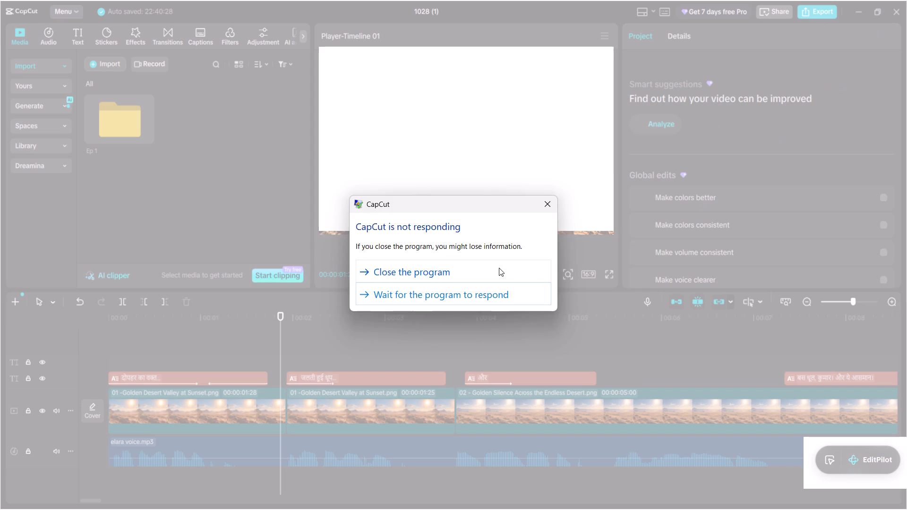
click(499, 268)
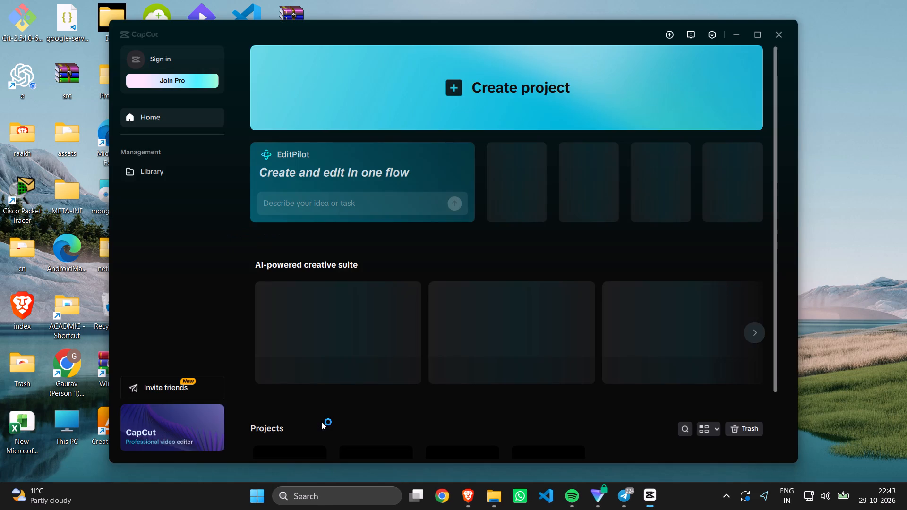
scroll(455, 355, down, 5)
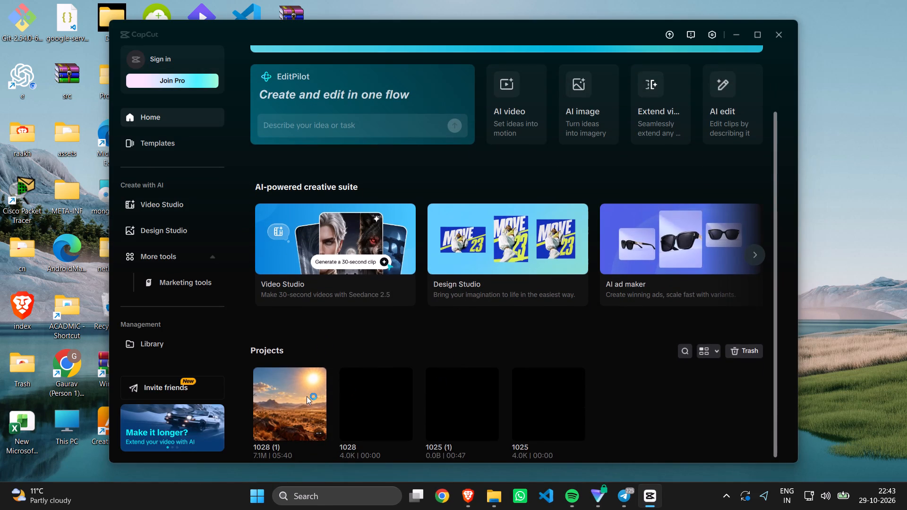
click(306, 397)
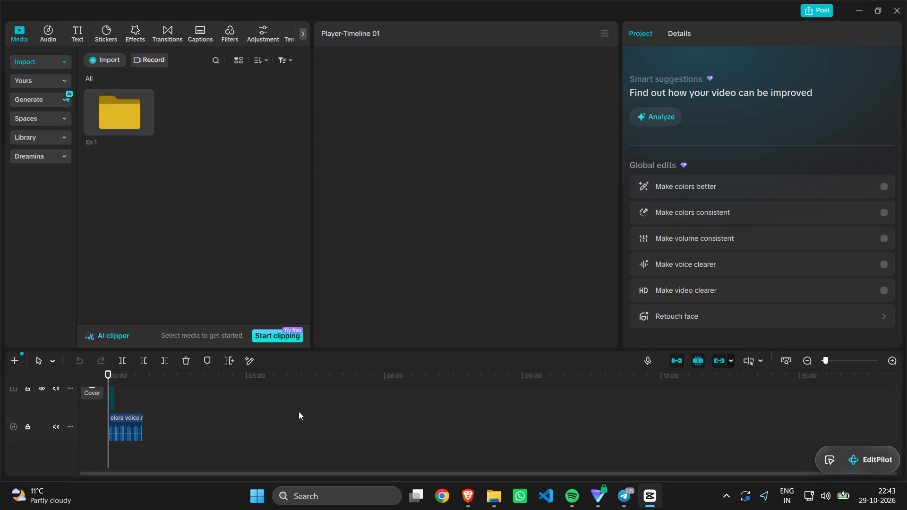
Enlarge the timeline area upward and dismiss the CapCut Pro offer.
scroll(299, 411, right, 5)
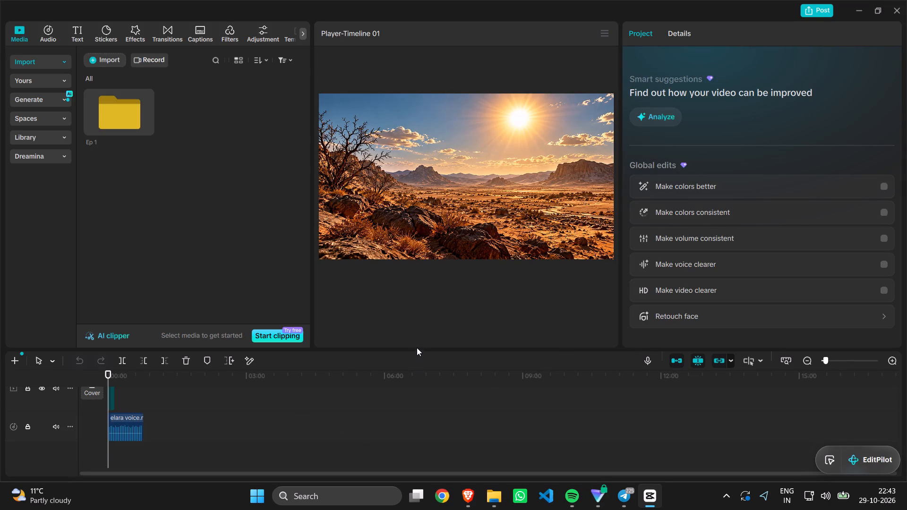
drag(416, 350, 394, 283)
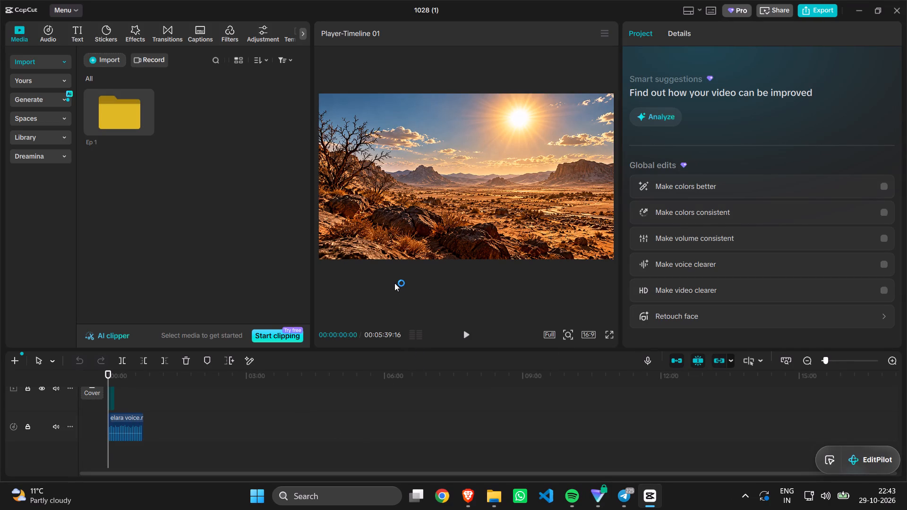
drag(394, 283, 394, 282)
scroll(217, 393, right, 20)
scroll(217, 393, right, 5)
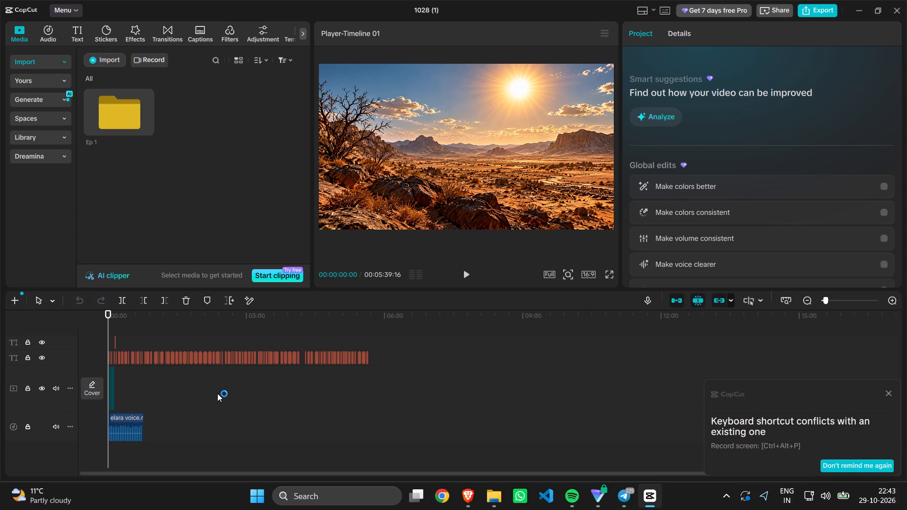
ctrl+scroll(217, 393, up, 7)
click(547, 95)
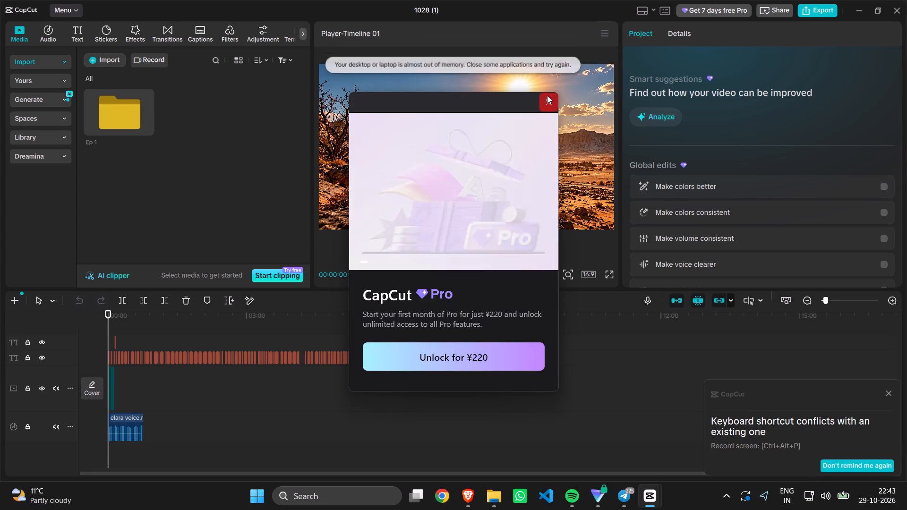
Set the font of the first caption at the start of the timeline to Noto Serif Devanagari Regular, searching for noto serif.
ctrl+scroll(291, 426, up, 5)
scroll(291, 426, right, 1)
ctrl+scroll(291, 426, up, 5)
scroll(291, 426, right, 7)
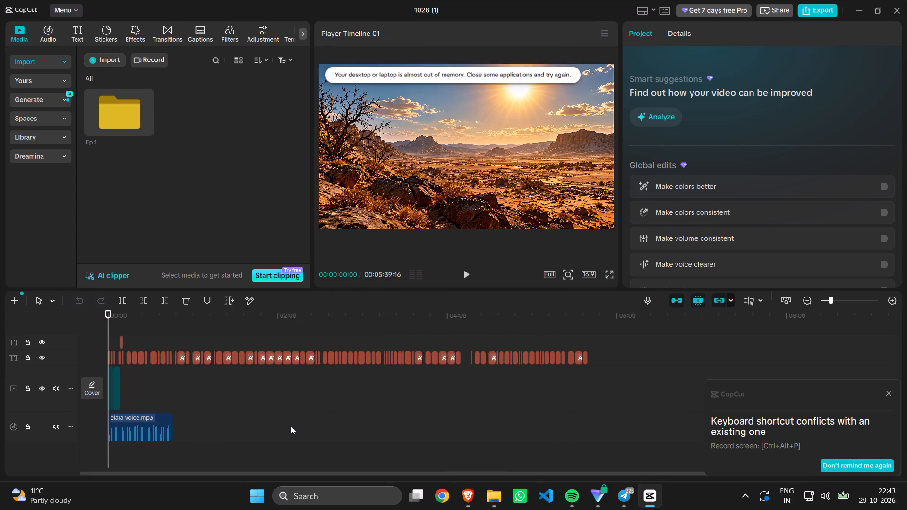
scroll(291, 426, right, 2)
ctrl+scroll(291, 426, up, 16)
ctrl+scroll(291, 426, up, 9)
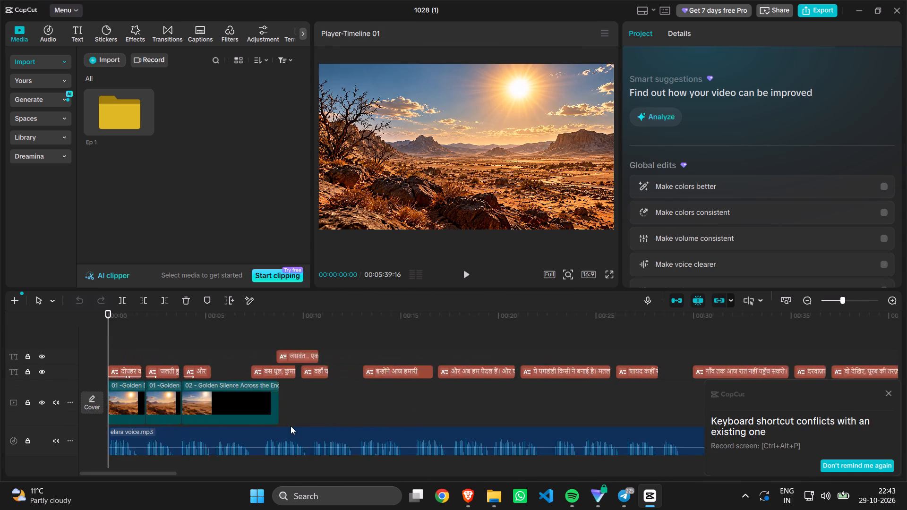
ctrl+scroll(291, 426, up, 13)
ctrl+scroll(291, 426, up, 13)
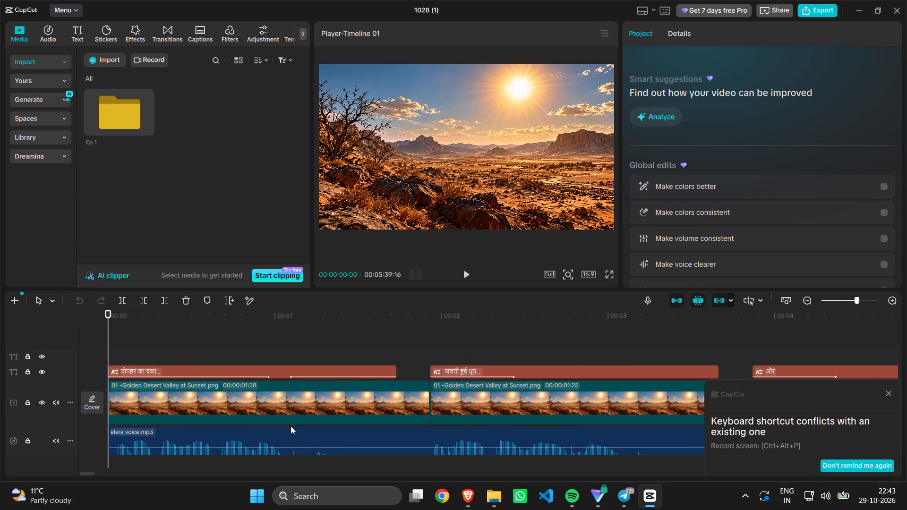
ctrl+scroll(291, 426, up, 10)
ctrl+scroll(291, 426, down, 12)
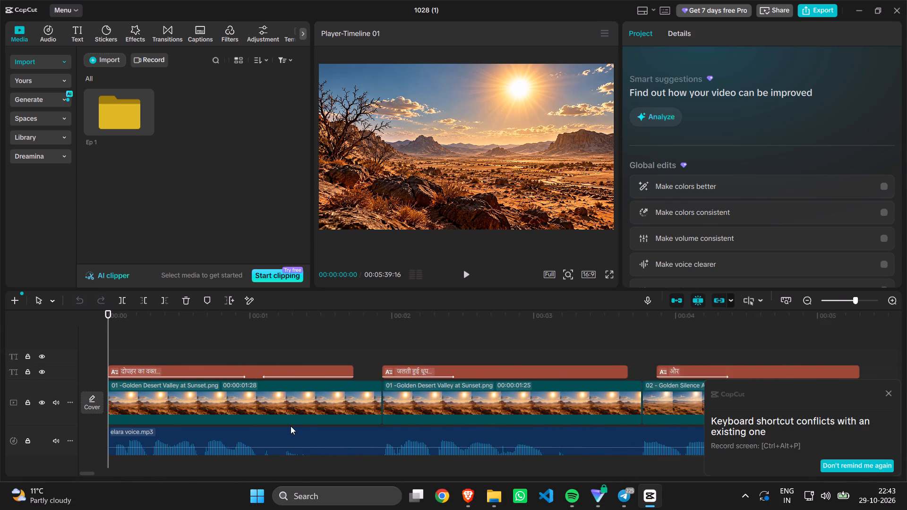
ctrl+scroll(291, 426, down, 3)
click(171, 374)
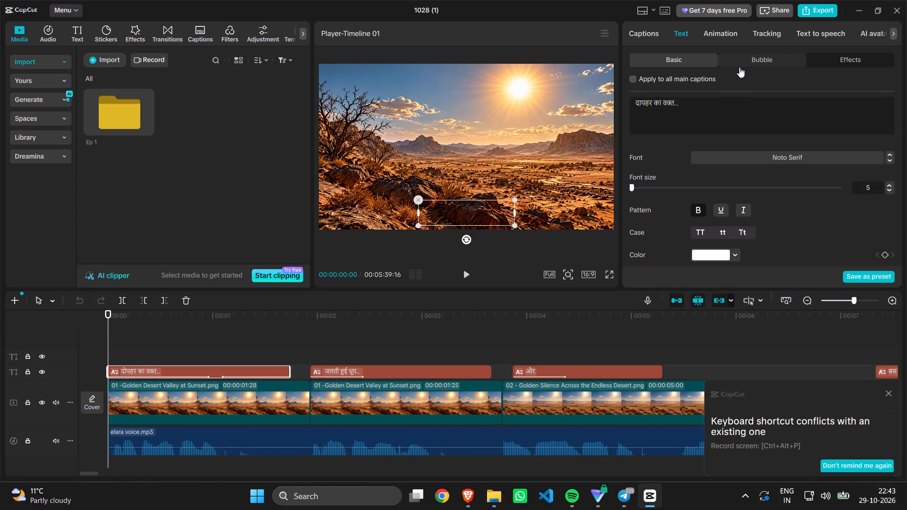
click(753, 156)
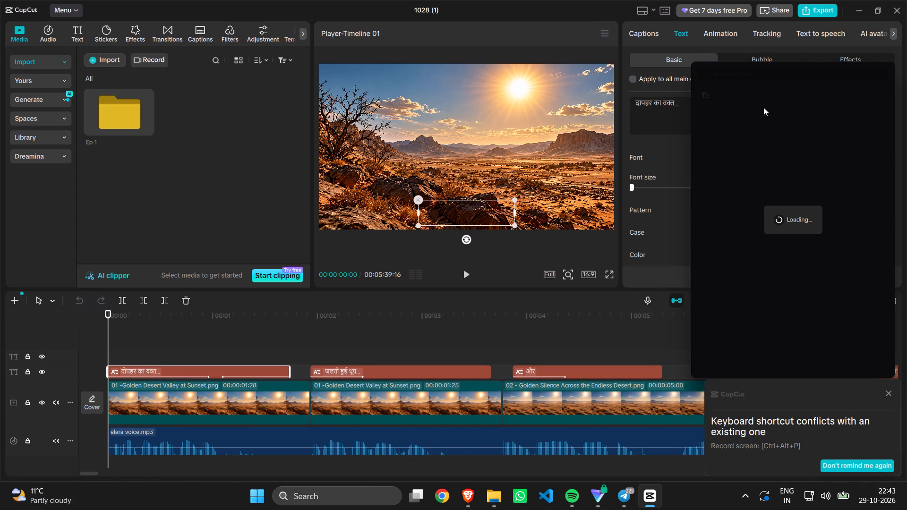
scroll(759, 158, up, 6)
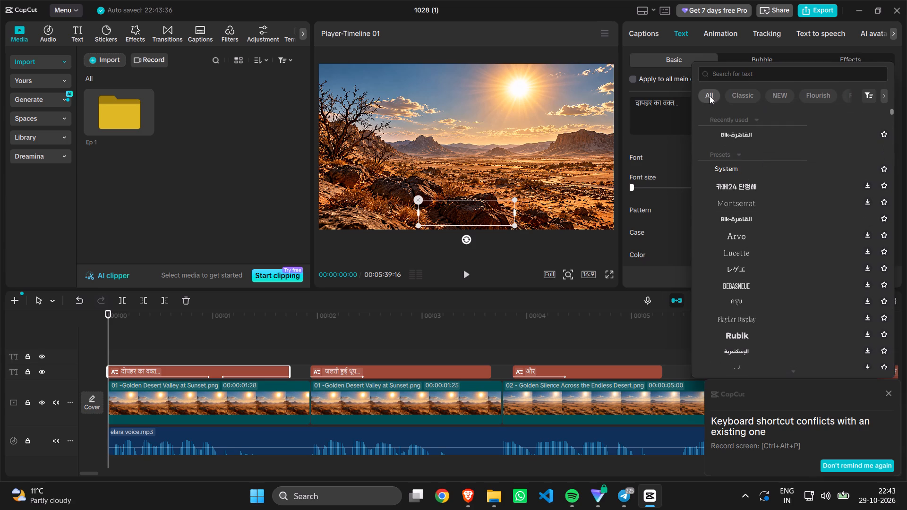
scroll(751, 164, up, 5)
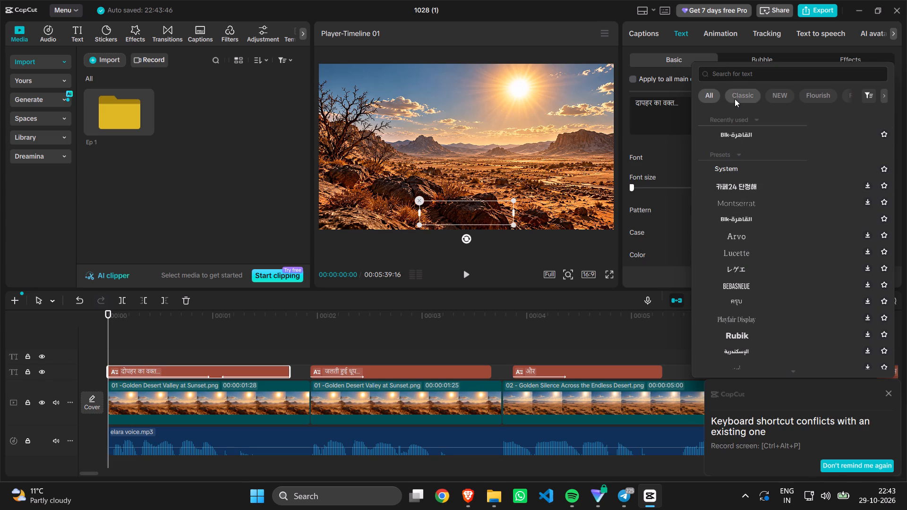
click(731, 77)
text(noto ser)
text(if)
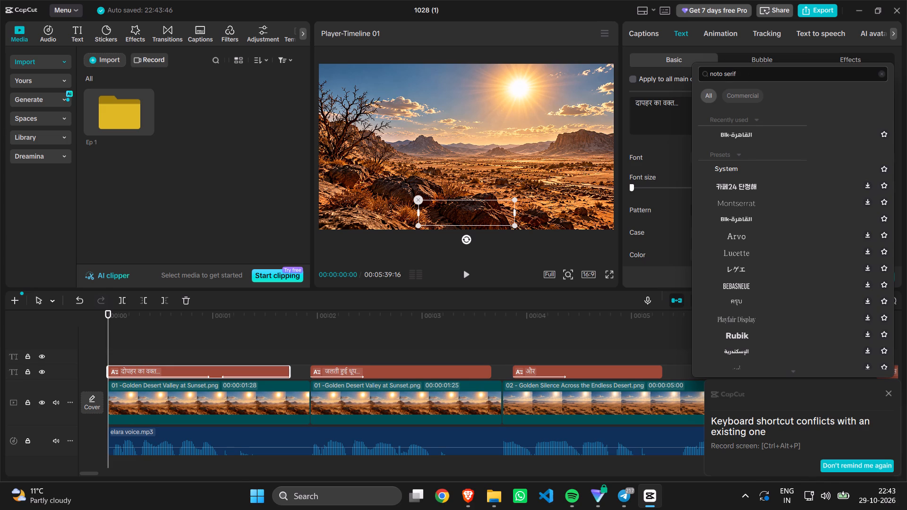
key(space)
key(Return)
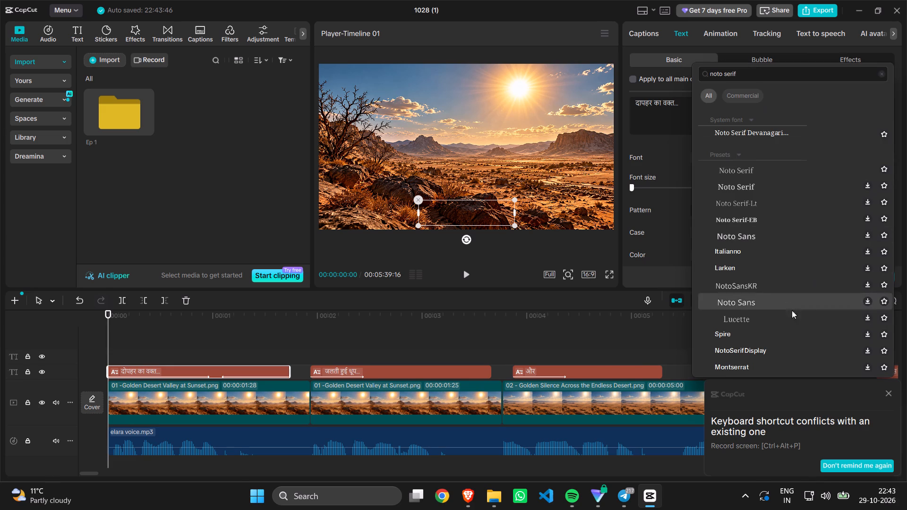
click(782, 133)
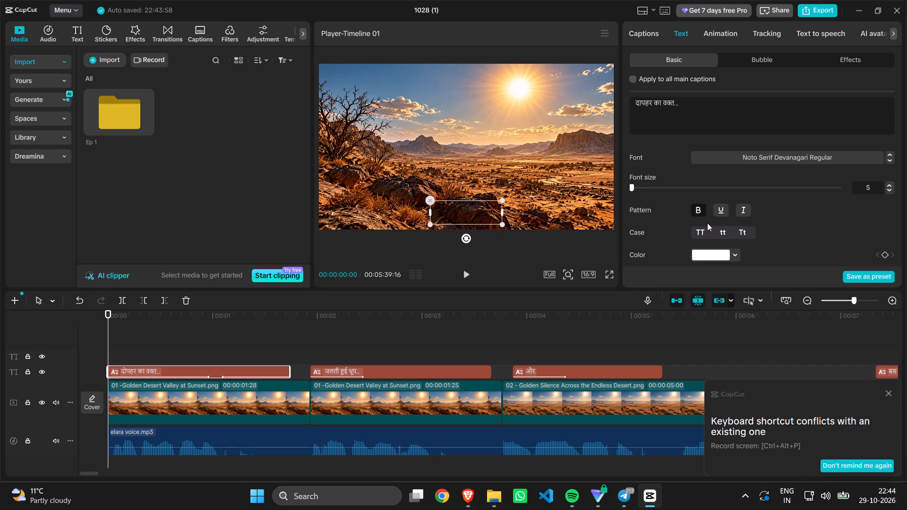
Widen the first caption's text box on both sides to about three quarters of the video frame's width.
scroll(703, 226, down, 1)
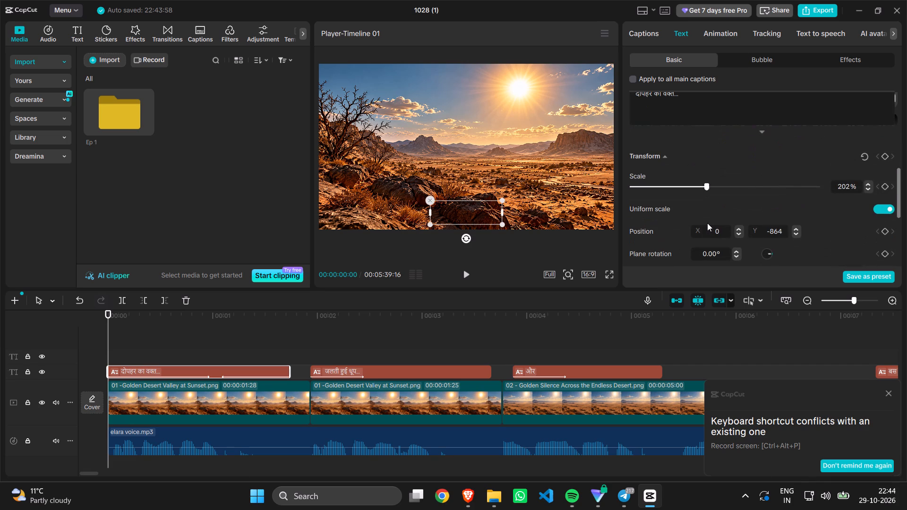
scroll(707, 223, down, 2)
scroll(707, 223, up, 1)
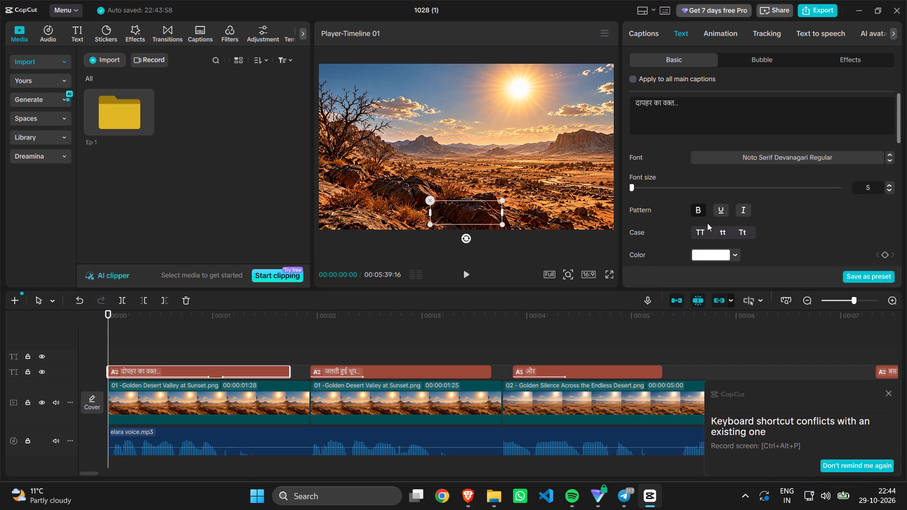
scroll(707, 223, up, 1)
drag(502, 212, 573, 204)
click(445, 210)
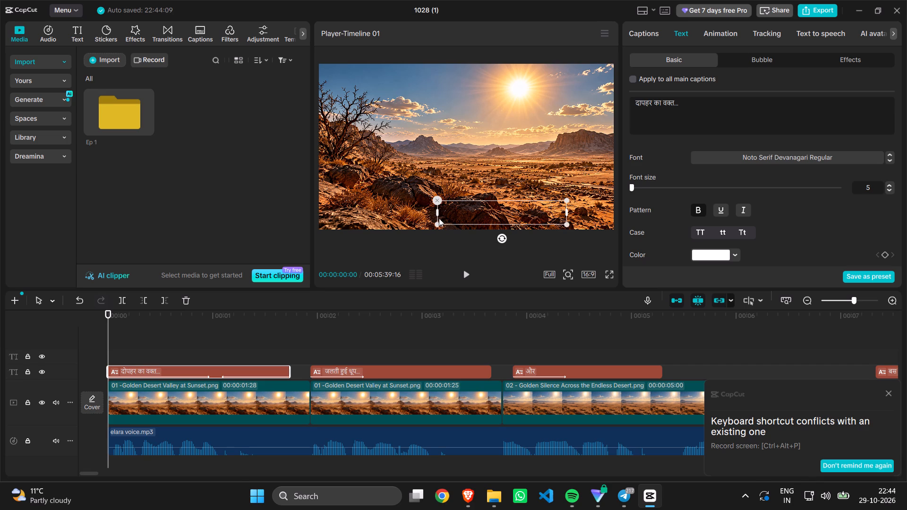
drag(430, 212, 350, 229)
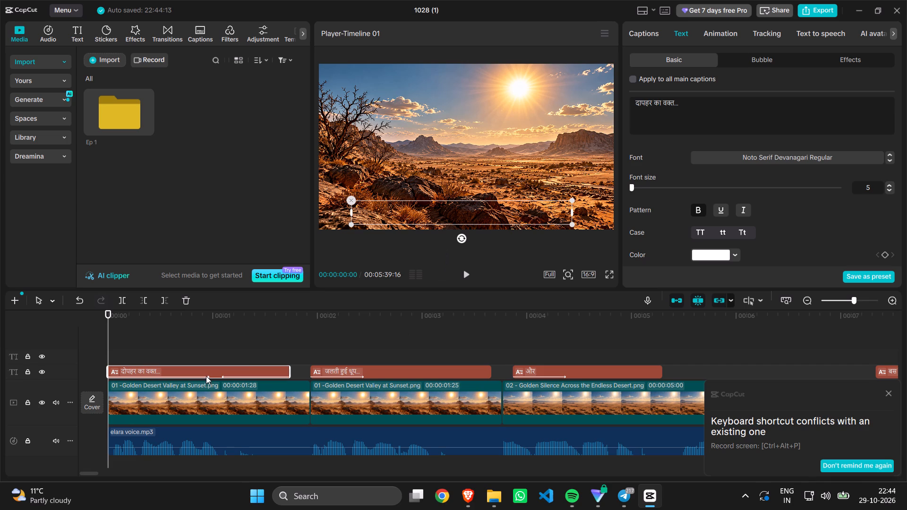
Play the video from the beginning to check the captions in the preview.
key(space)
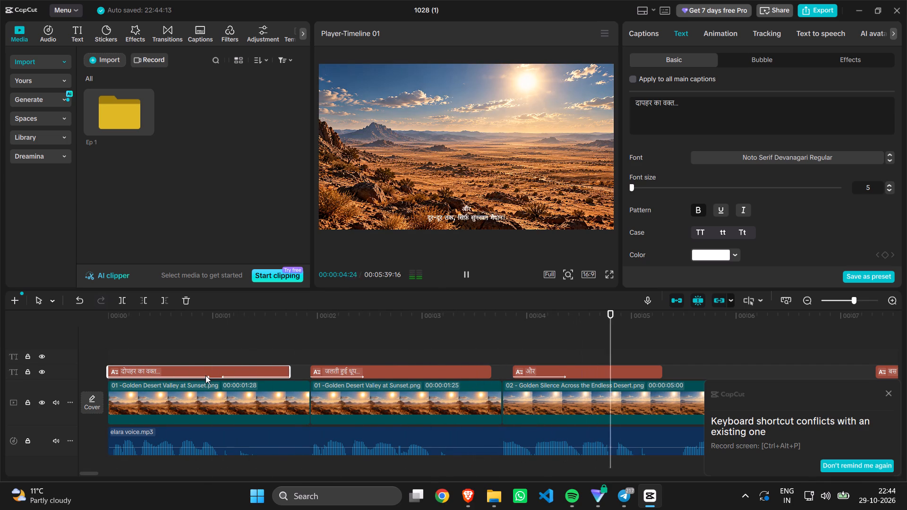
click(122, 339)
click(122, 339)
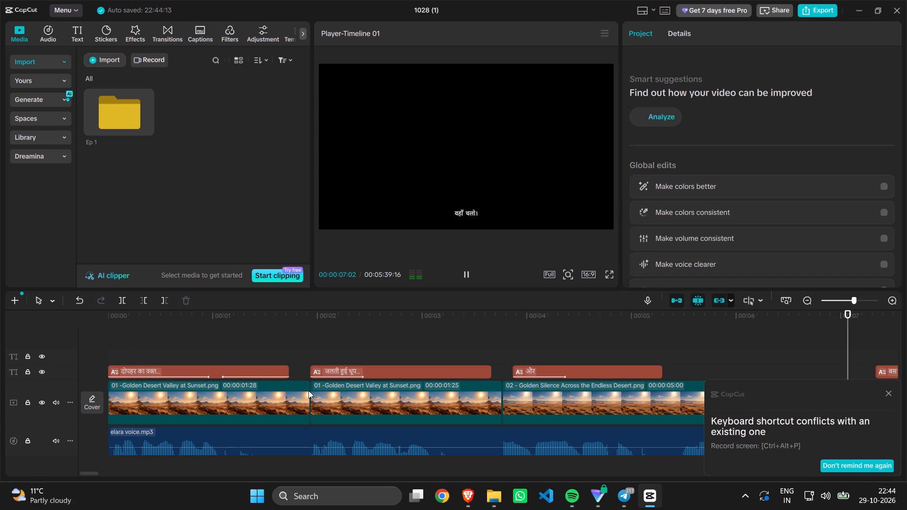
click(270, 320)
click(259, 338)
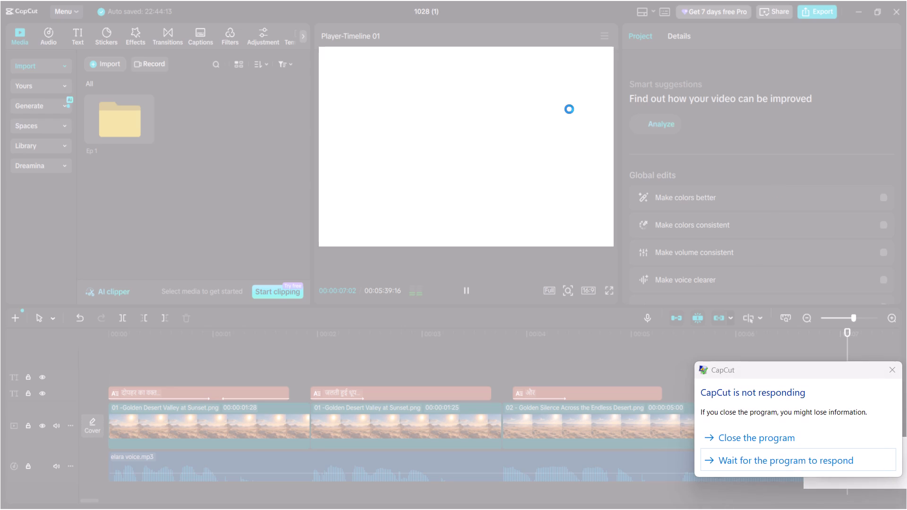
Dismiss the not-responding dialogs and wait for CapCut to recover without closing it.
click(757, 455)
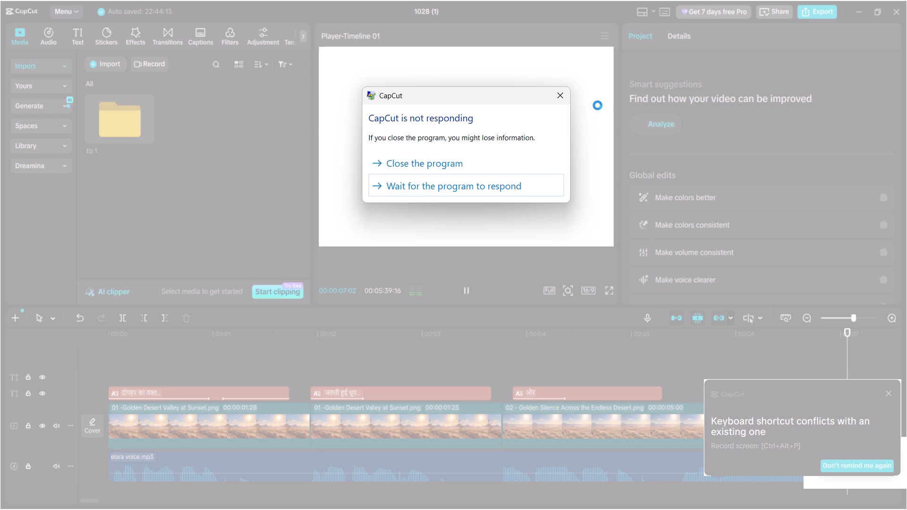
click(553, 93)
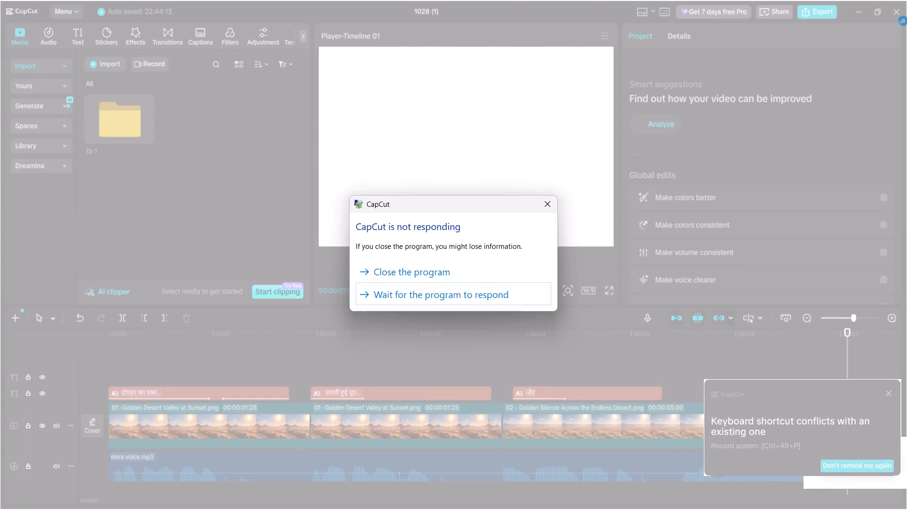
click(504, 282)
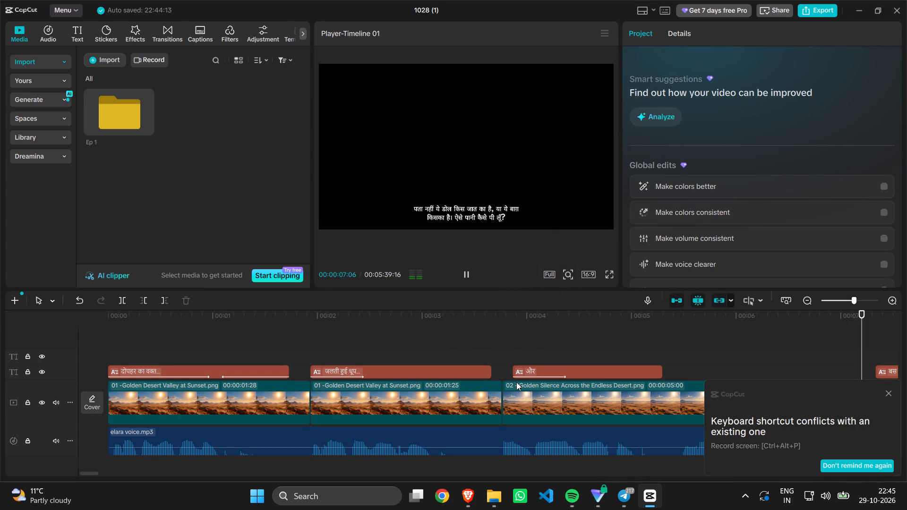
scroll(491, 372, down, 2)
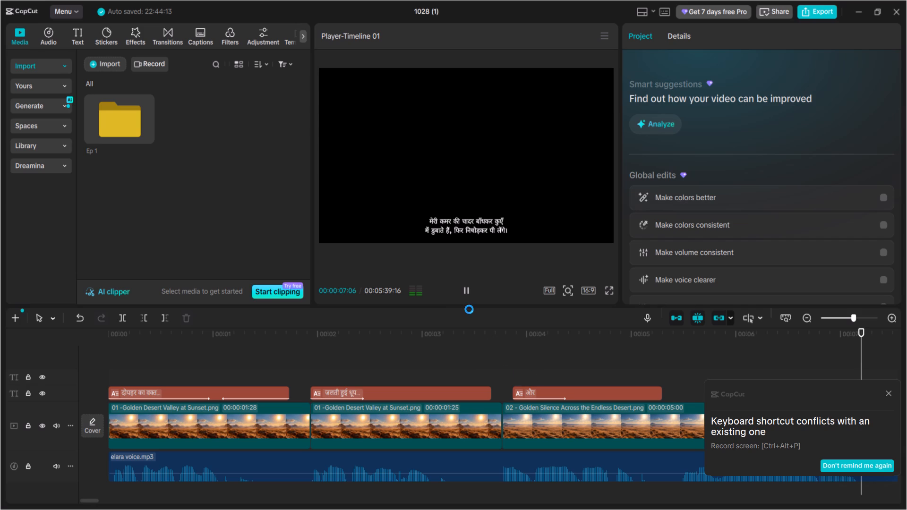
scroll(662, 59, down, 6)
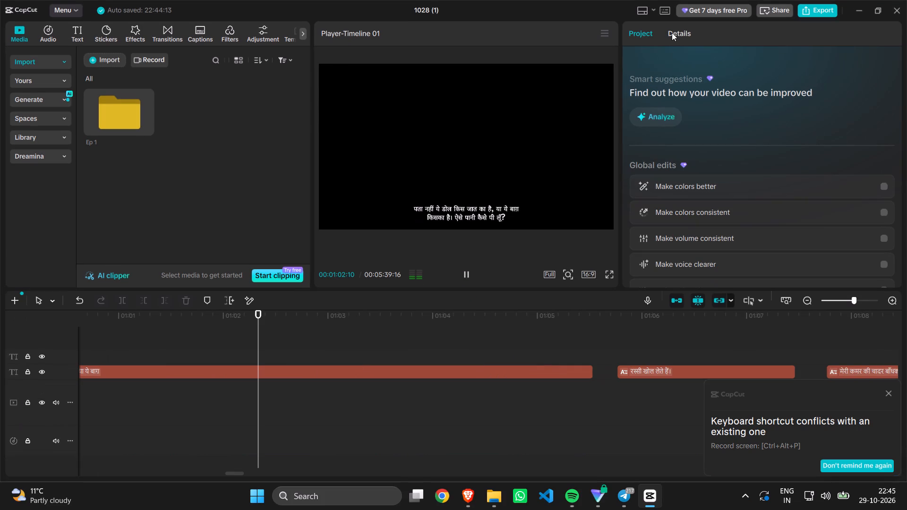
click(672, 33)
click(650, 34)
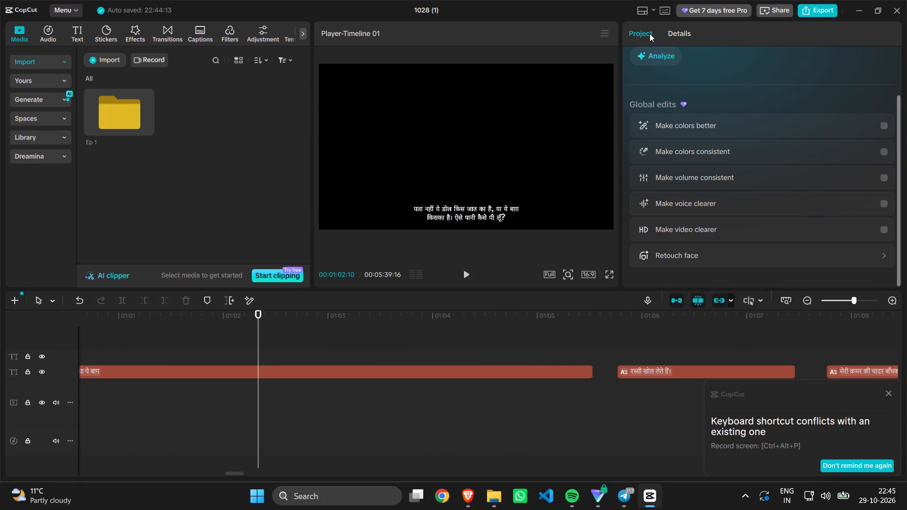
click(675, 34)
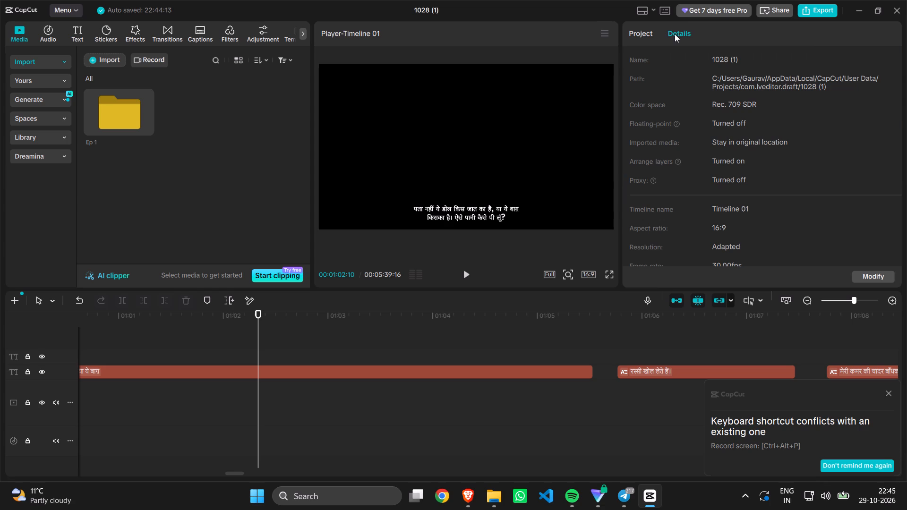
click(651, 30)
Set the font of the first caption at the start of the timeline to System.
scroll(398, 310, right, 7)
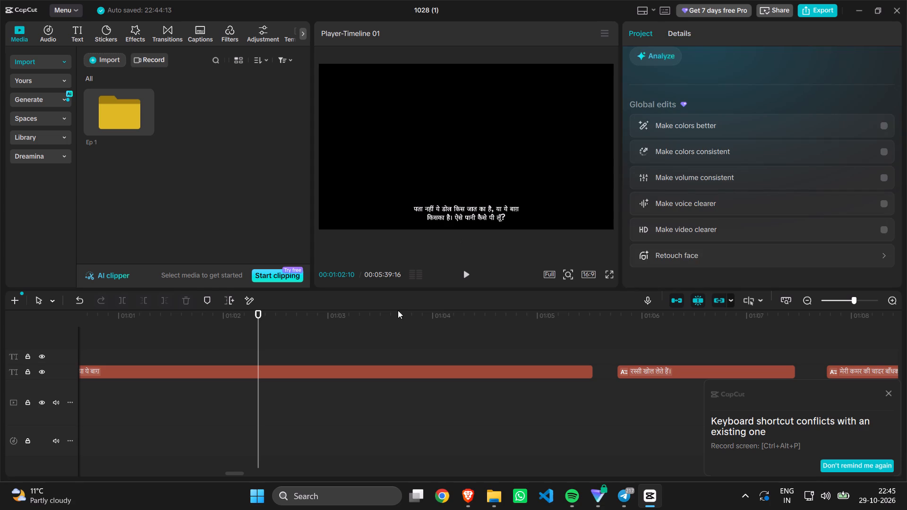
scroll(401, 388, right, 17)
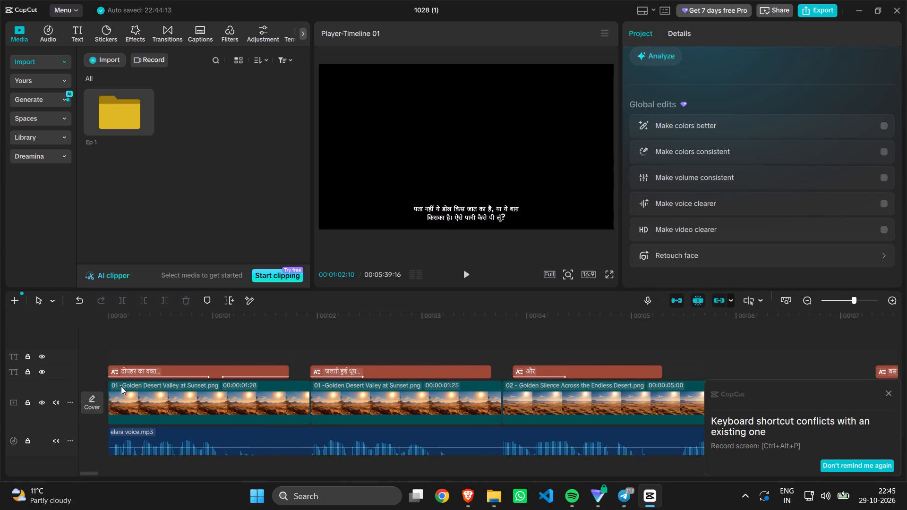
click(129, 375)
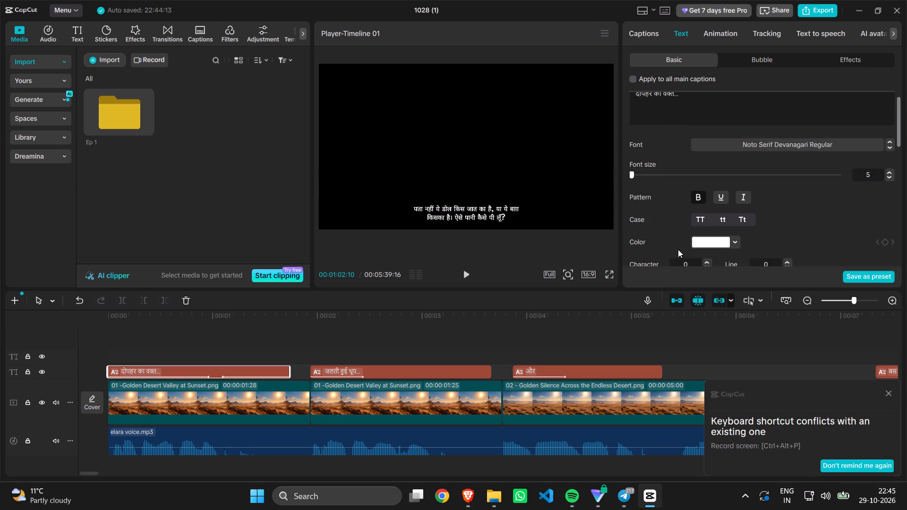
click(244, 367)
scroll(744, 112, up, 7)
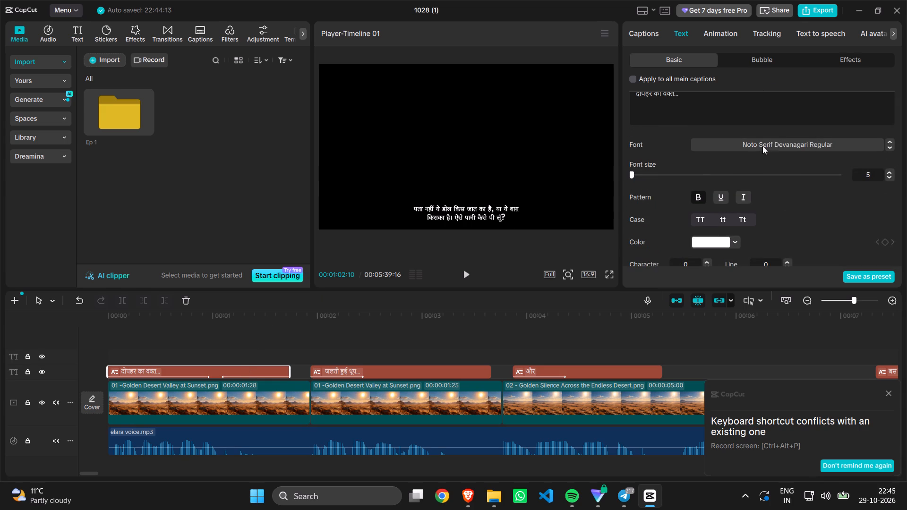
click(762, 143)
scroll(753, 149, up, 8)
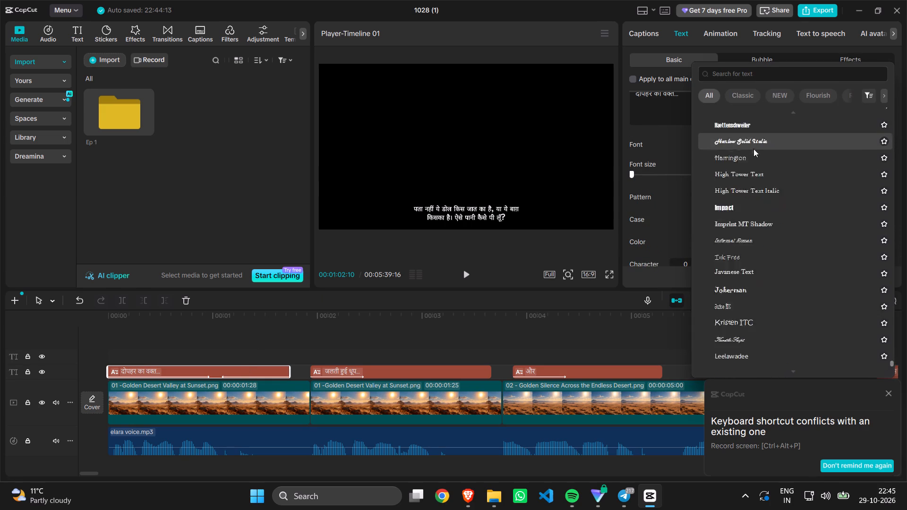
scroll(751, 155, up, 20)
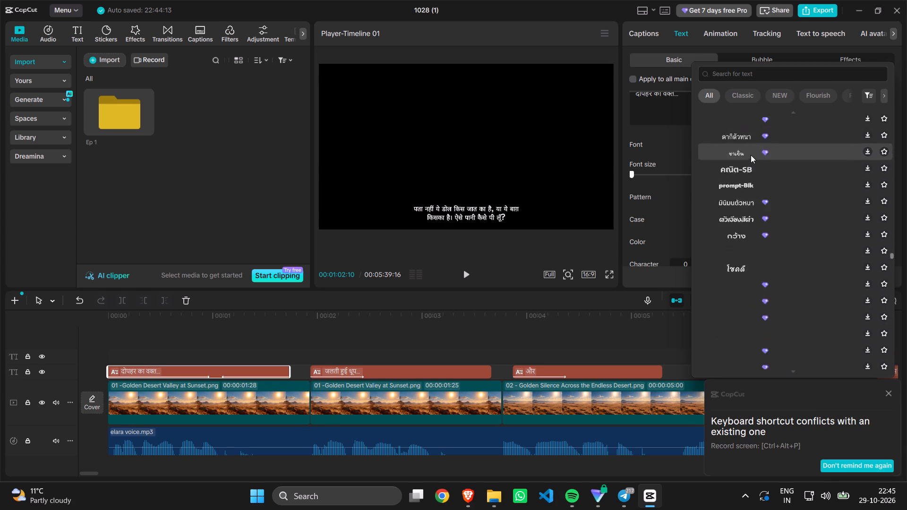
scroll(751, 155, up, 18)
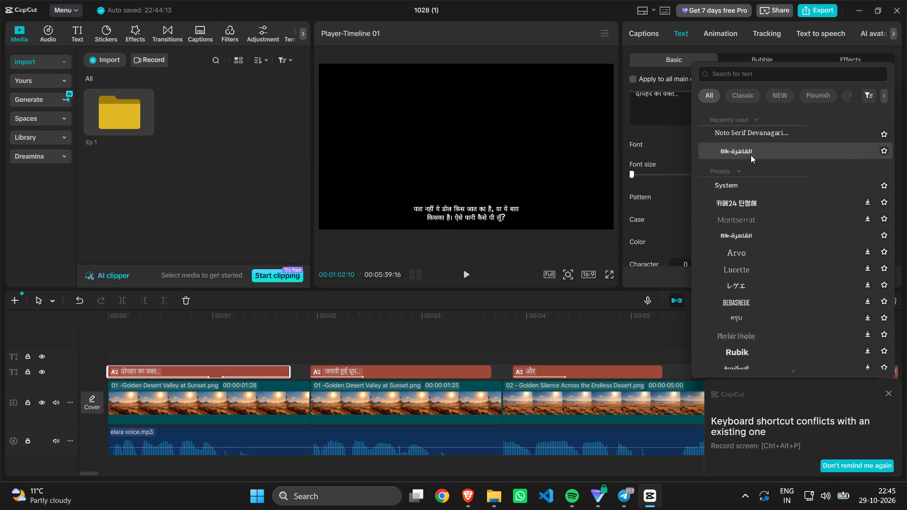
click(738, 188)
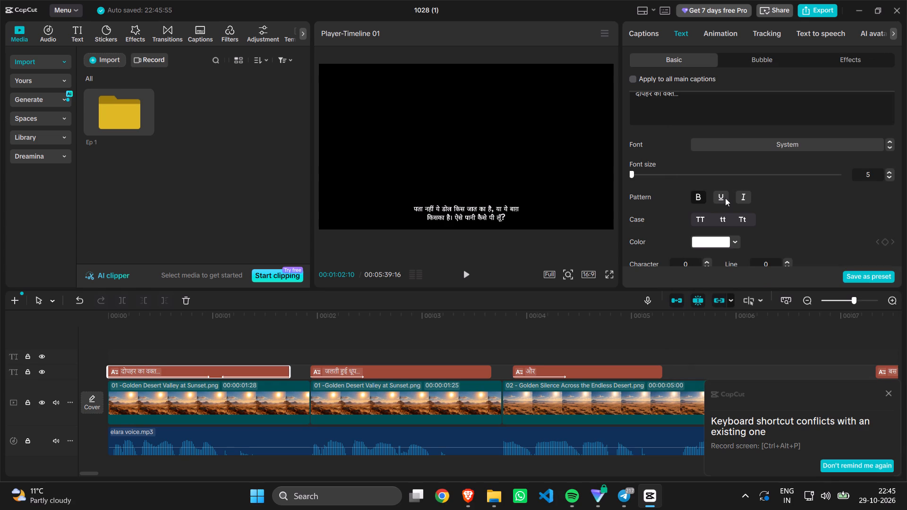
Preview the first caption at about 00:00:00:15 and reset its text effect.
click(215, 357)
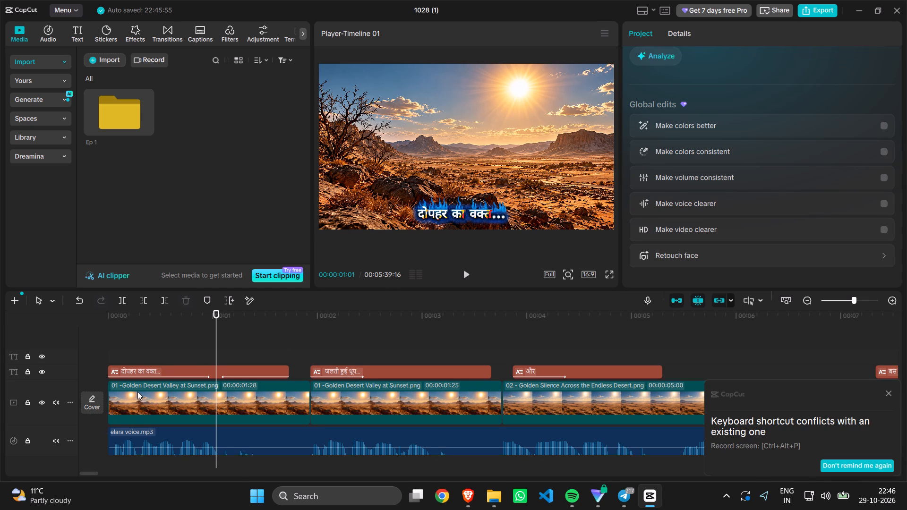
click(160, 364)
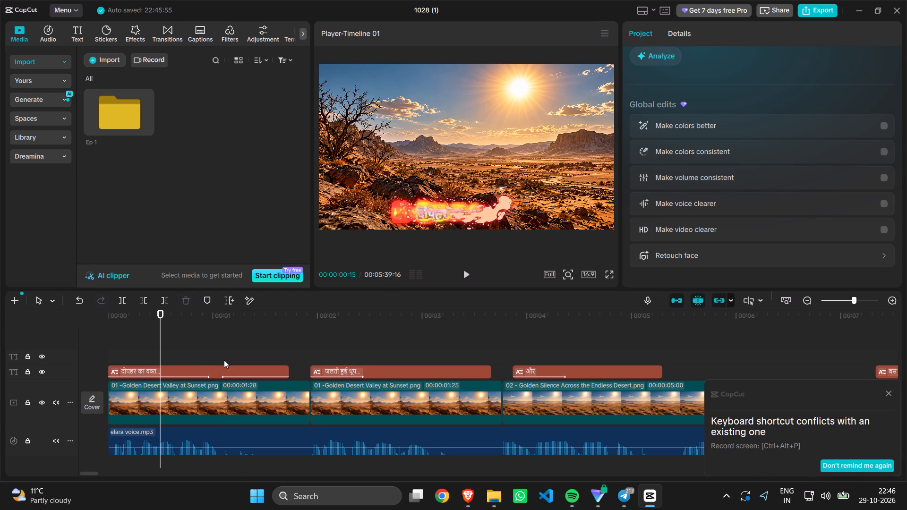
click(215, 373)
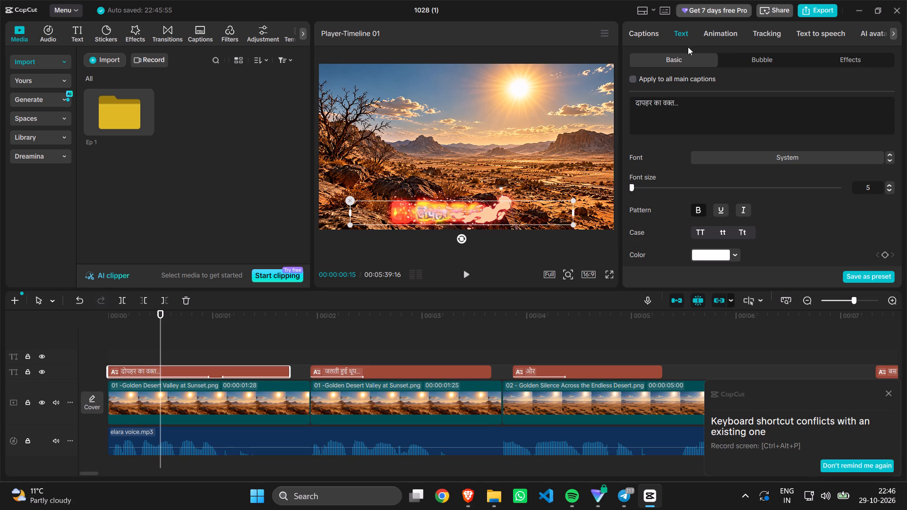
click(732, 58)
click(825, 61)
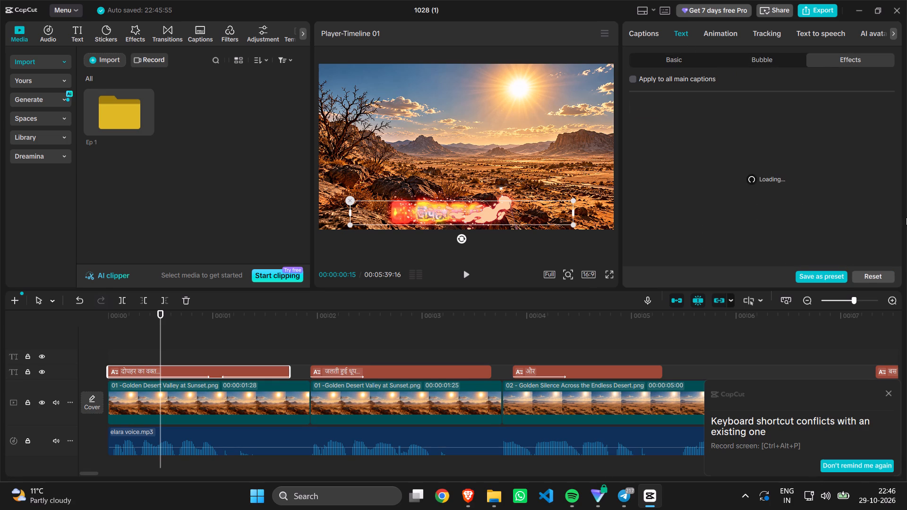
click(864, 274)
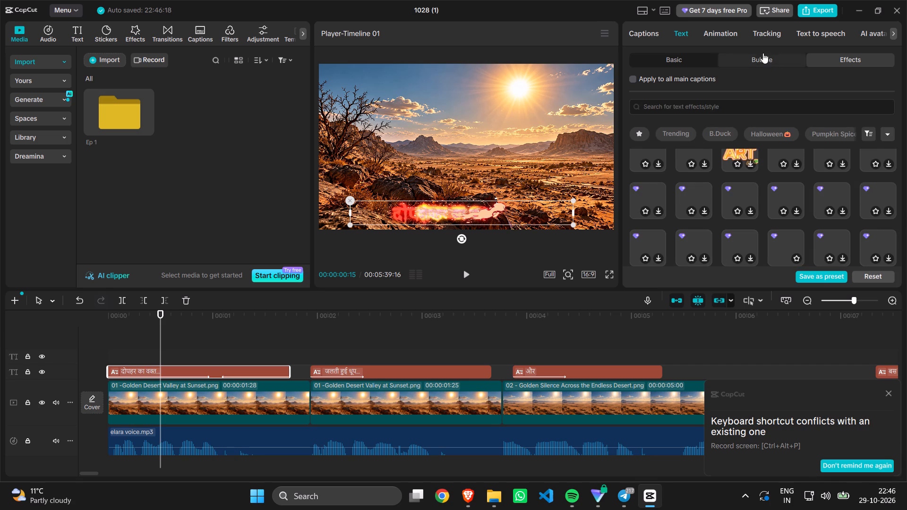
Examine the first caption's In, Out and Loop animation settings, the captions list and the text effects.
click(720, 42)
click(719, 37)
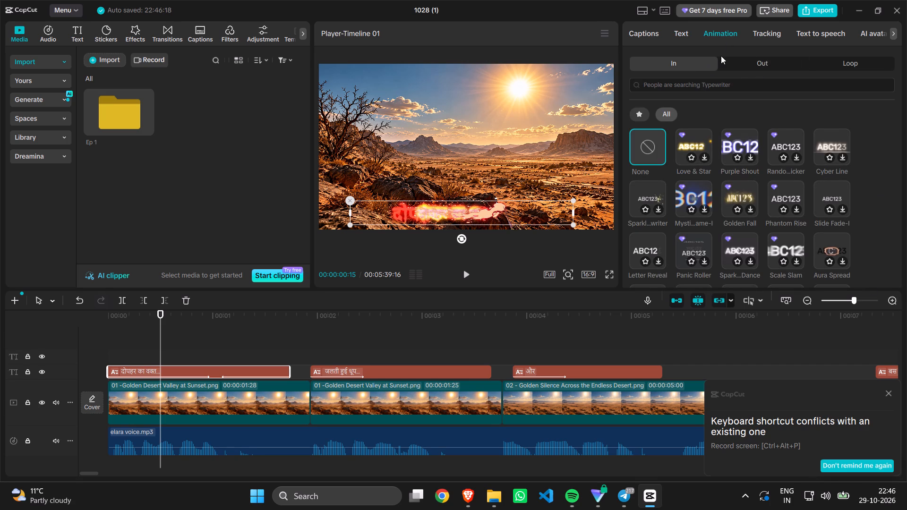
click(736, 66)
click(686, 63)
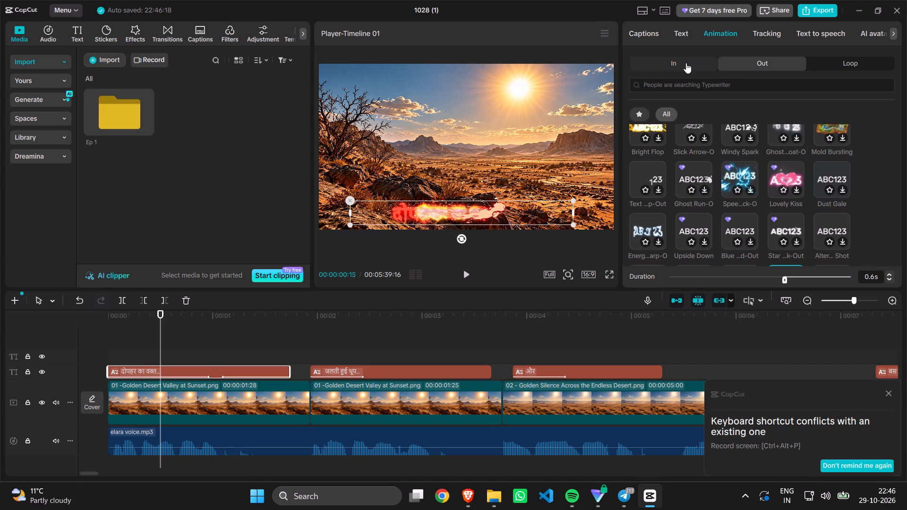
scroll(819, 236, down, 8)
scroll(819, 236, up, 4)
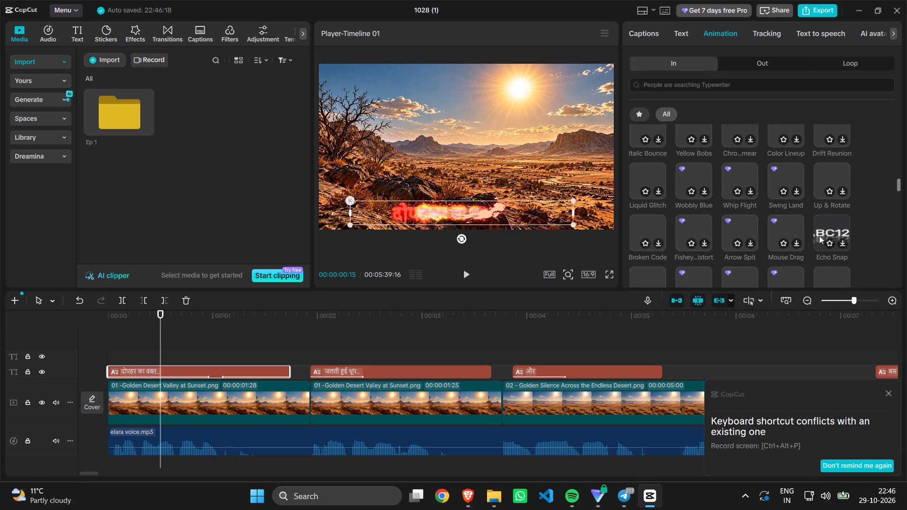
scroll(819, 236, up, 1)
click(746, 57)
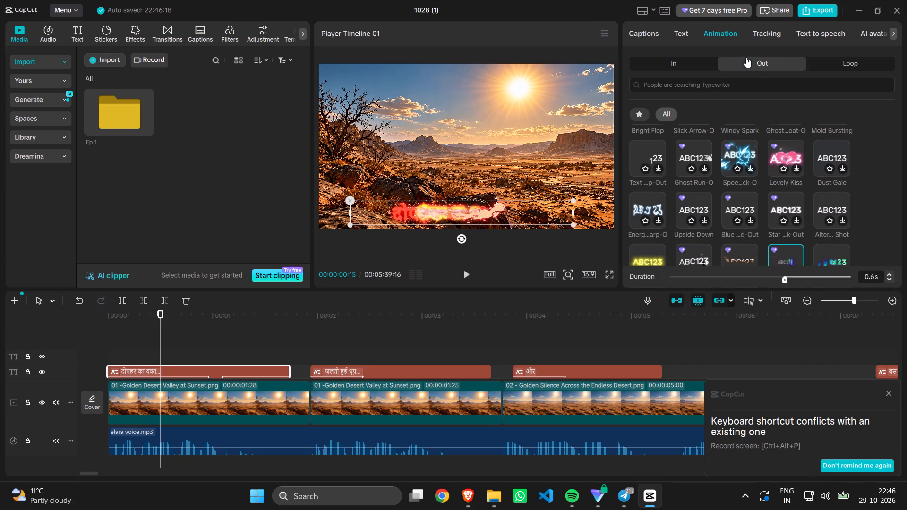
click(851, 63)
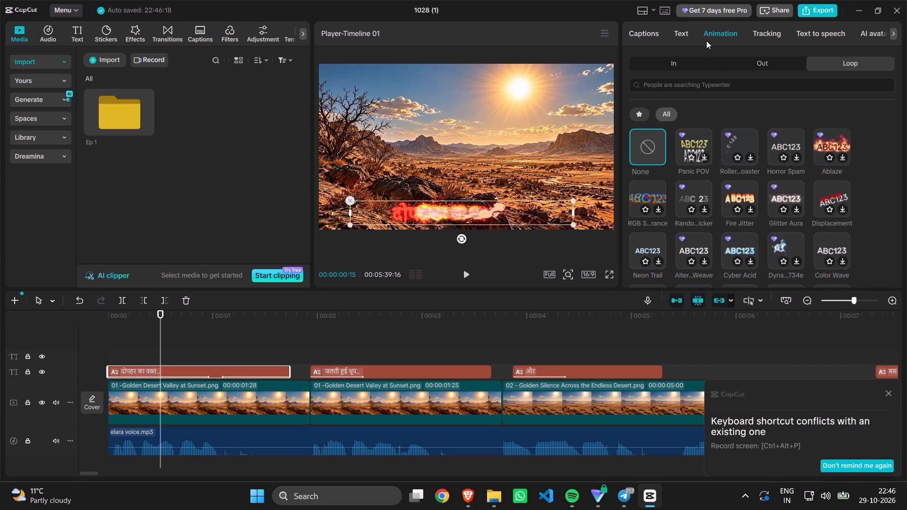
click(680, 64)
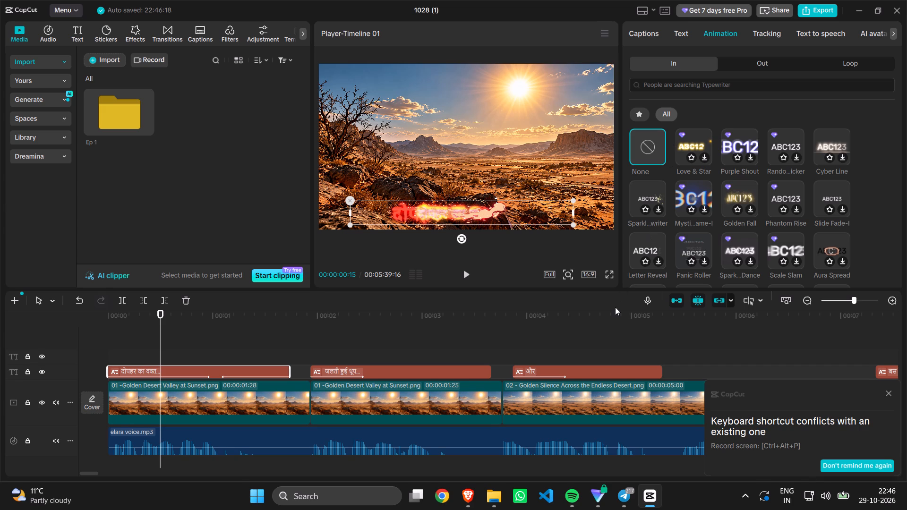
scroll(530, 339, down, 2)
scroll(530, 339, up, 1)
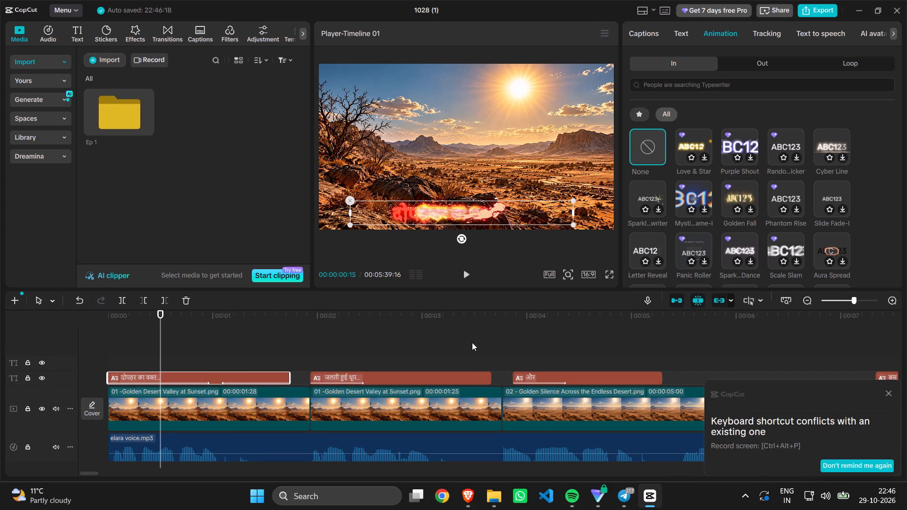
scroll(472, 342, up, 4)
click(647, 33)
click(684, 32)
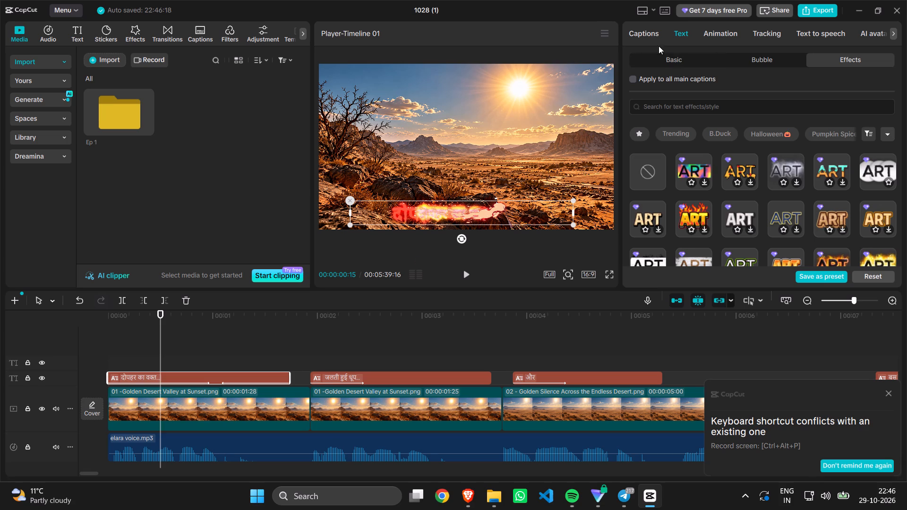
click(651, 34)
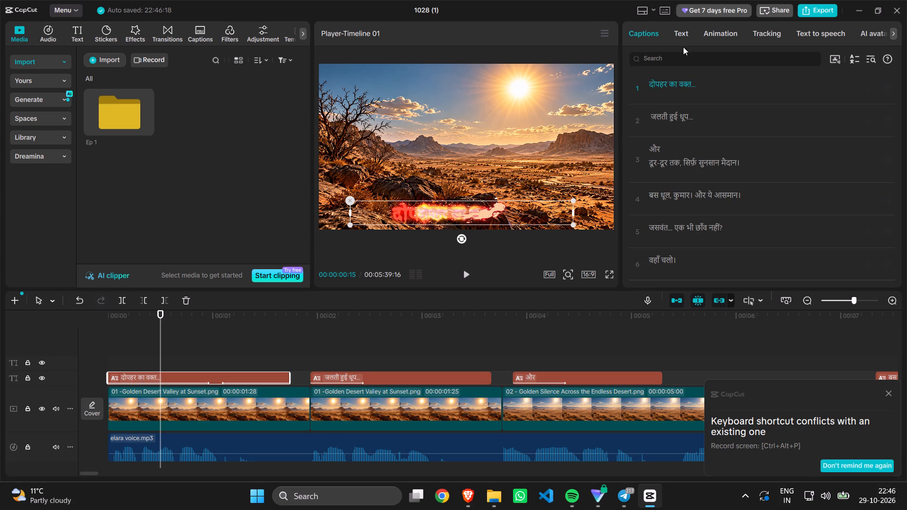
click(679, 42)
scroll(736, 122, up, 7)
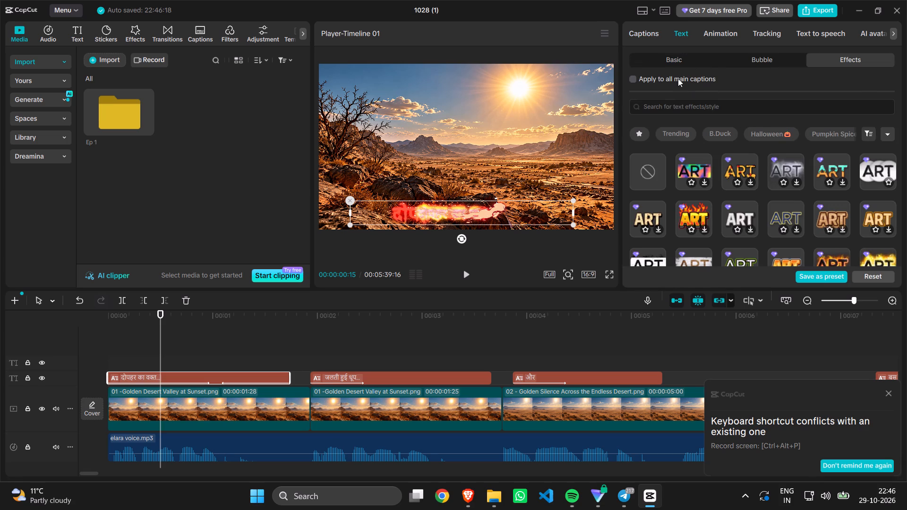
Capture a screenshot of the caption font list showing the recently used Noto Serif Devanagari entry and the System preset.
click(669, 59)
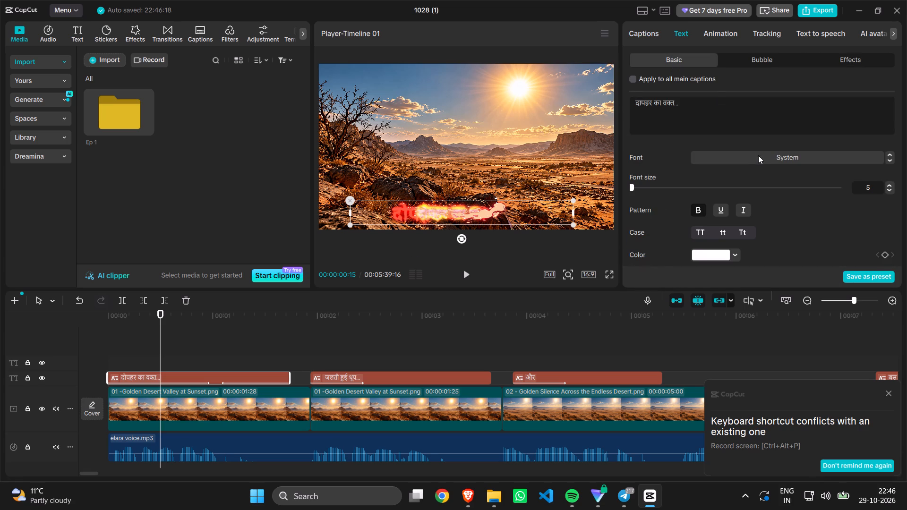
click(758, 155)
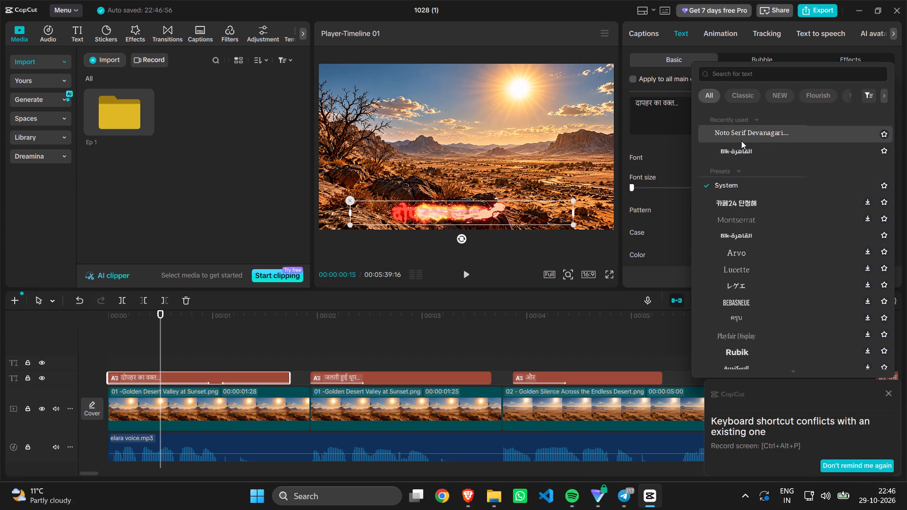
key(Delete)
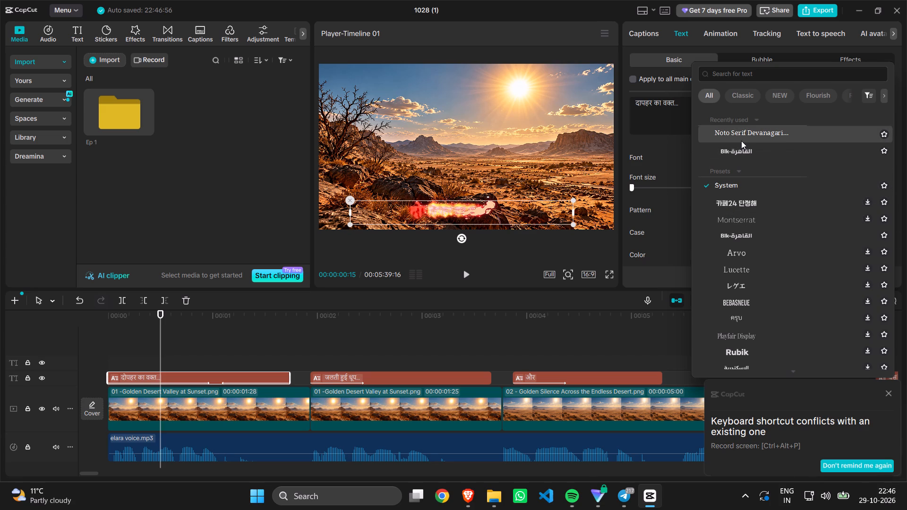
key(Print)
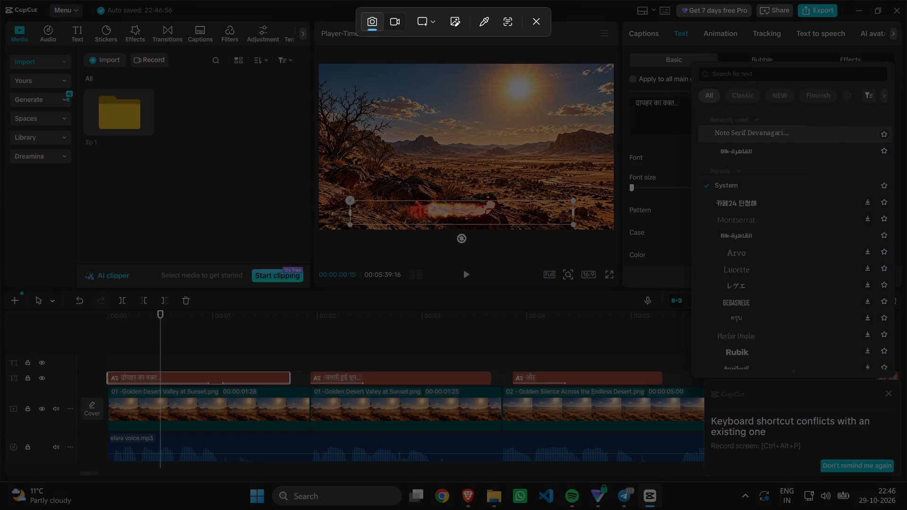
drag(695, 73, 887, 204)
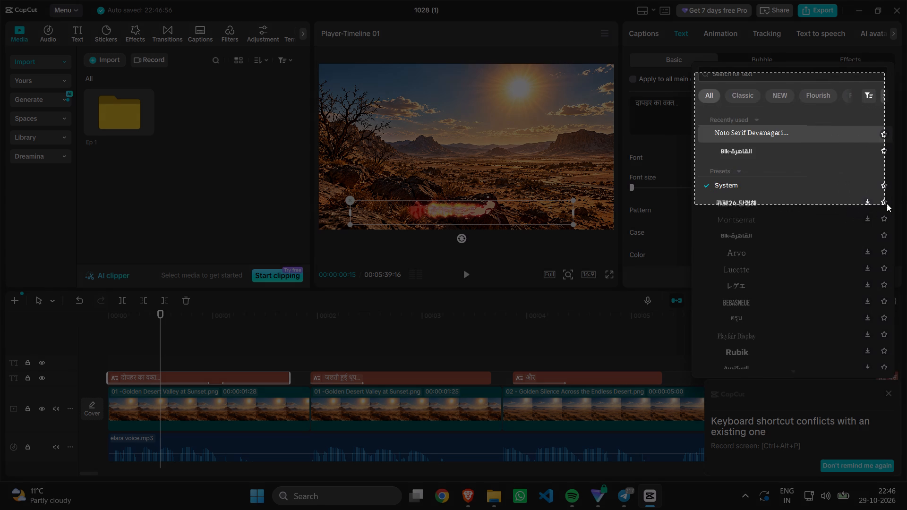
drag(887, 204, 897, 201)
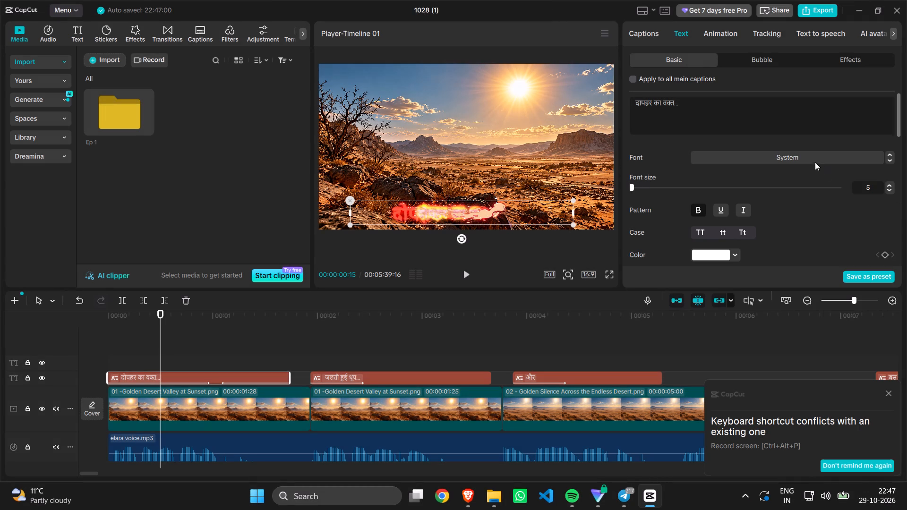
Set the first caption's font to Noto Serif Devanagari Regular from the recently used fonts.
click(803, 160)
click(768, 134)
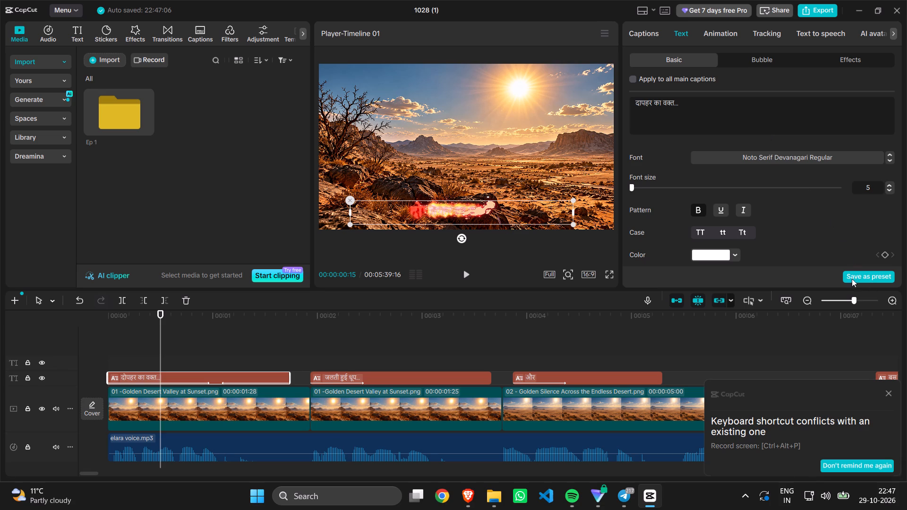
click(459, 498)
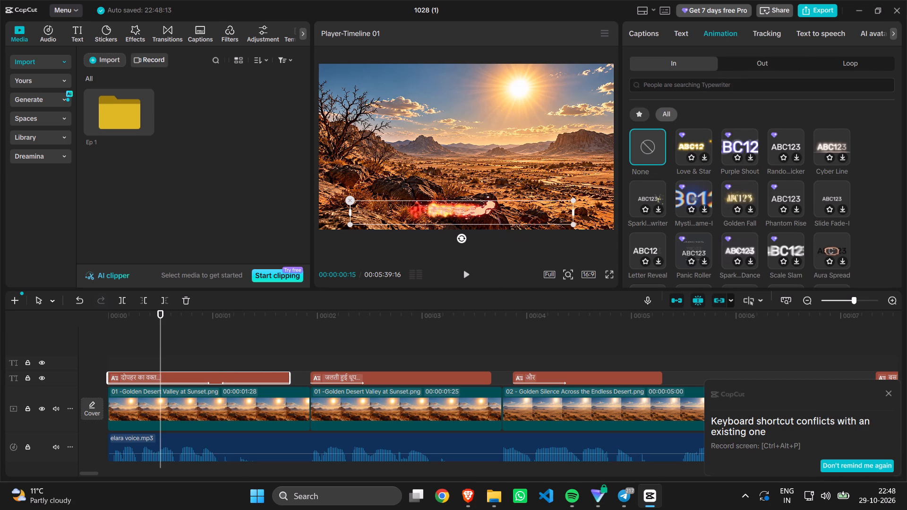
click(736, 68)
scroll(641, 140, up, 7)
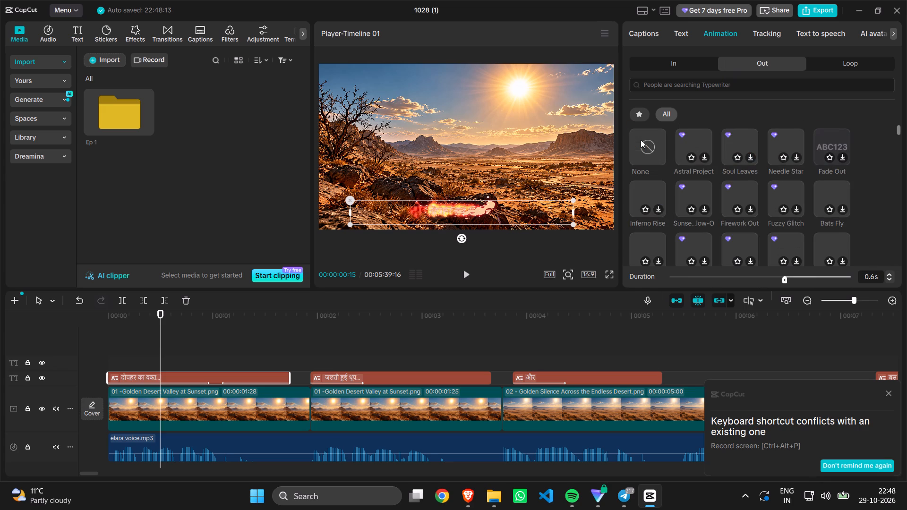
scroll(641, 140, up, 9)
double_click(641, 140)
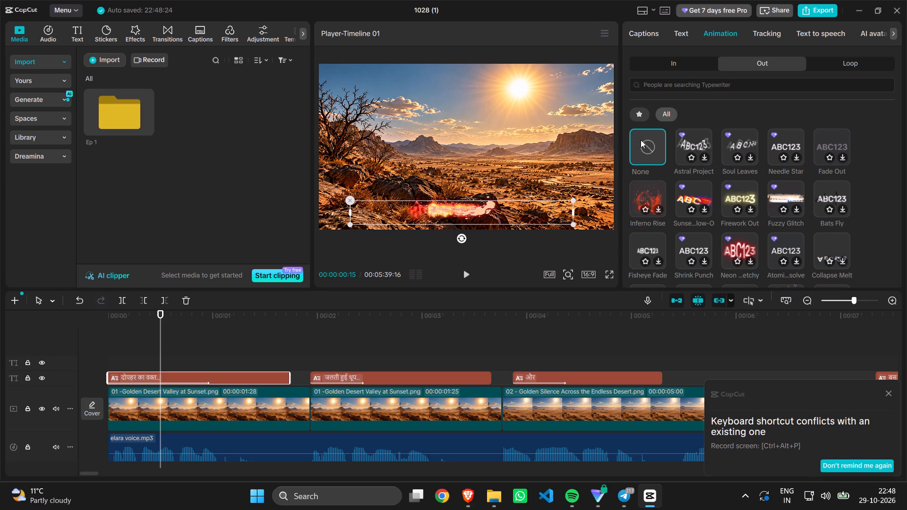
click(446, 203)
click(465, 243)
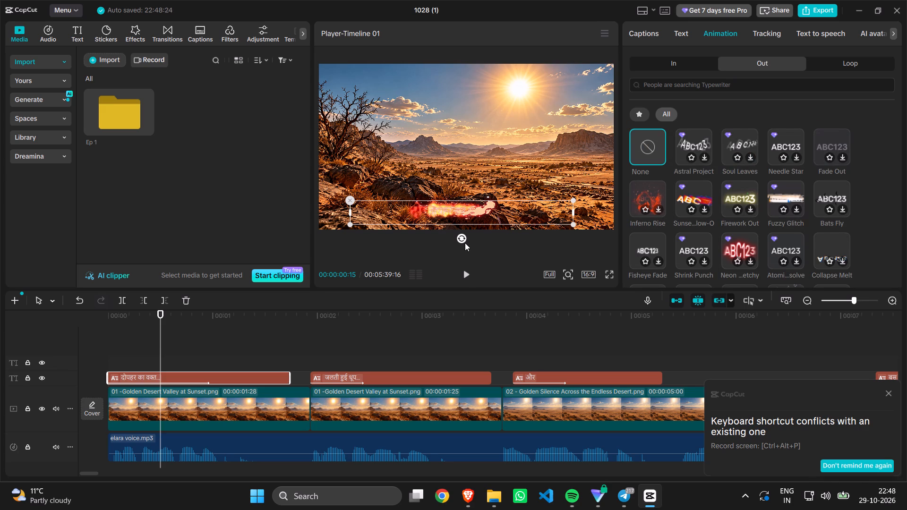
click(461, 236)
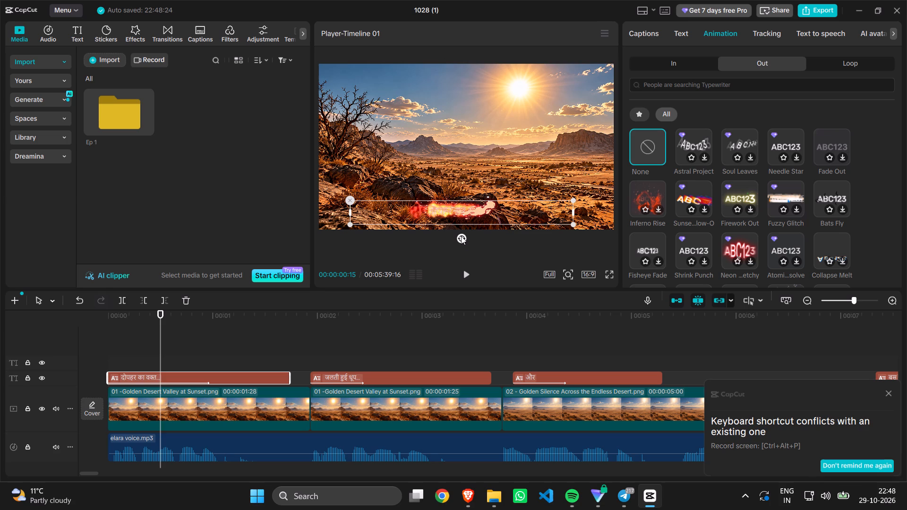
click(461, 236)
Check the first caption's Loop and In animations and select None for In.
click(857, 63)
drag(686, 78, 679, 71)
click(679, 71)
click(676, 69)
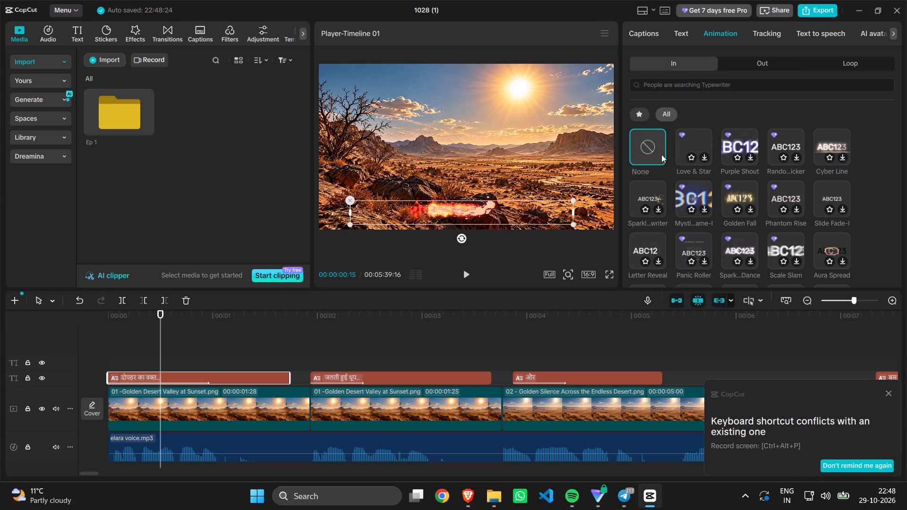
click(651, 156)
Check the first caption's bubble and text effect settings and select no text effect.
click(685, 31)
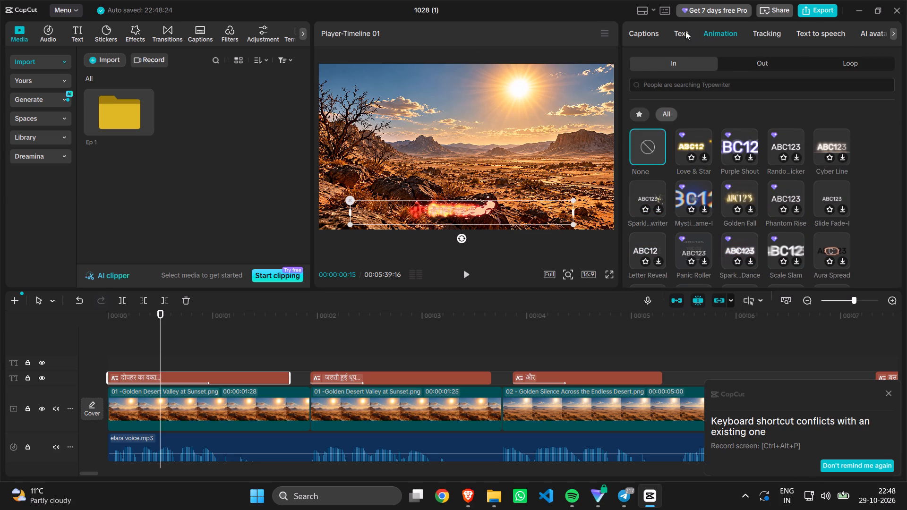
scroll(670, 117, up, 4)
scroll(670, 117, down, 2)
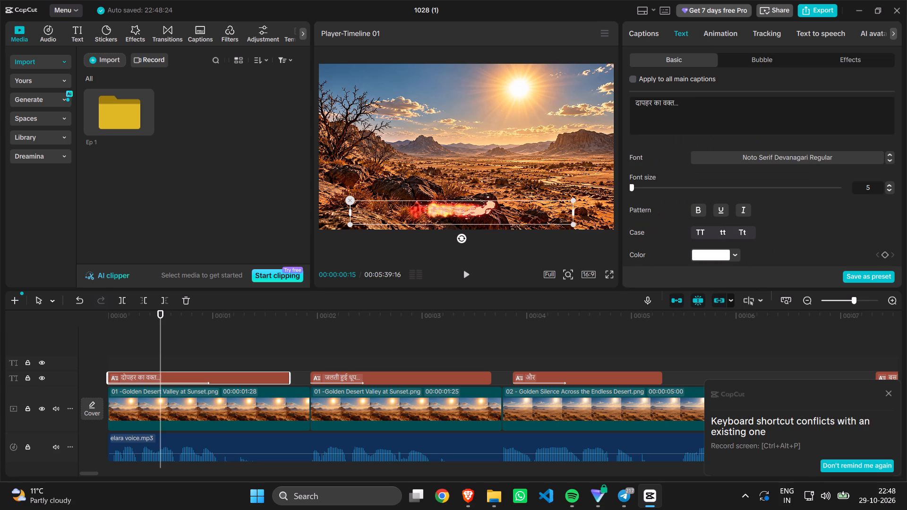
click(783, 60)
click(832, 49)
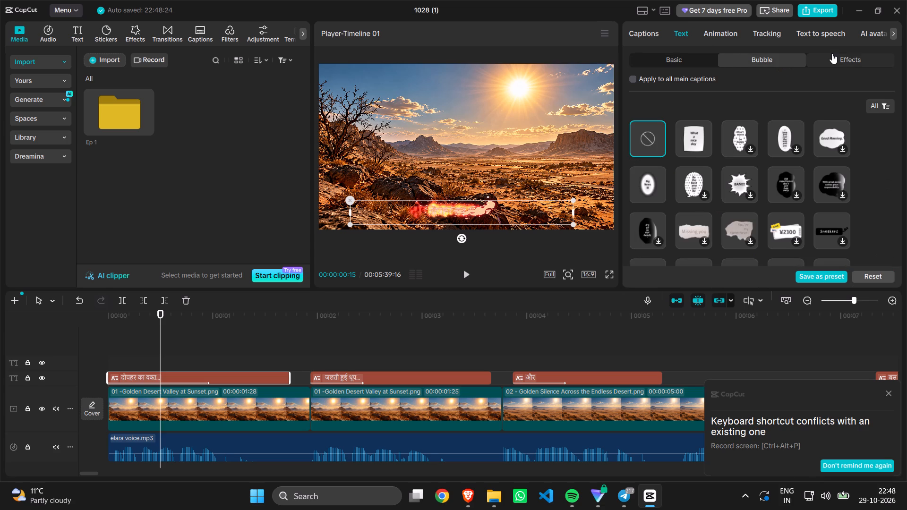
click(832, 53)
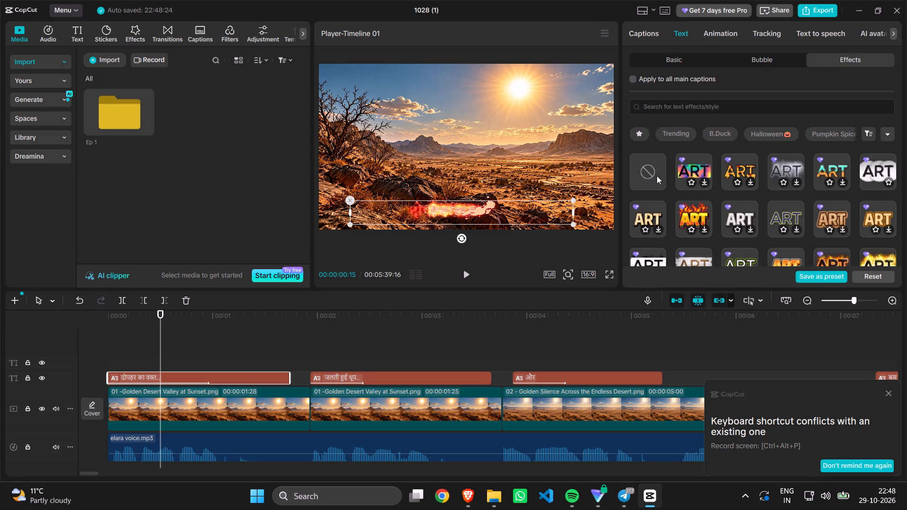
double_click(657, 176)
click(657, 176)
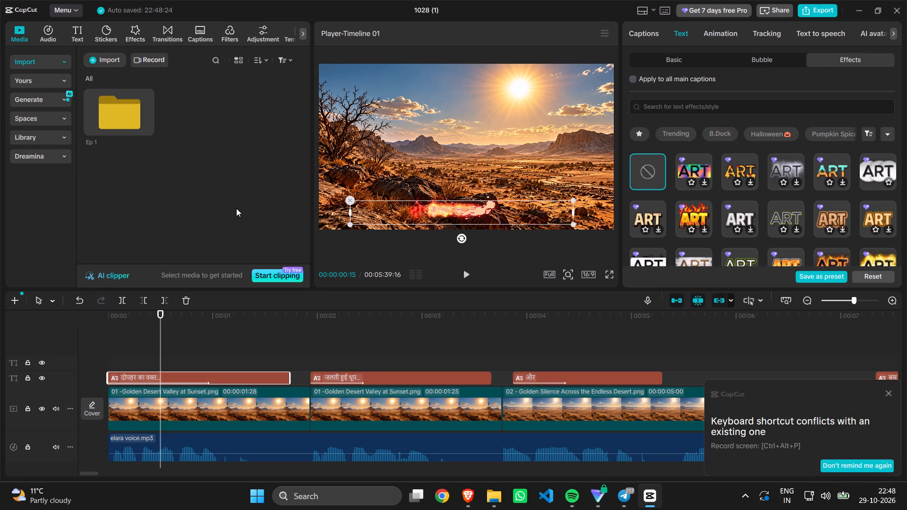
click(236, 208)
click(413, 219)
Play the opening captions and step back to the first caption at about 00:00:01:15 to examine its appearance.
key(space)
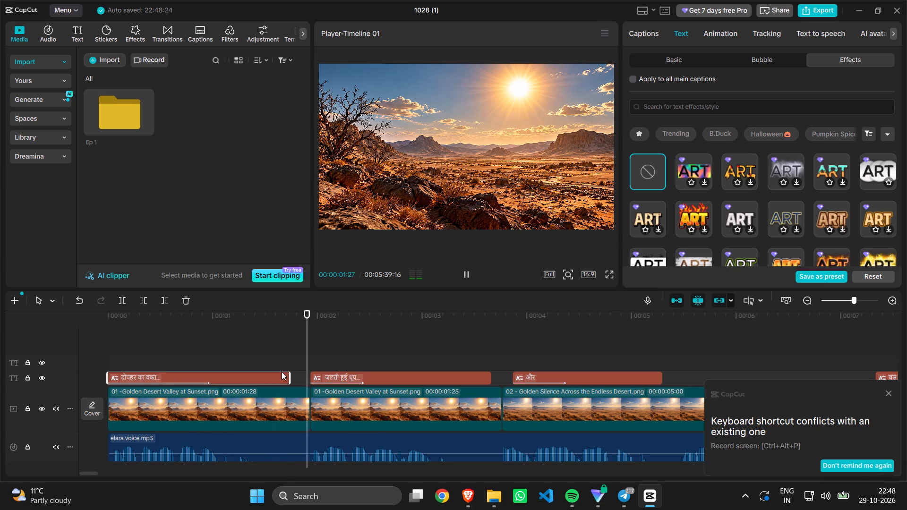
key(Left)
key(Left)
key(Left)
key(Left)
key(Left)
key(Left)
key(Left)
key(Left)
key(Left)
key(Left)
key(Left)
key(Left)
key(Left)
key(Left)
key(Left)
key(Left)
key(Left)
key(Left)
key(Left)
key(Left)
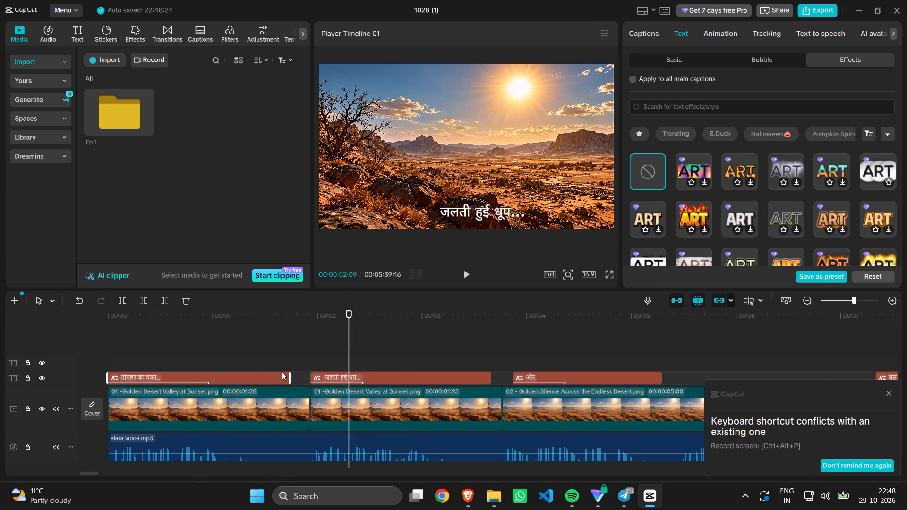
key(Left)
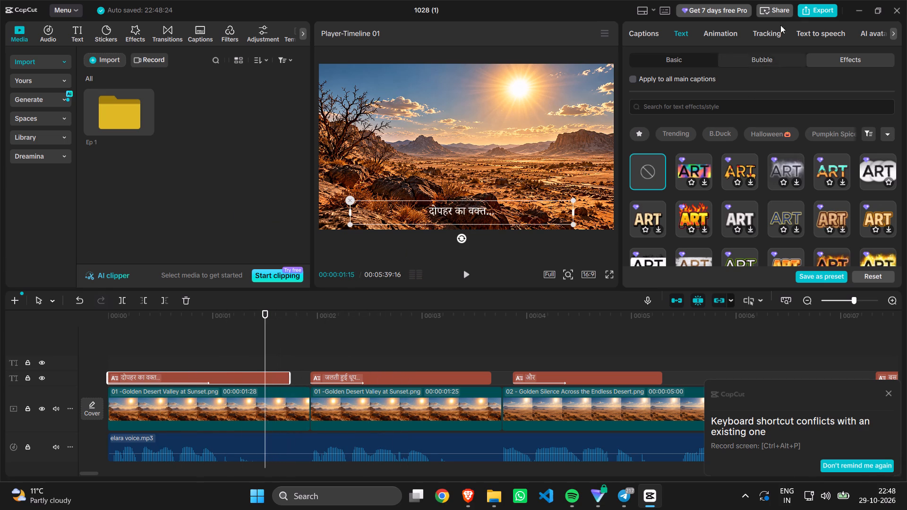
Recheck the first caption's In and Out animations, selecting None for Out.
click(712, 31)
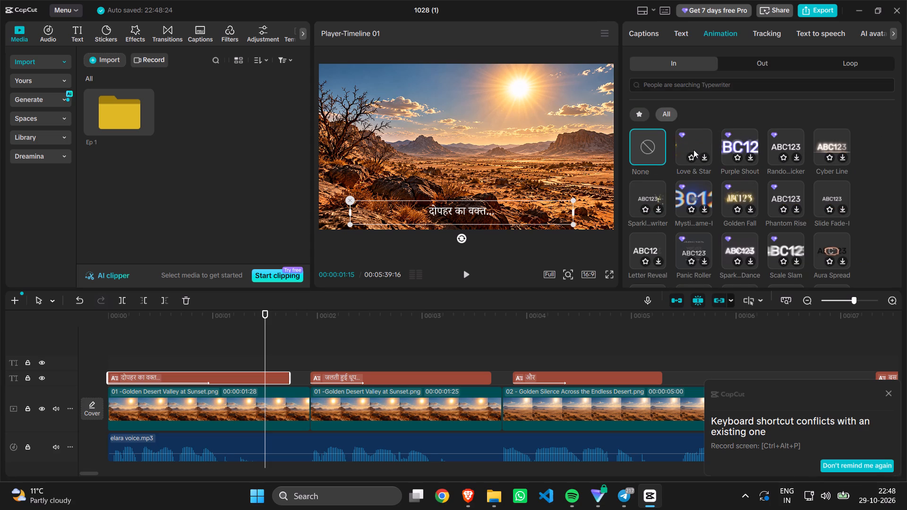
click(744, 68)
click(652, 144)
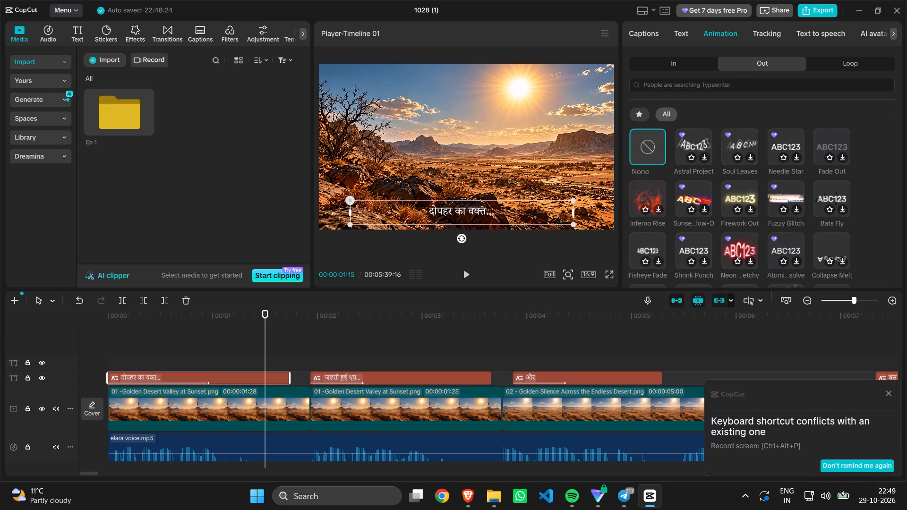
Recheck the first caption's In animation and select None.
click(666, 66)
click(649, 117)
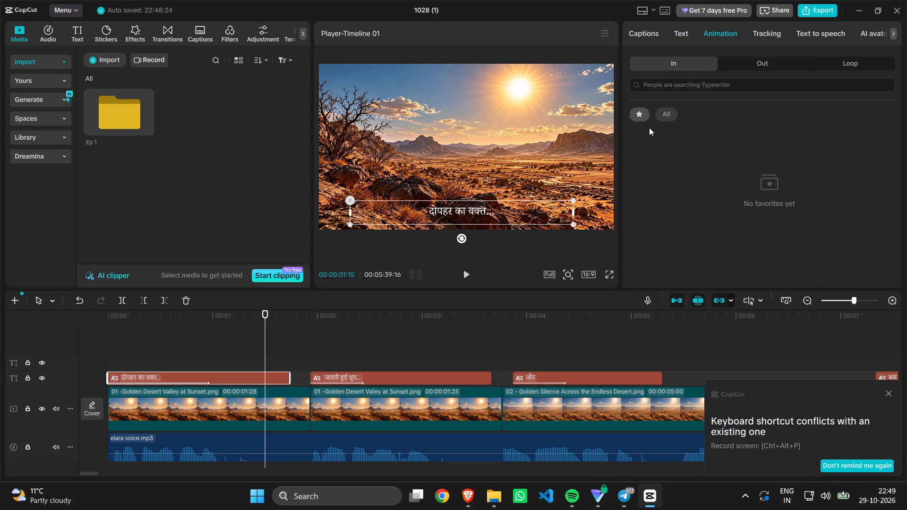
click(664, 114)
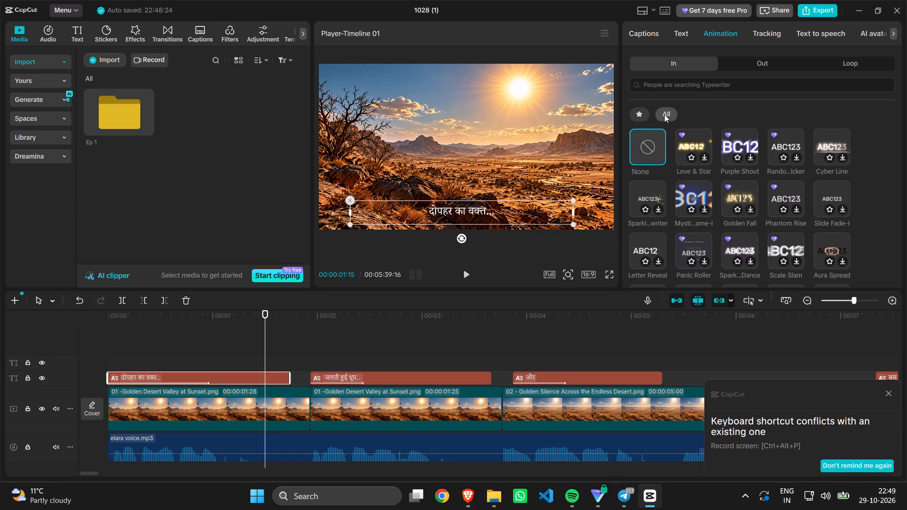
double_click(650, 156)
Play the first caption from about 00:00:00:13 to examine how it appears without animation.
click(154, 368)
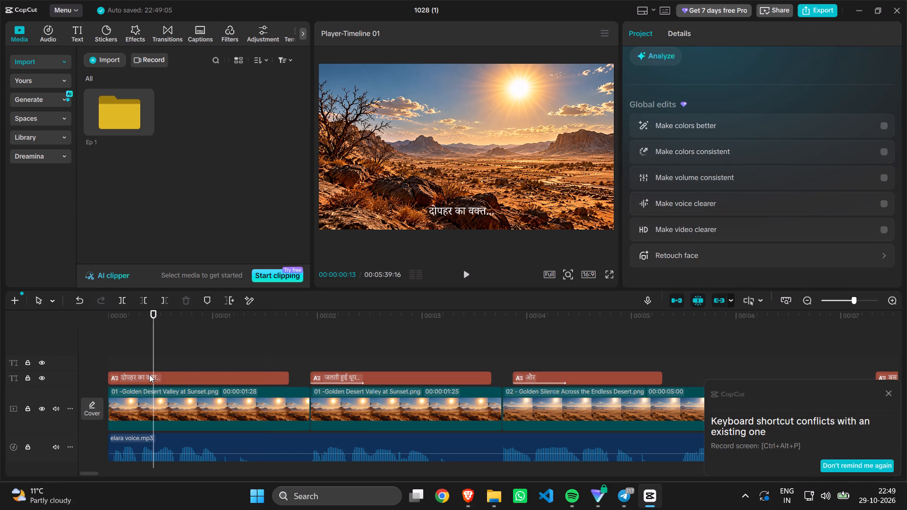
key(space)
key(space)
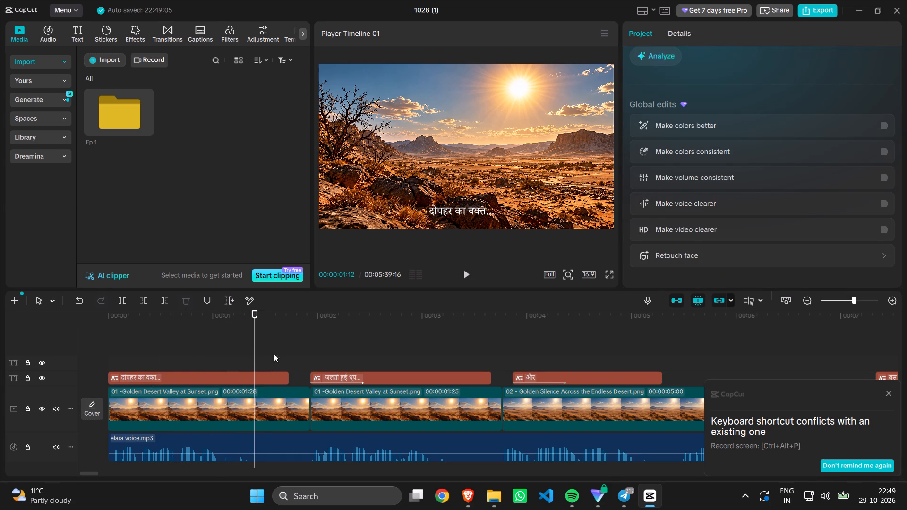
click(247, 371)
Make the first caption's text bold.
click(222, 374)
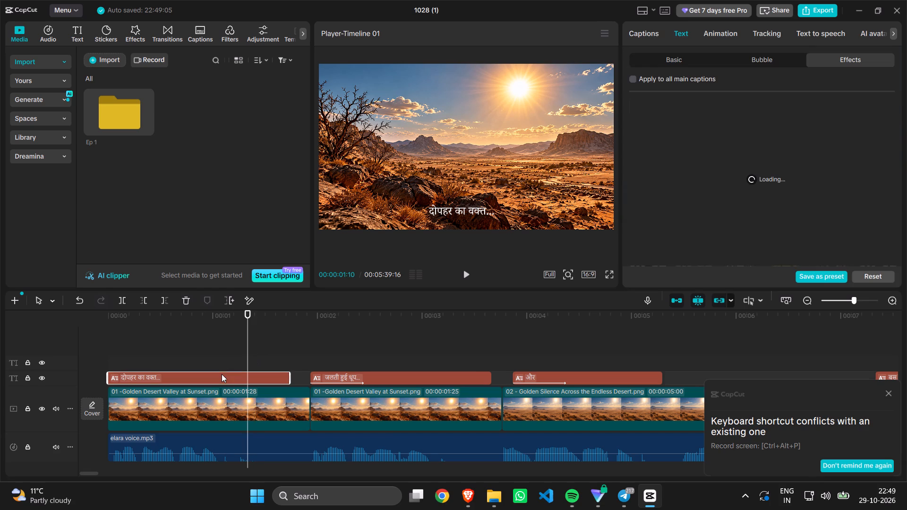
click(675, 59)
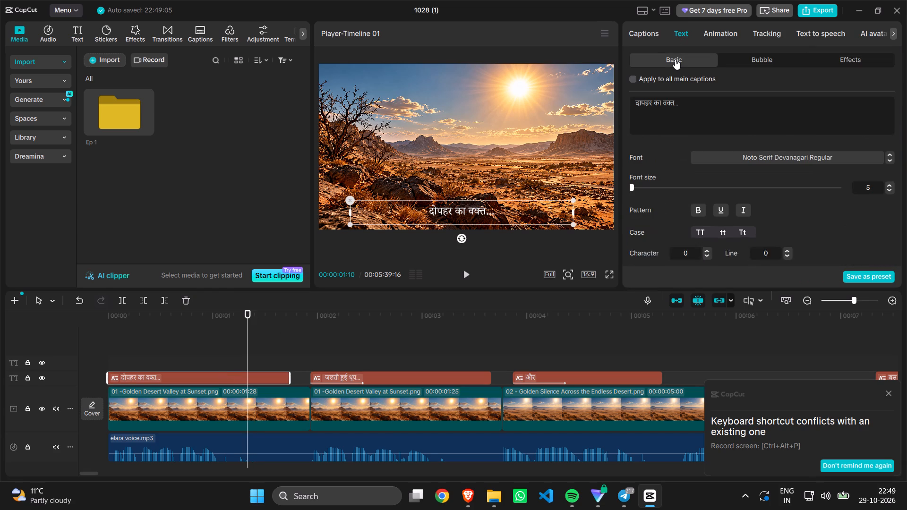
click(694, 212)
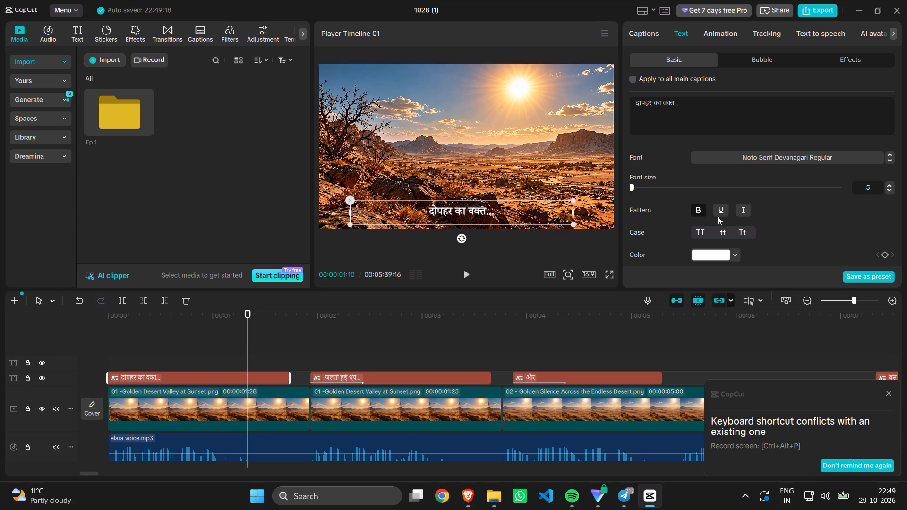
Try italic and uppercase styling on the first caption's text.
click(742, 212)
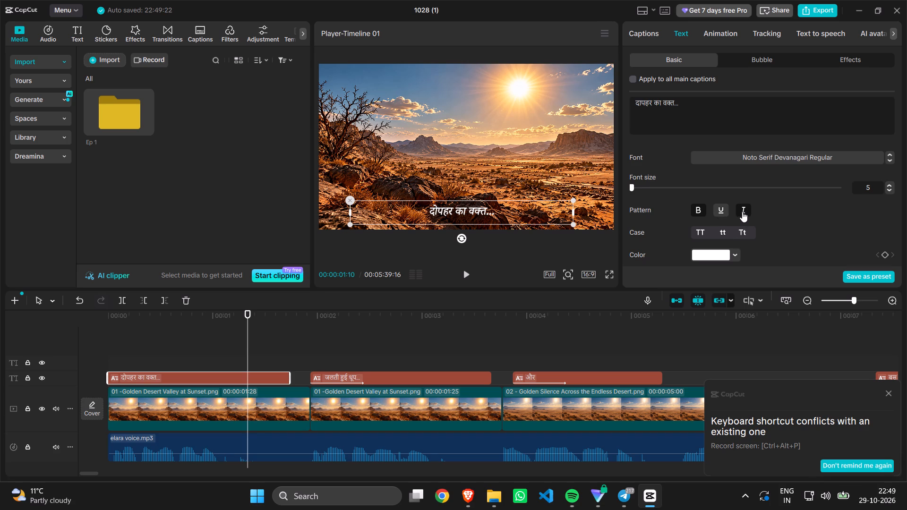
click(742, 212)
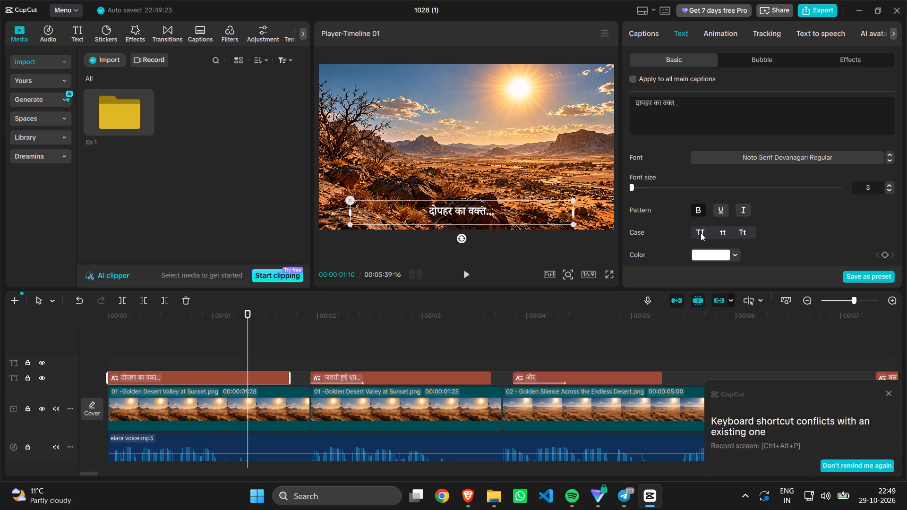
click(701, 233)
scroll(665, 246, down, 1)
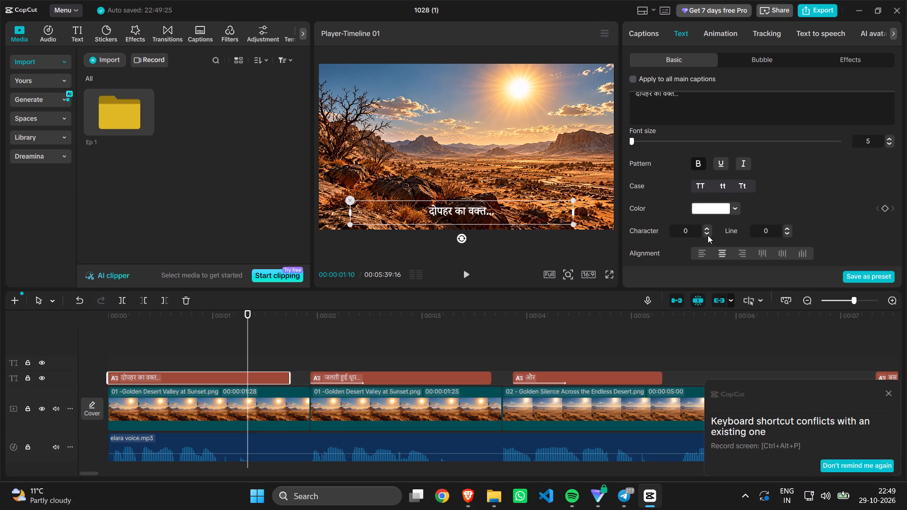
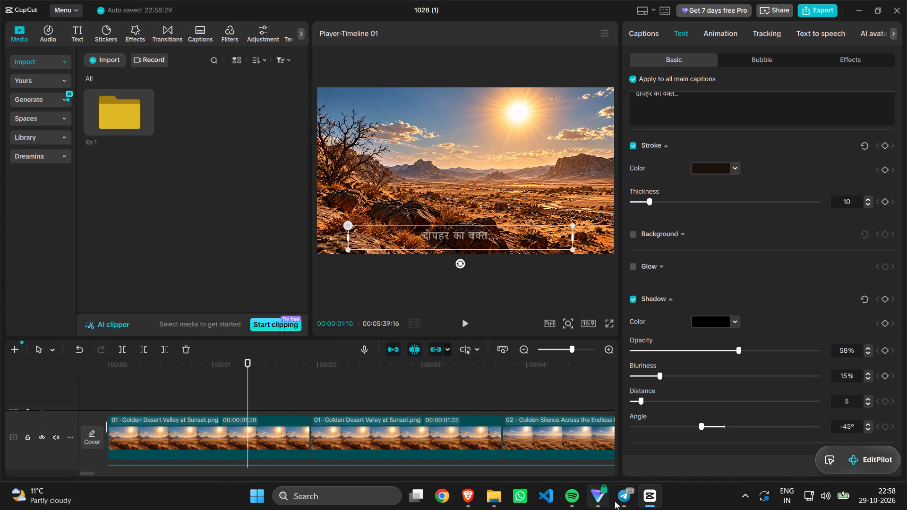
Check Claude's shadow recommendations in Brave again, and set the caption shadow's angle to -91° in CapCut.
click(468, 506)
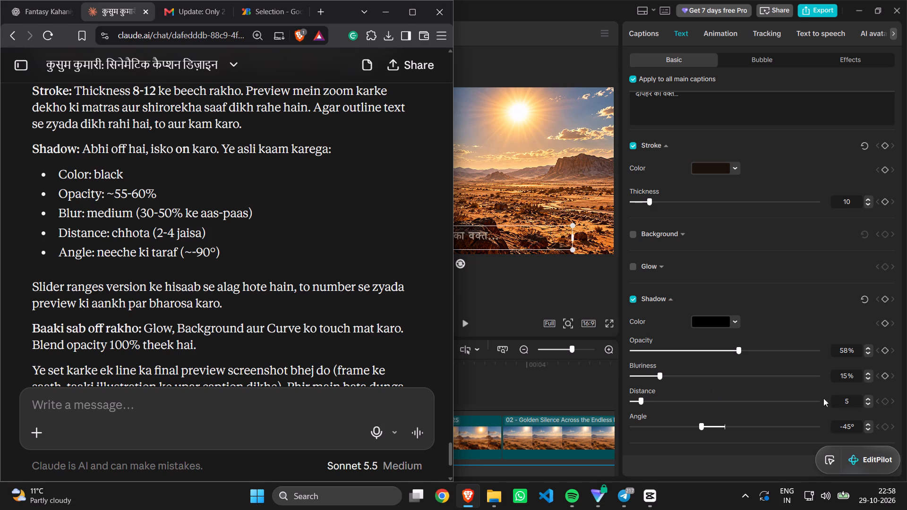
triple_click(871, 424)
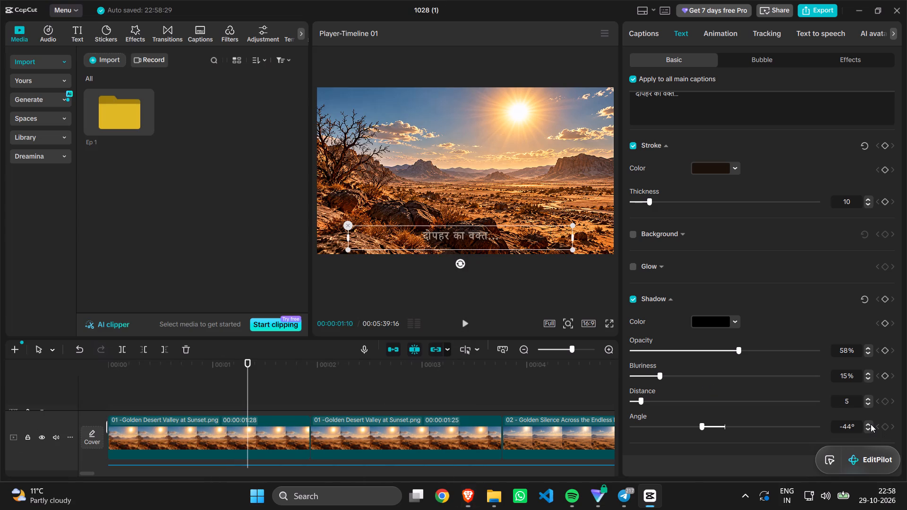
triple_click(871, 424)
double_click(871, 424)
triple_click(867, 423)
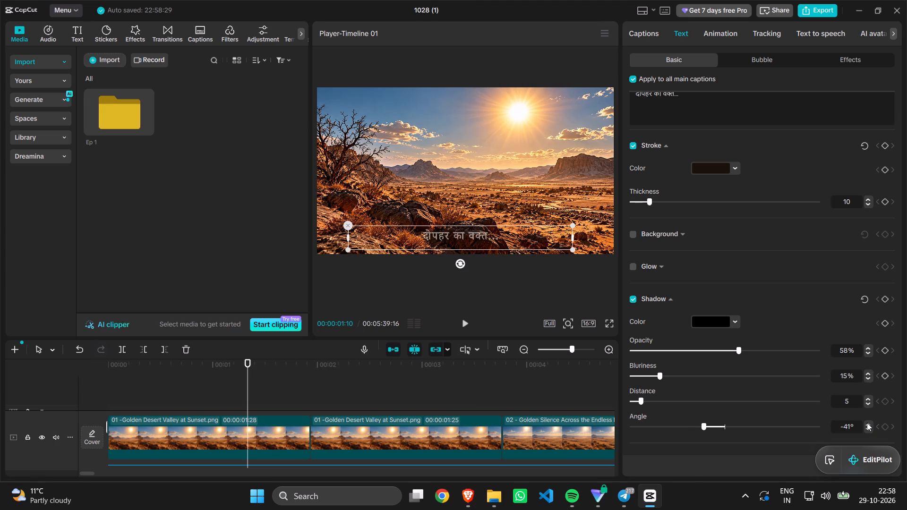
click(867, 423)
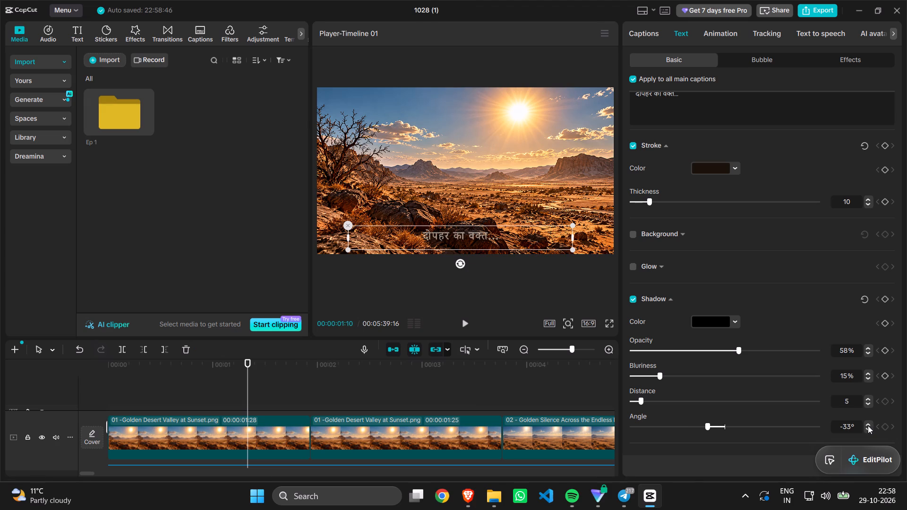
click(869, 430)
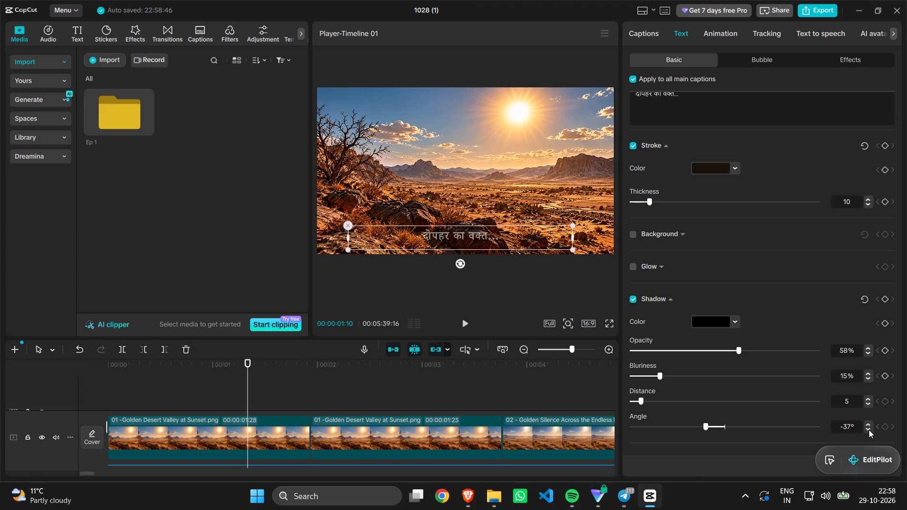
click(869, 430)
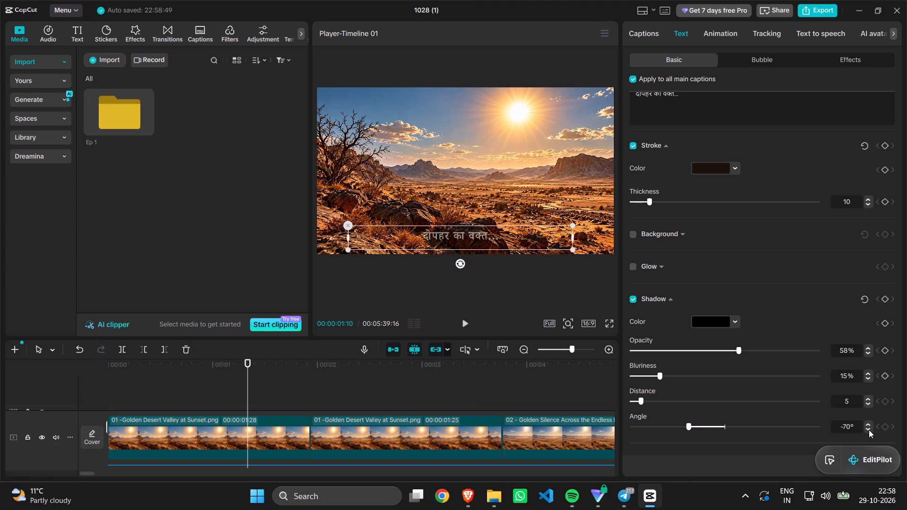
triple_click(869, 430)
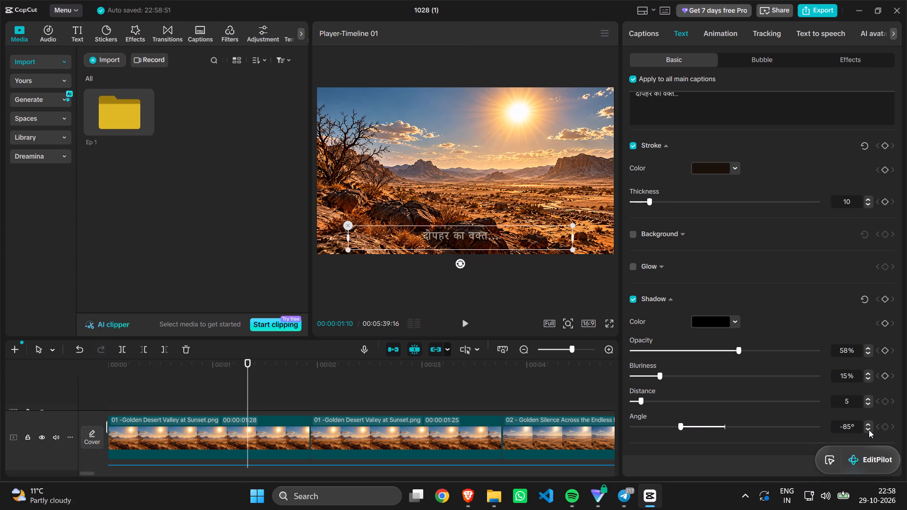
triple_click(869, 430)
click(869, 430)
Set the main captions' shadow distance to 3 and its blurriness to 42%.
click(870, 403)
click(870, 403)
click(732, 375)
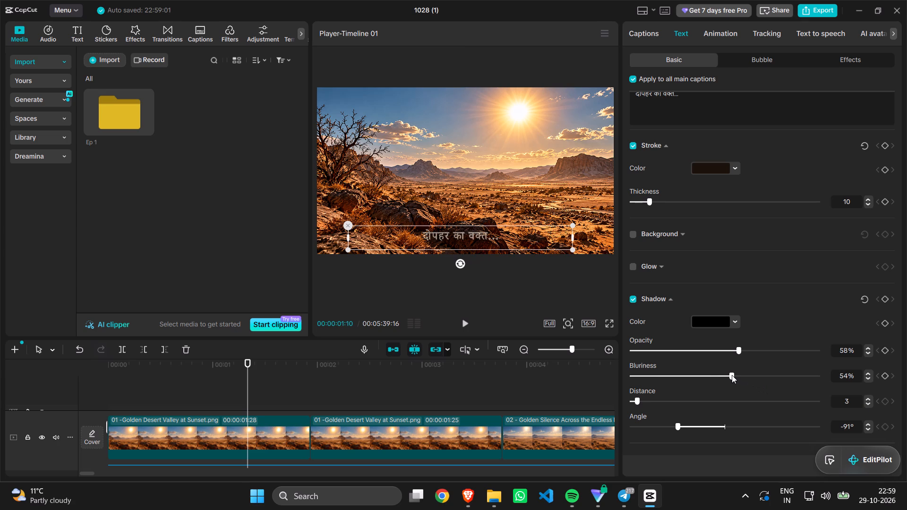
click(714, 374)
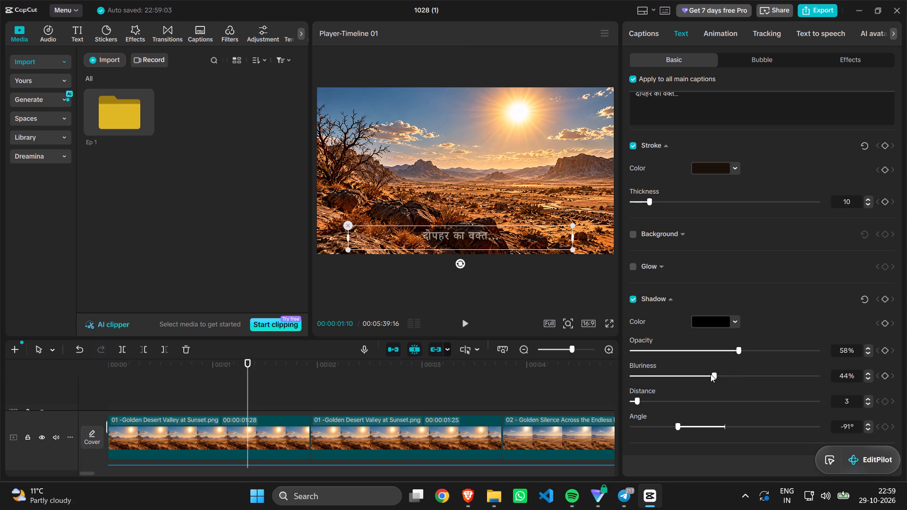
click(710, 374)
Raise the main captions' blend opacity to 100%.
scroll(729, 380, down, 3)
scroll(729, 380, up, 1)
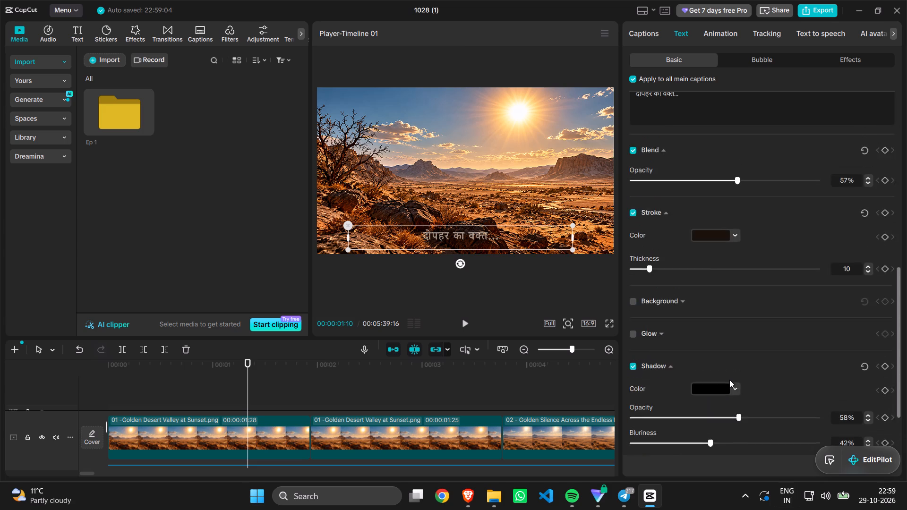
scroll(729, 380, up, 2)
scroll(698, 234, up, 3)
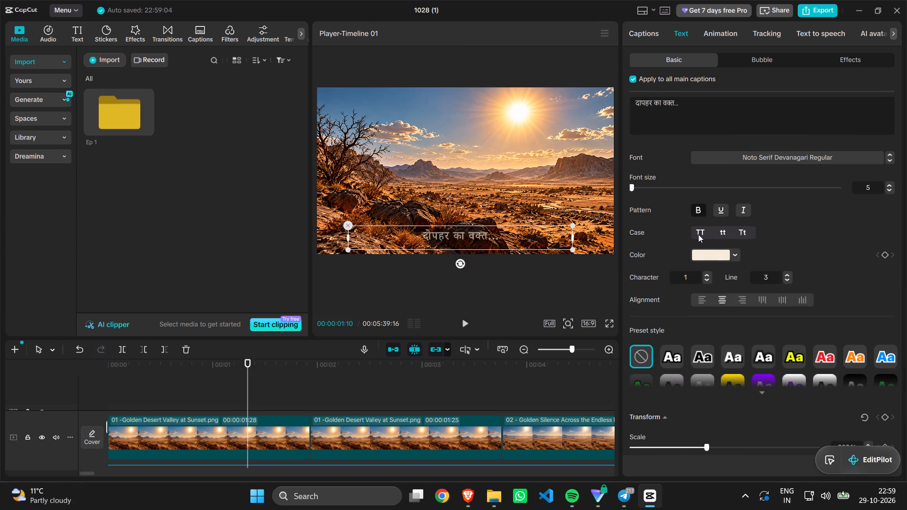
scroll(706, 313, down, 1)
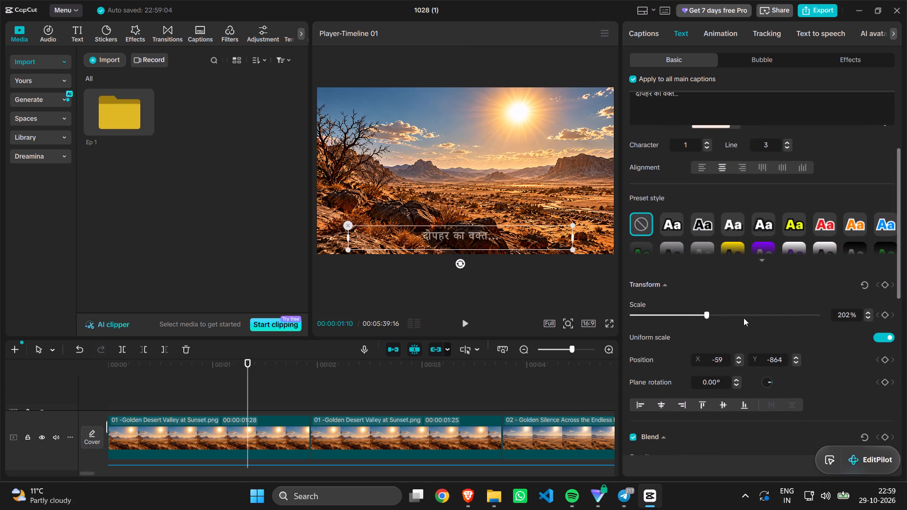
scroll(788, 325, up, 1)
scroll(781, 312, down, 1)
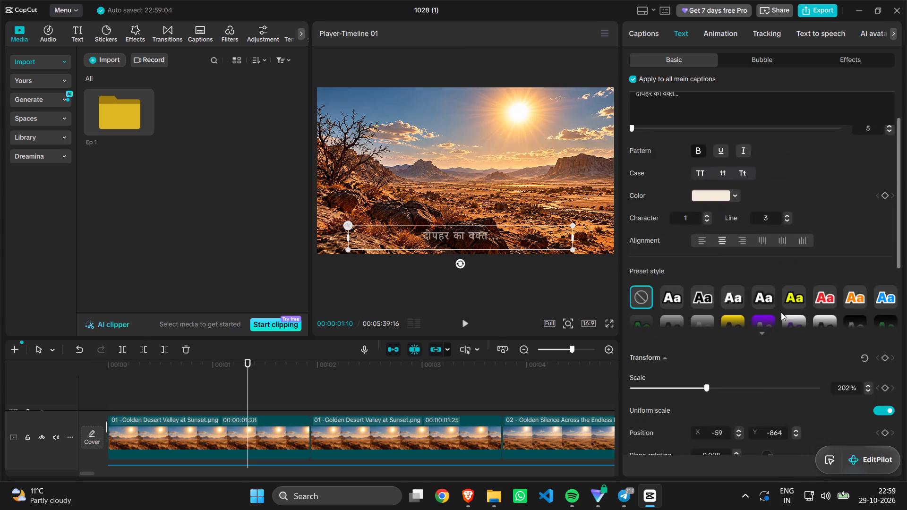
scroll(781, 312, down, 1)
click(823, 363)
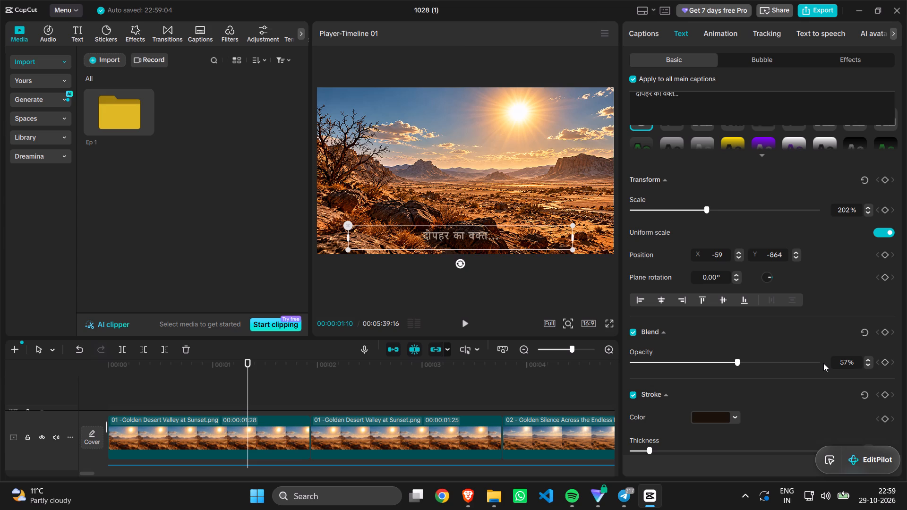
click(818, 361)
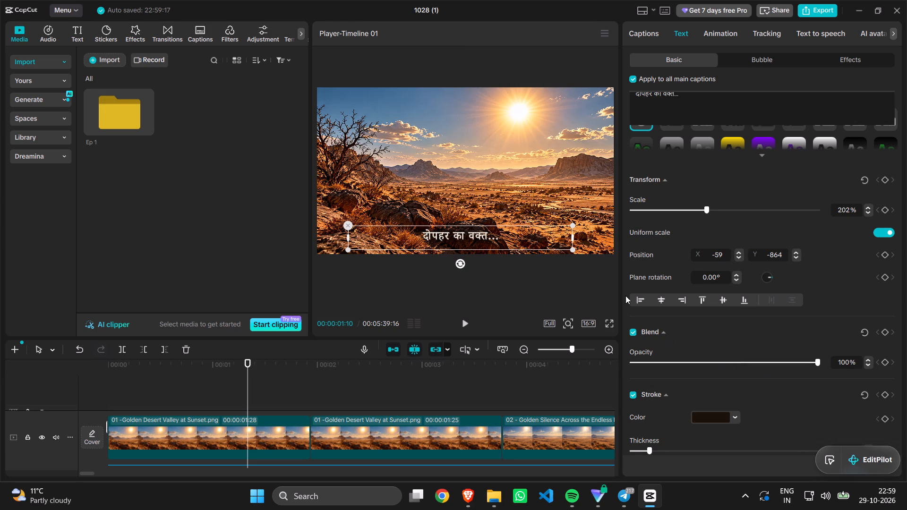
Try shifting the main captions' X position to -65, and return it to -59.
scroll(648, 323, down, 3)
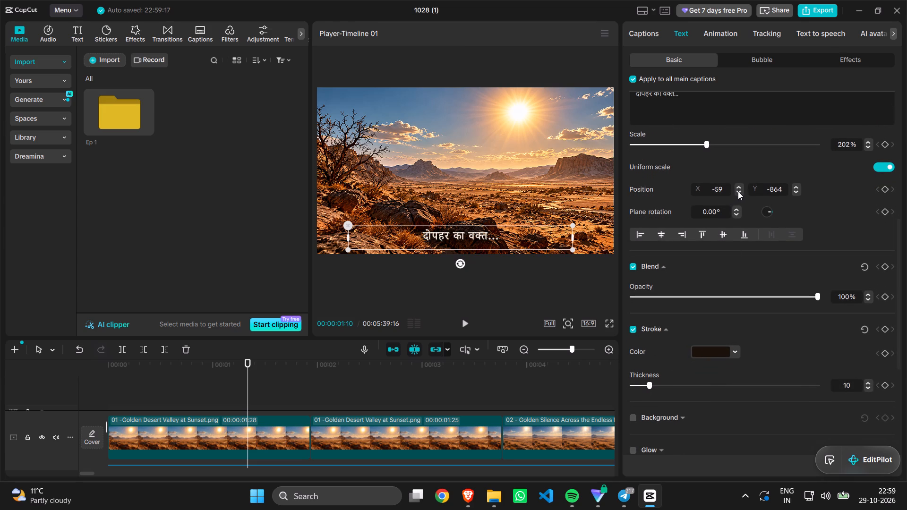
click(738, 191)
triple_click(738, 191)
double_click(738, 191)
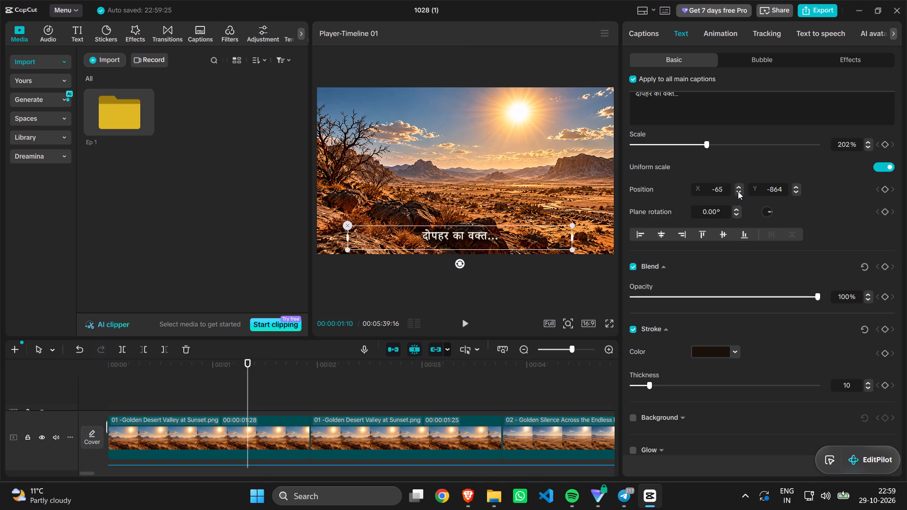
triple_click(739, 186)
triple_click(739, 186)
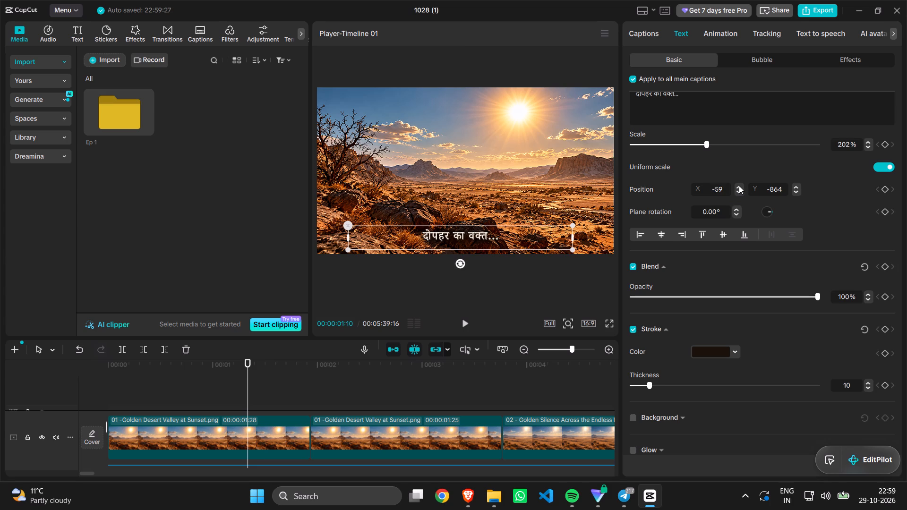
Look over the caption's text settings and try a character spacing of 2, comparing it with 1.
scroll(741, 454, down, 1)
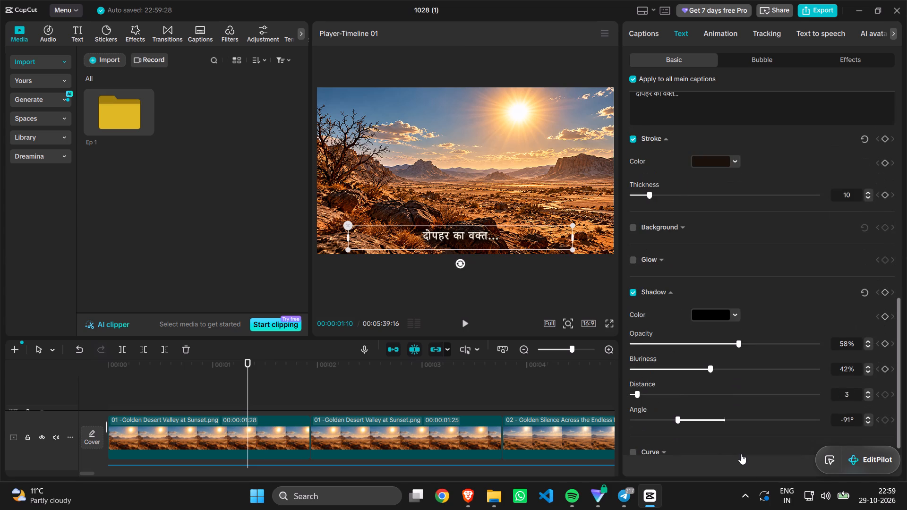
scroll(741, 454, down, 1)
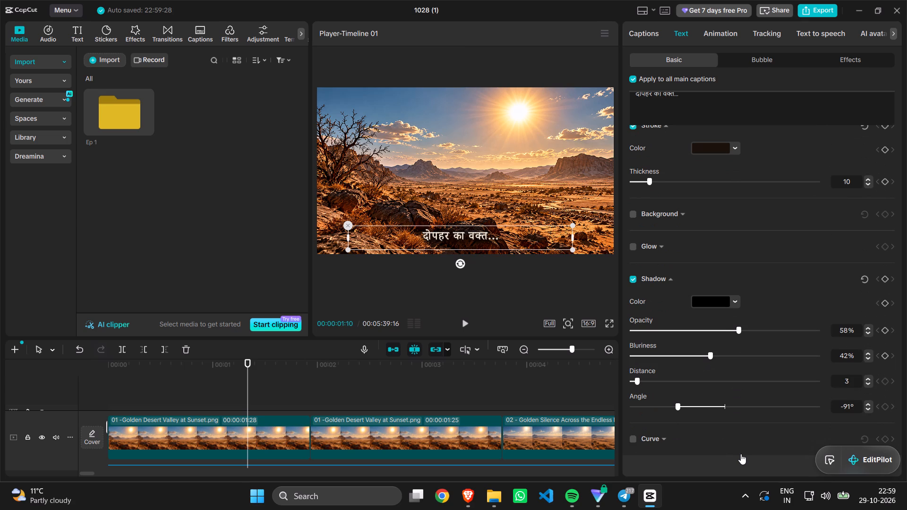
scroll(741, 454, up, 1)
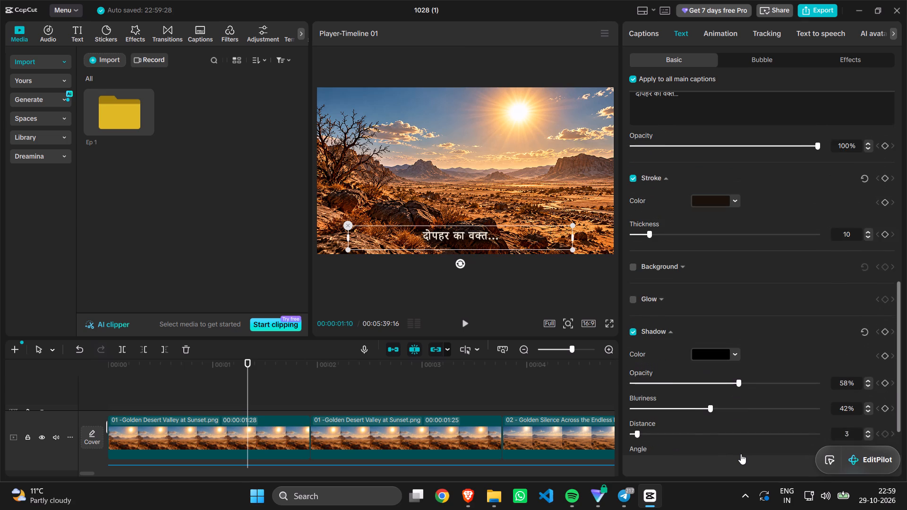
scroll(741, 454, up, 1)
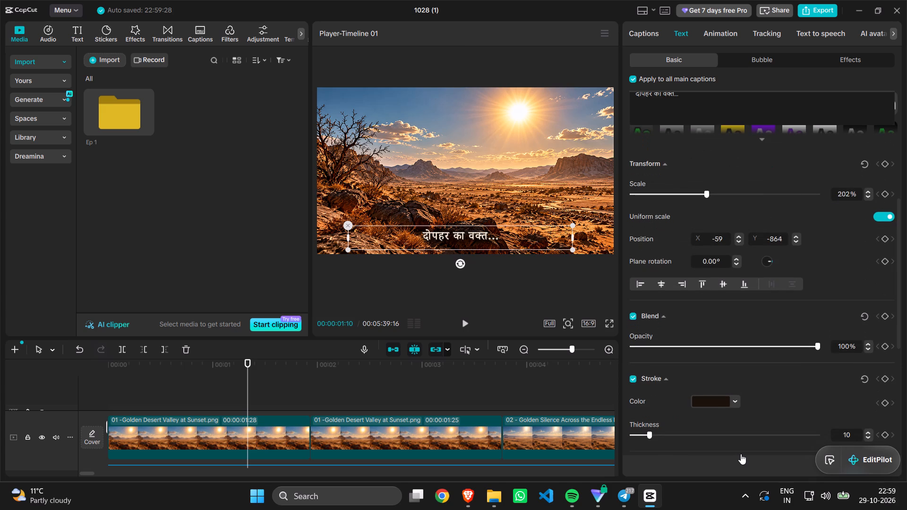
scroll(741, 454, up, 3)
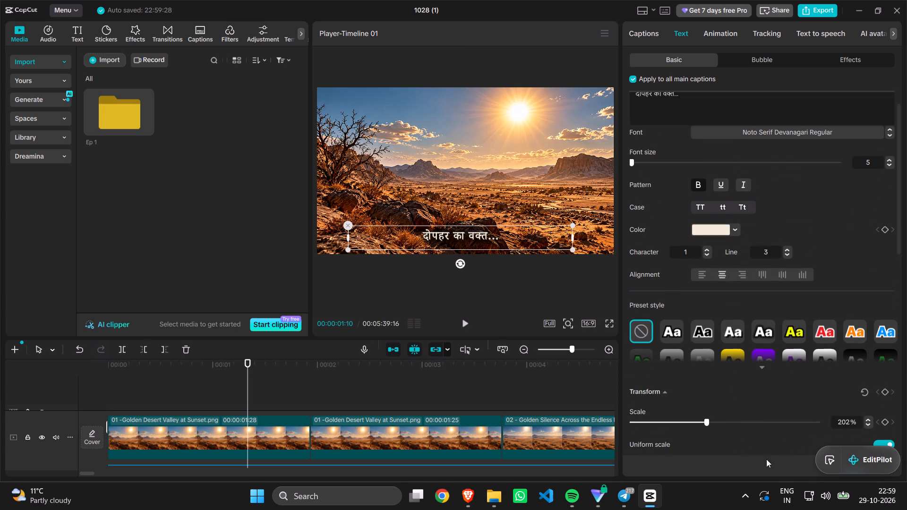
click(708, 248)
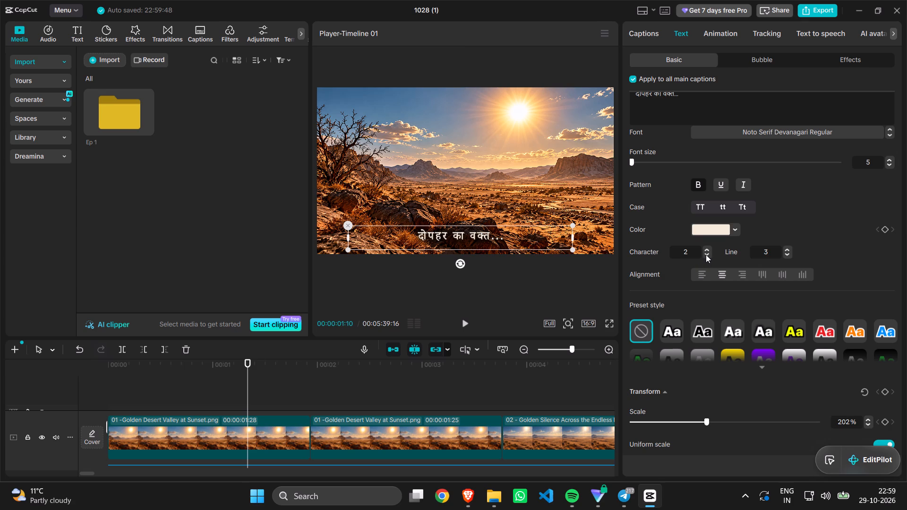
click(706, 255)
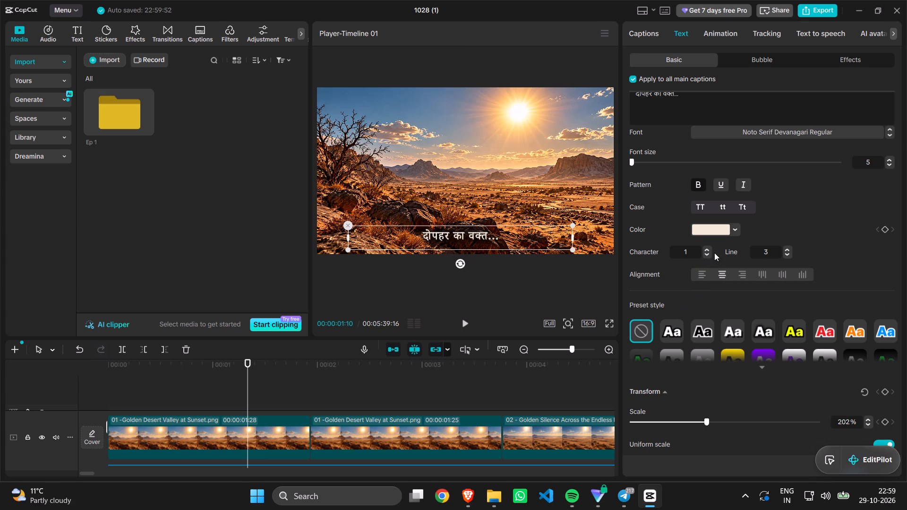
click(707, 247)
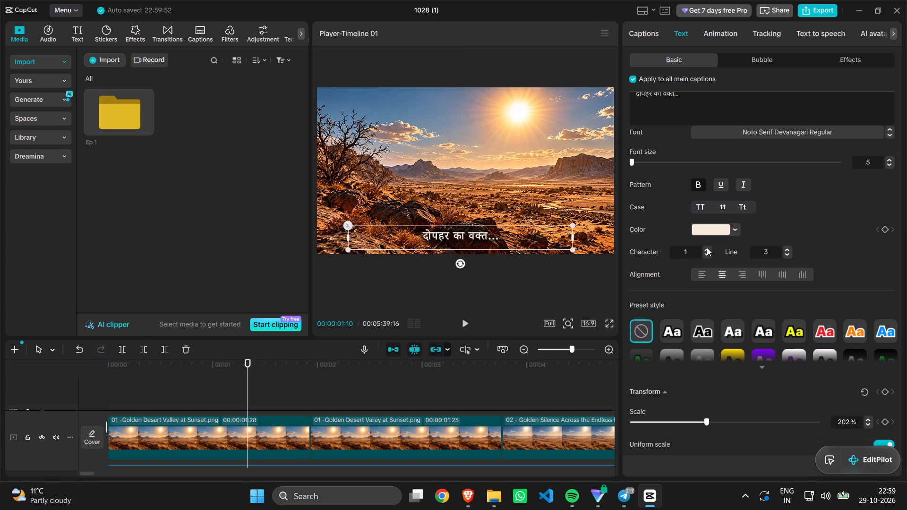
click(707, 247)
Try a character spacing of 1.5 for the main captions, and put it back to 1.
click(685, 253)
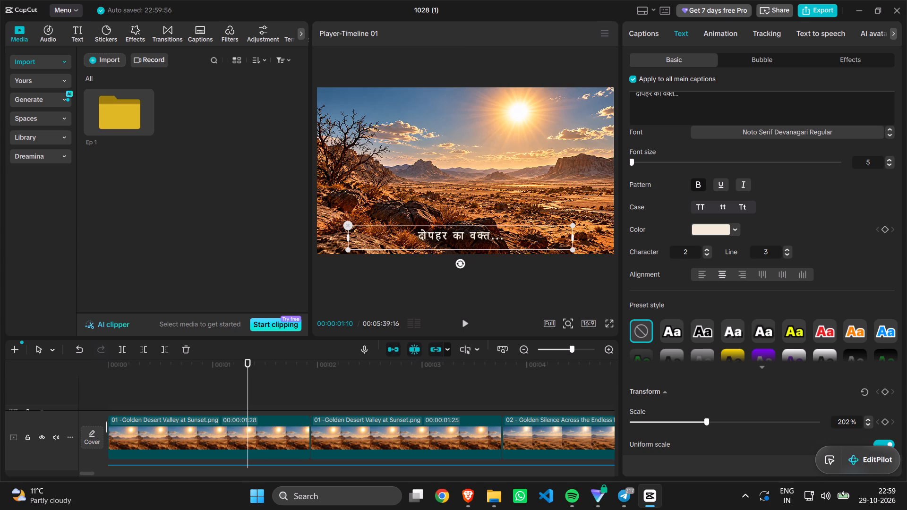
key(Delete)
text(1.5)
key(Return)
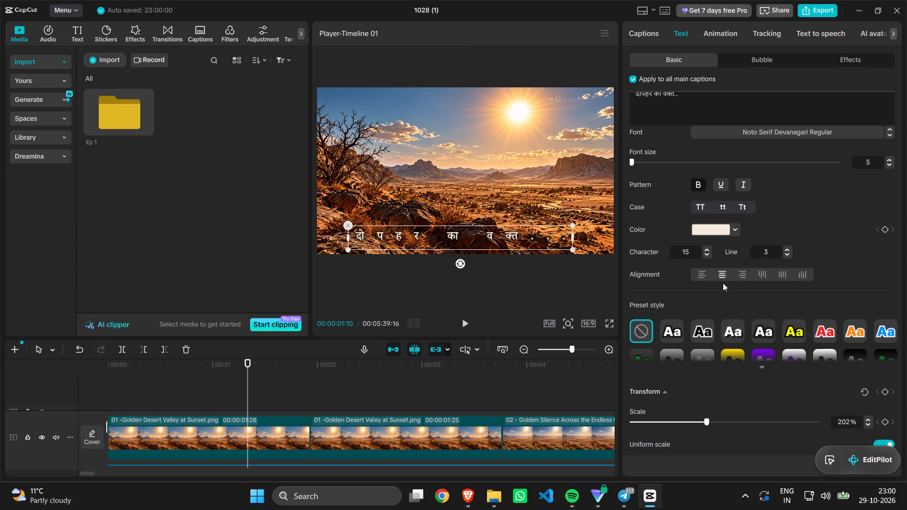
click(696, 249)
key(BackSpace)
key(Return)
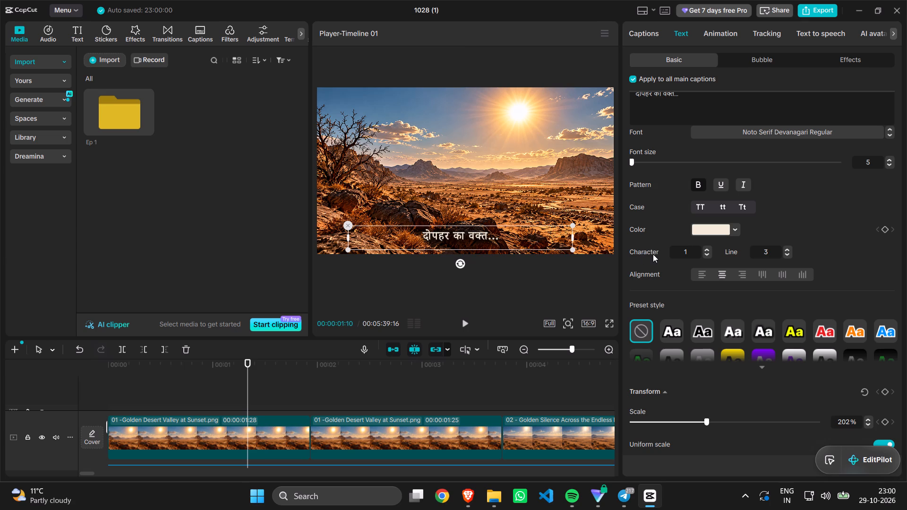
Delete the selected opening caption "दोपहर का वक्त...".
key(BackSpace)
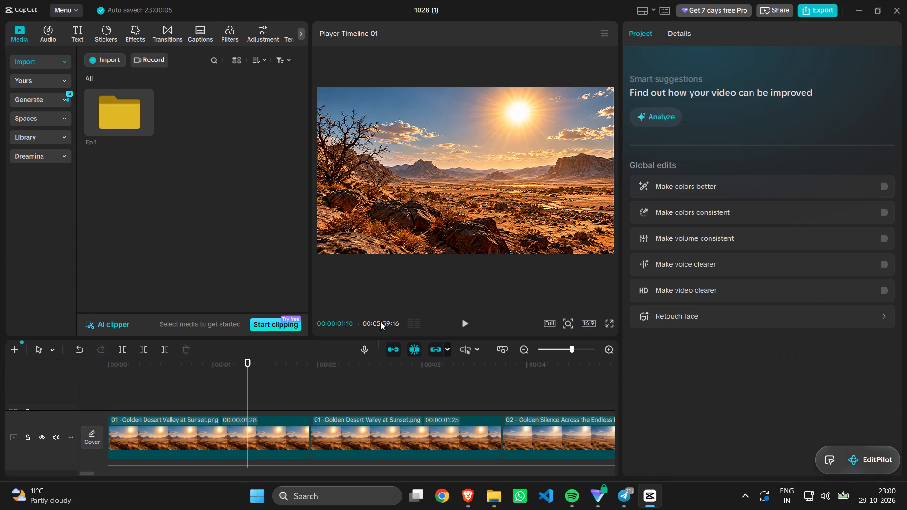
Choose to wait for the frozen CapCut to respond, and bring its window back up from the desktop.
scroll(283, 378, right, 5)
click(435, 340)
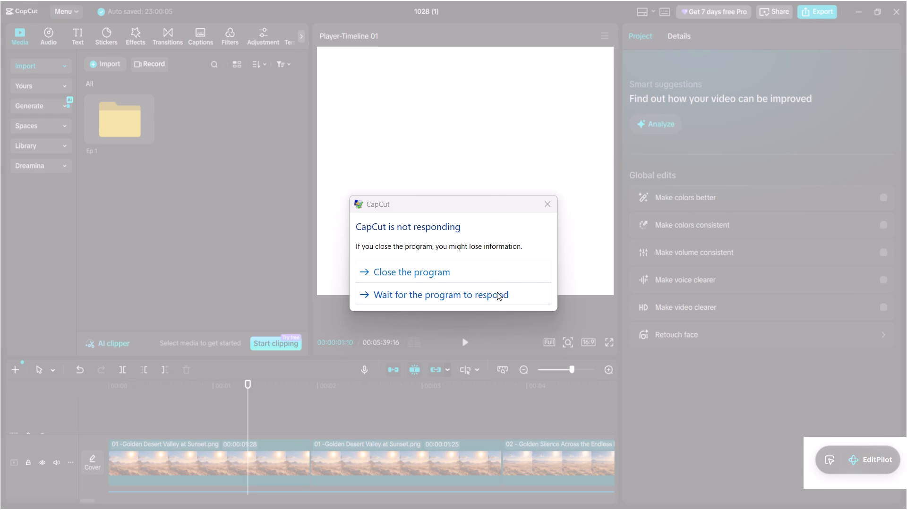
click(497, 292)
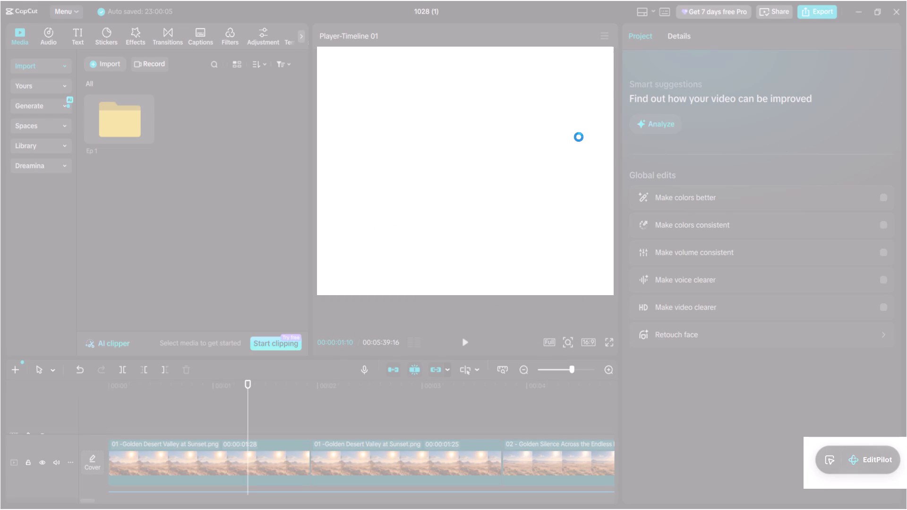
scroll(579, 137, right, 14)
scroll(579, 137, up, 1)
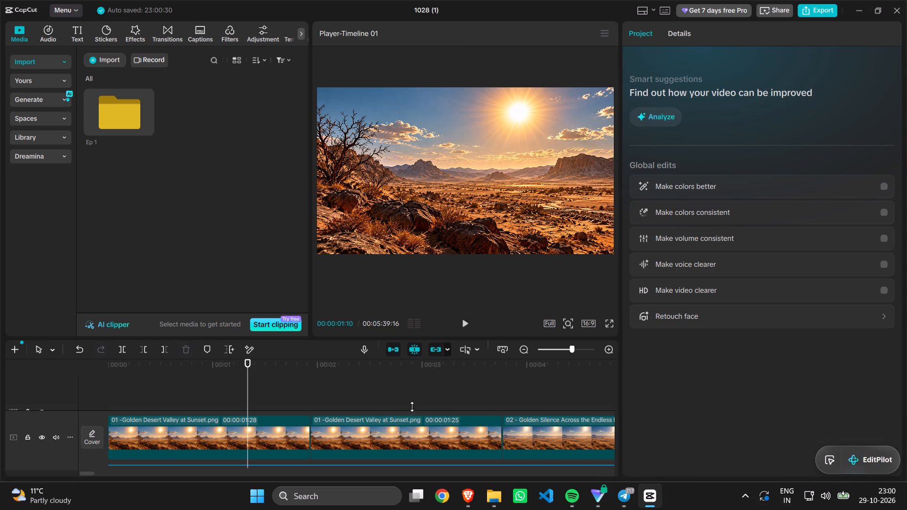
ctrl+scroll(246, 395, up, 1)
scroll(246, 395, down, 1)
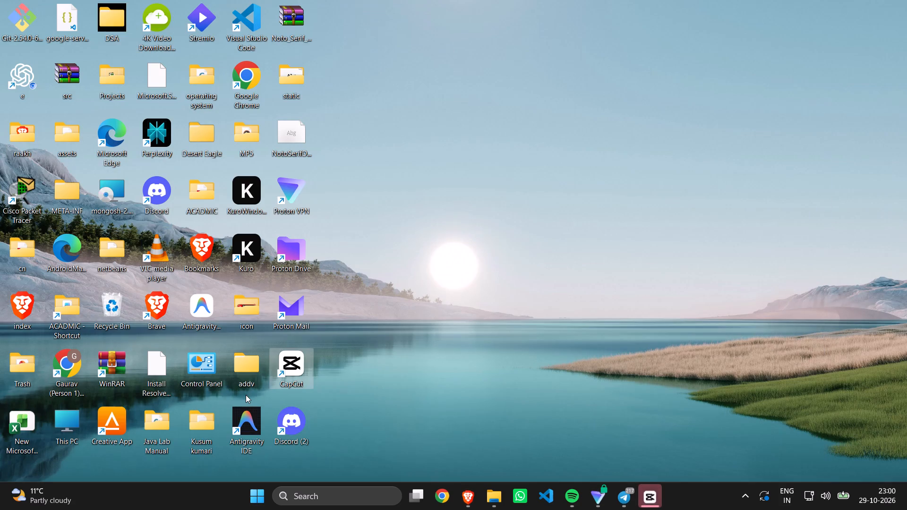
click(246, 395)
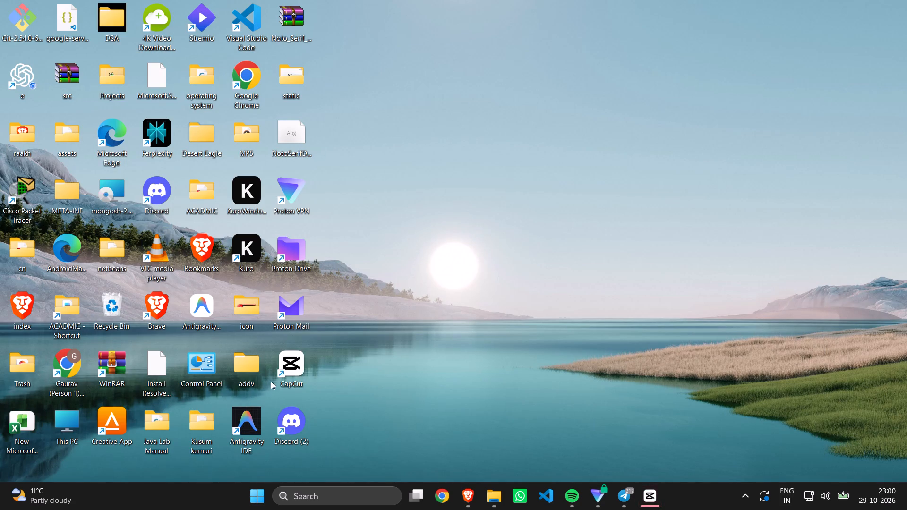
click(282, 370)
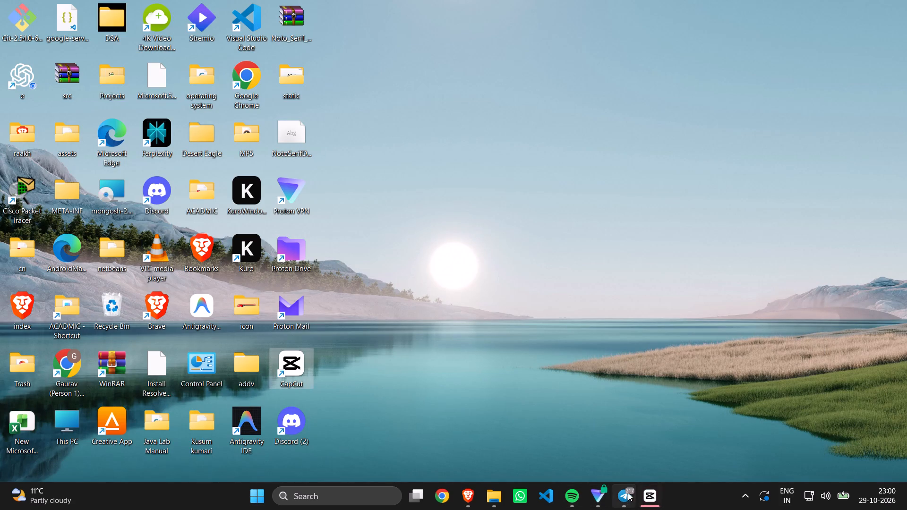
click(645, 499)
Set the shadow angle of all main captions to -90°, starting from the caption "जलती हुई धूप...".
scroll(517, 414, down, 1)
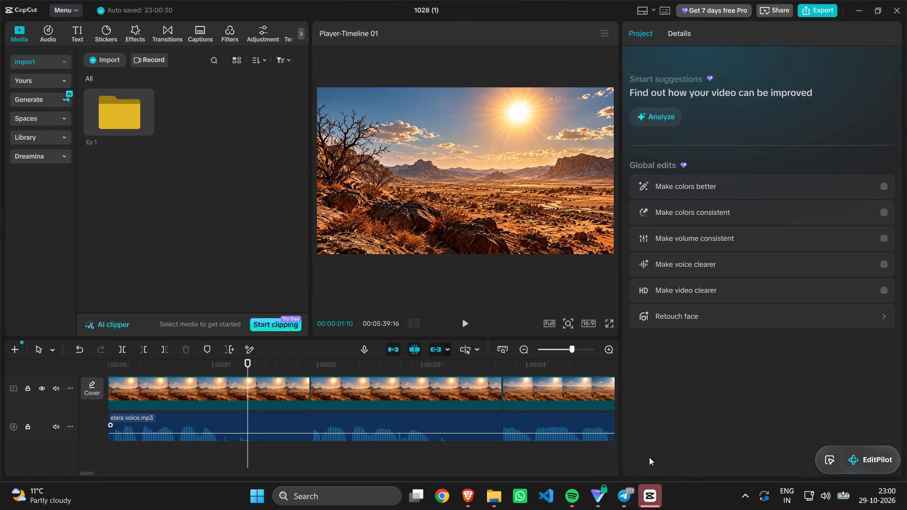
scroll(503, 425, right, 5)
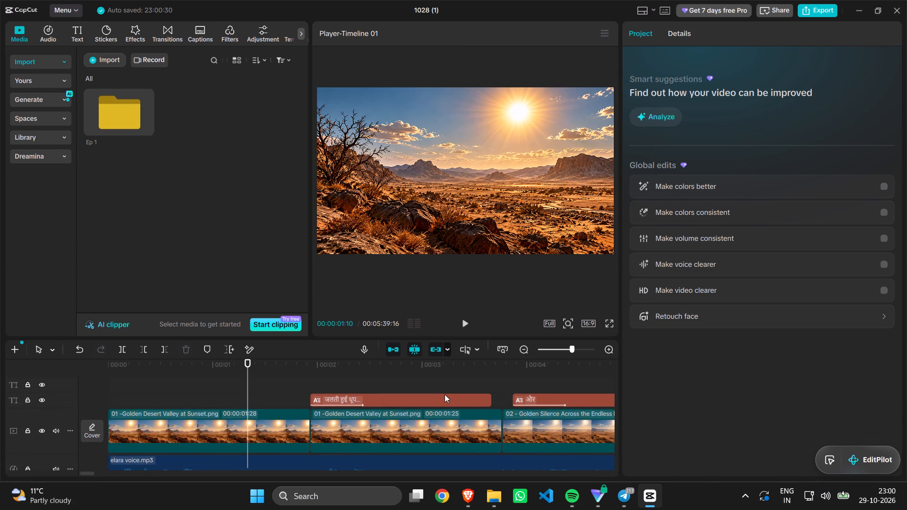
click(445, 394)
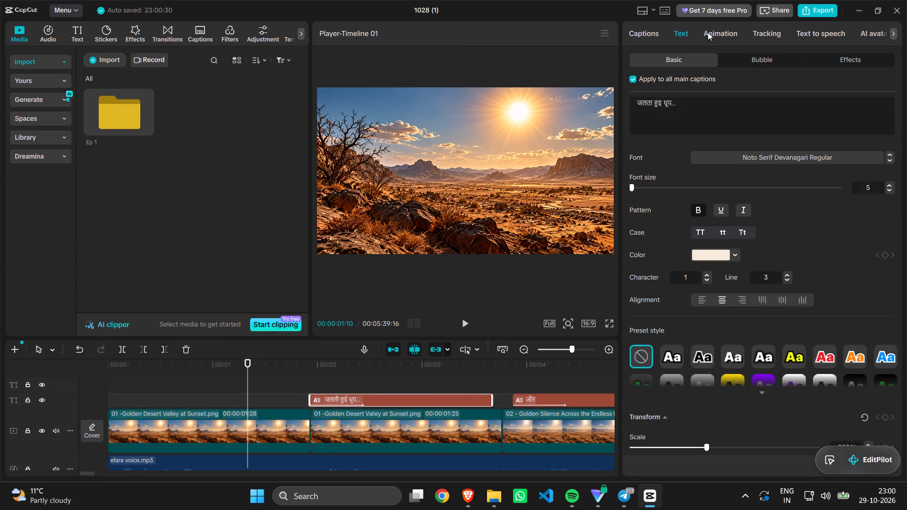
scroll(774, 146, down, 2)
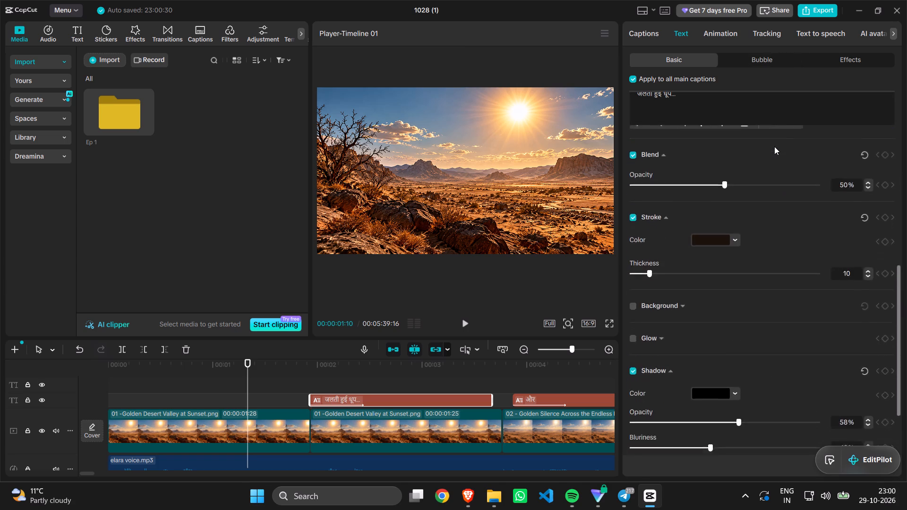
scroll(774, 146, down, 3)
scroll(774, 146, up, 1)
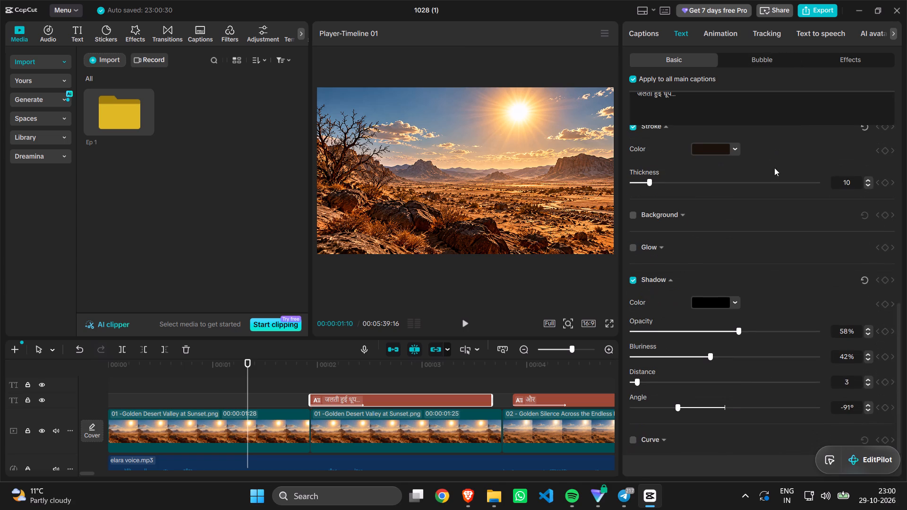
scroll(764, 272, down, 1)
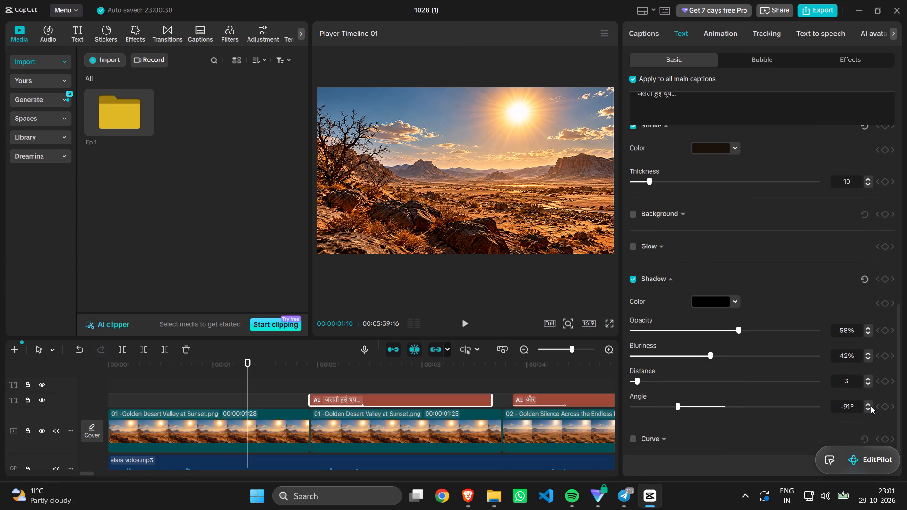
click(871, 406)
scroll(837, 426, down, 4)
Look over the selected caption's text settings, from font and spacing through transform and stroke to shadow.
scroll(837, 426, up, 5)
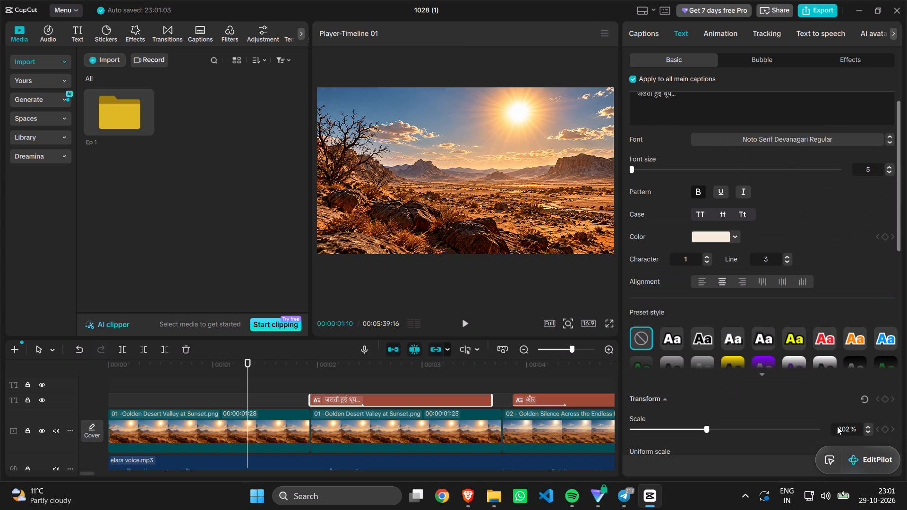
scroll(837, 426, up, 2)
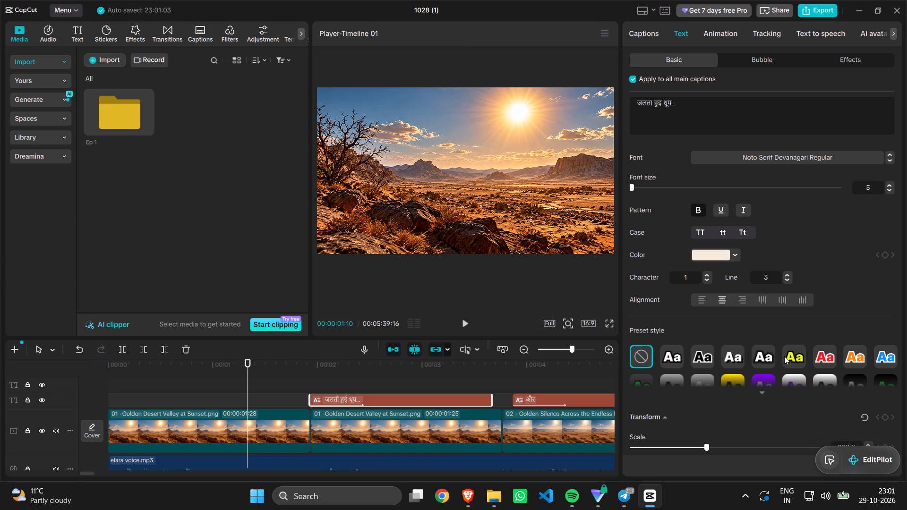
scroll(642, 373, down, 2)
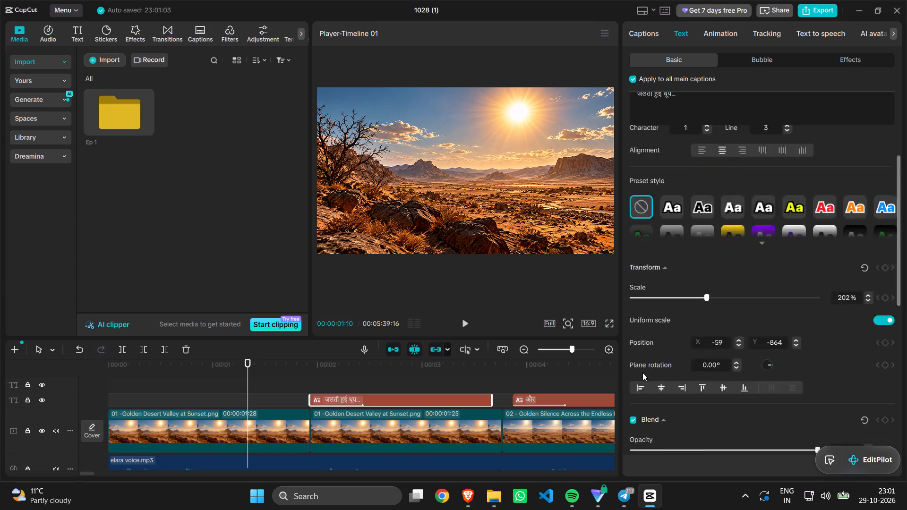
scroll(642, 373, down, 2)
scroll(562, 406, down, 1)
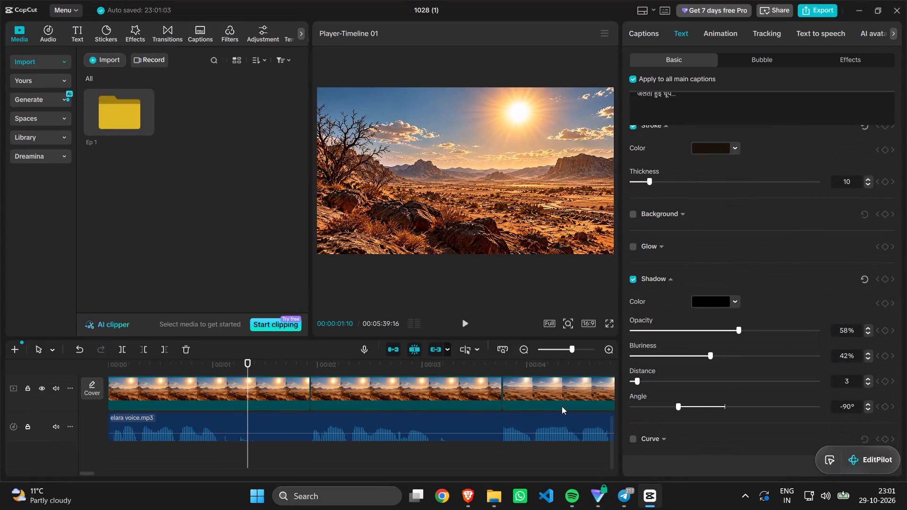
scroll(562, 406, down, 1)
scroll(708, 408, down, 5)
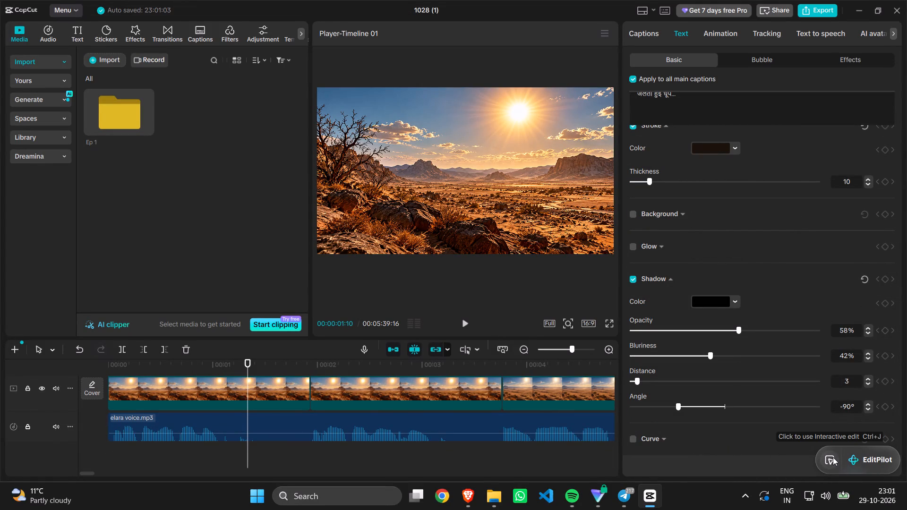
click(737, 443)
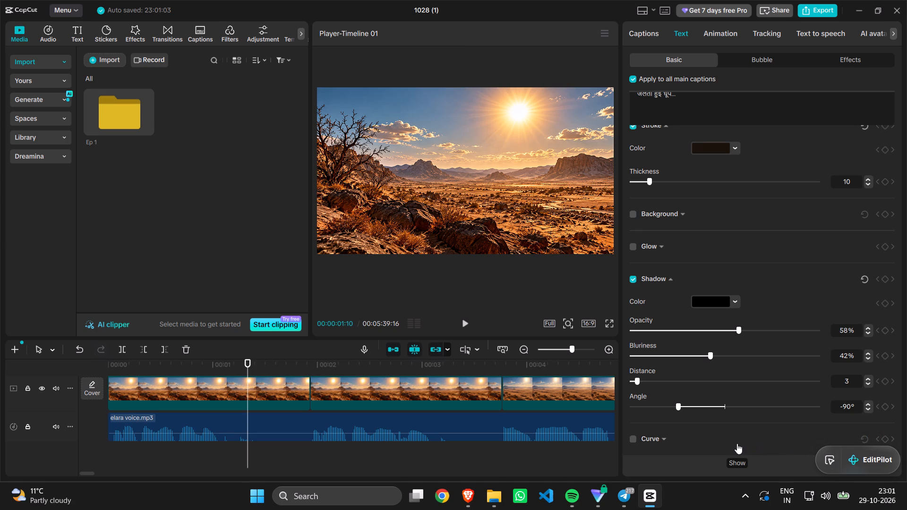
Reduce the maximized window and look through the In animations offered for the selected caption.
click(710, 35)
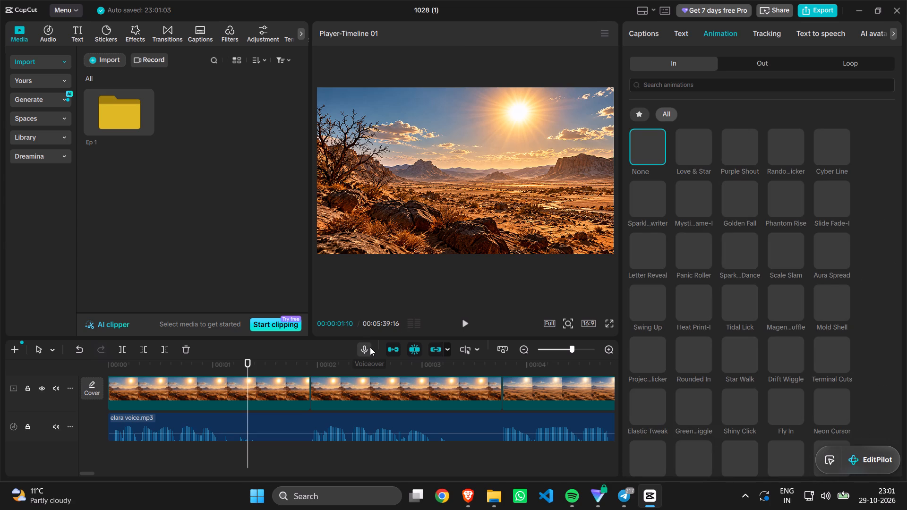
click(883, 9)
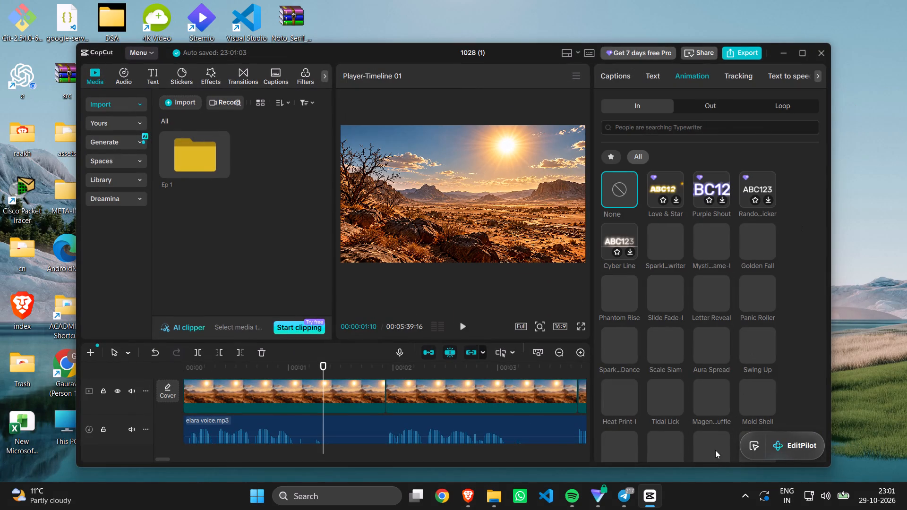
scroll(680, 387, down, 20)
scroll(680, 387, down, 1)
click(680, 387)
scroll(680, 387, up, 20)
scroll(680, 387, up, 20)
scroll(680, 387, up, 20)
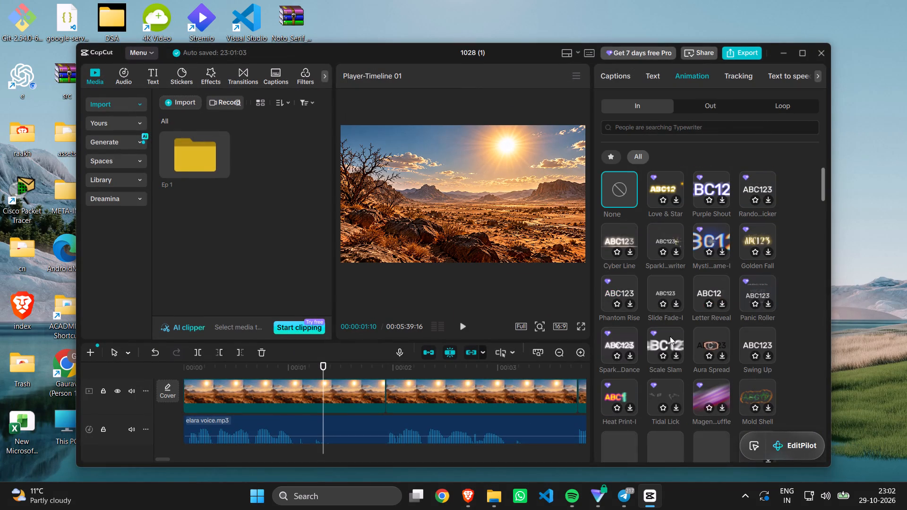
scroll(439, 407, up, 20)
scroll(439, 407, up, 3)
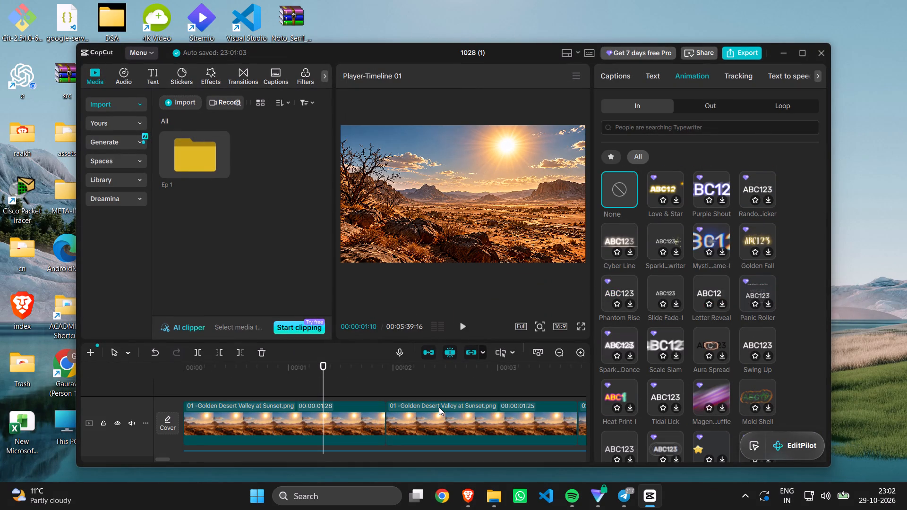
Rearrange the reduced window's layout, narrowing the caption settings area slightly and giving the timeline enough height to show the caption tracks.
scroll(439, 407, down, 7)
scroll(439, 407, up, 17)
scroll(439, 407, right, 1)
scroll(439, 407, up, 1)
scroll(439, 407, right, 1)
scroll(439, 407, up, 1)
scroll(439, 407, right, 1)
scroll(439, 407, up, 1)
scroll(439, 407, right, 1)
scroll(439, 407, up, 1)
scroll(439, 407, right, 1)
scroll(439, 407, up, 1)
scroll(439, 407, right, 1)
scroll(439, 407, up, 1)
scroll(439, 407, right, 1)
scroll(439, 407, up, 1)
scroll(439, 407, right, 1)
scroll(439, 407, up, 1)
scroll(439, 407, right, 1)
scroll(439, 407, up, 1)
scroll(439, 407, right, 1)
drag(688, 465, 687, 449)
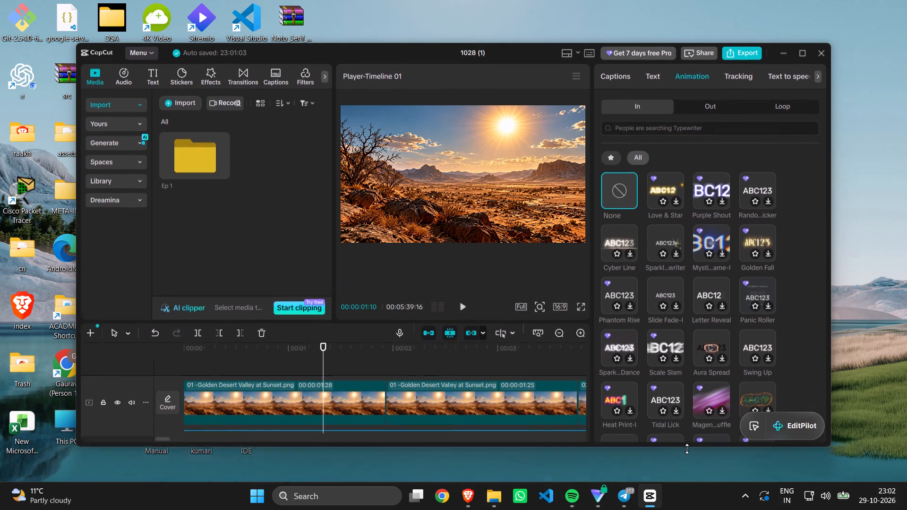
drag(687, 449, 695, 463)
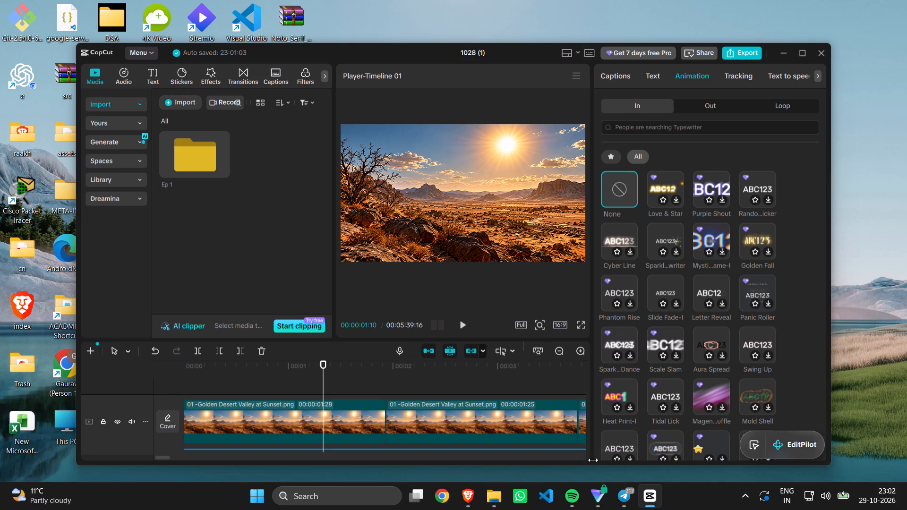
drag(593, 460, 624, 431)
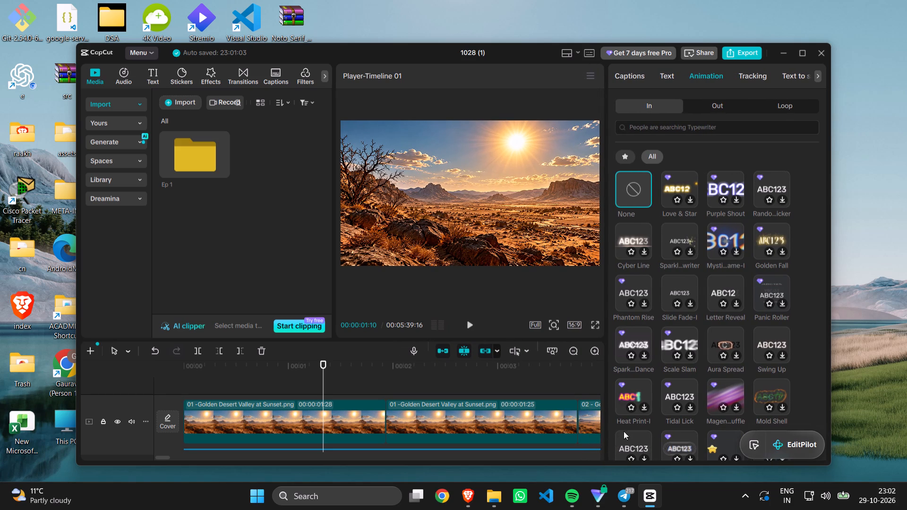
drag(624, 431, 636, 378)
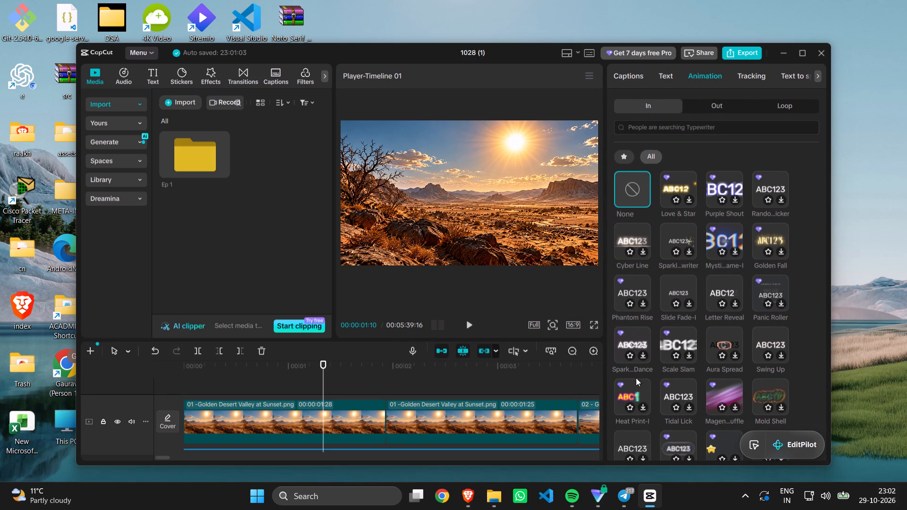
drag(636, 378, 656, 374)
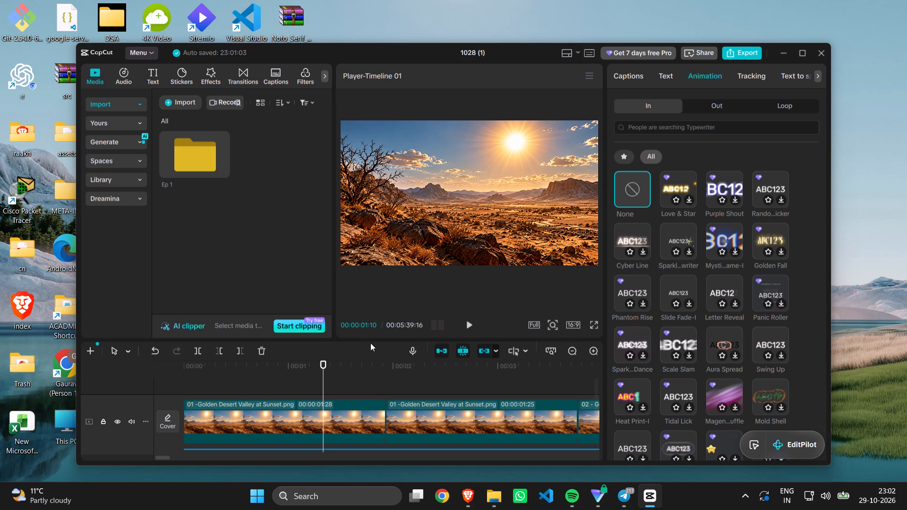
drag(372, 340, 368, 285)
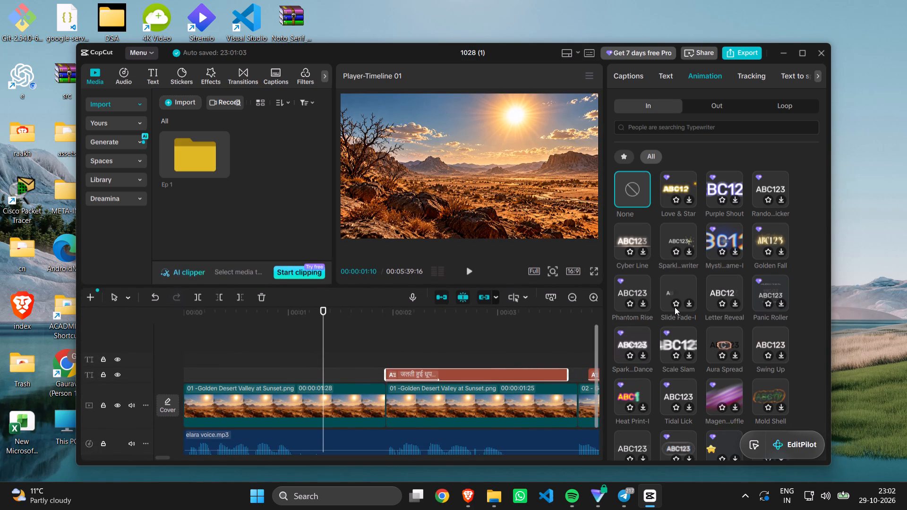
Browse further through the In animations for the selected caption.
scroll(675, 307, down, 20)
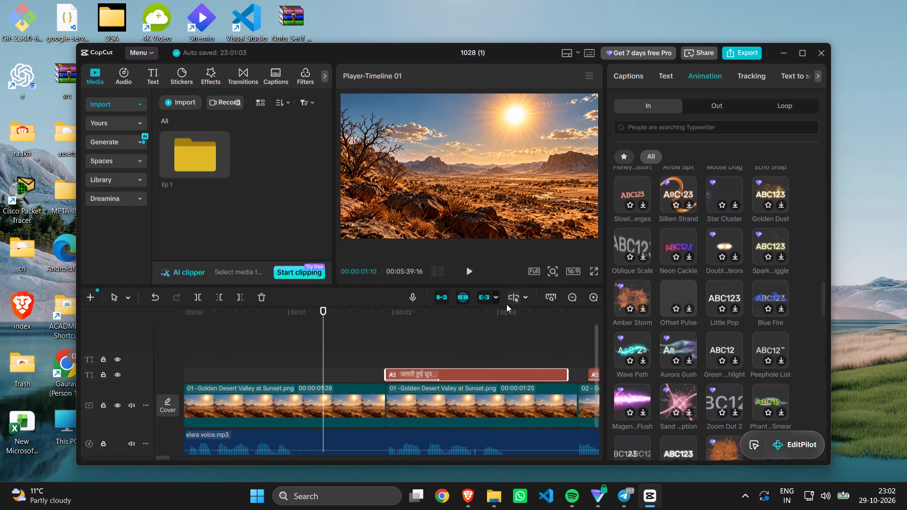
scroll(337, 365, right, 9)
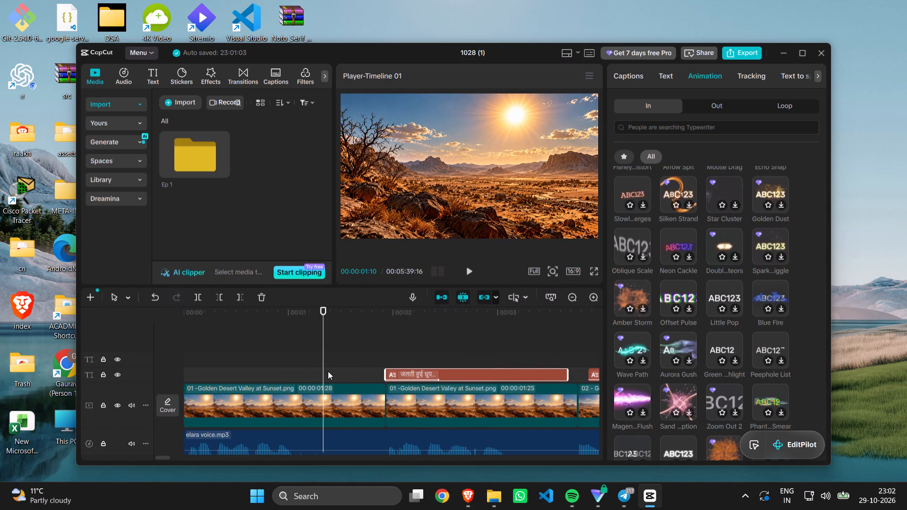
Undo the last shadow angle change and the deletion of the opening caption.
key(ctrl+z)
key(ctrl+z)
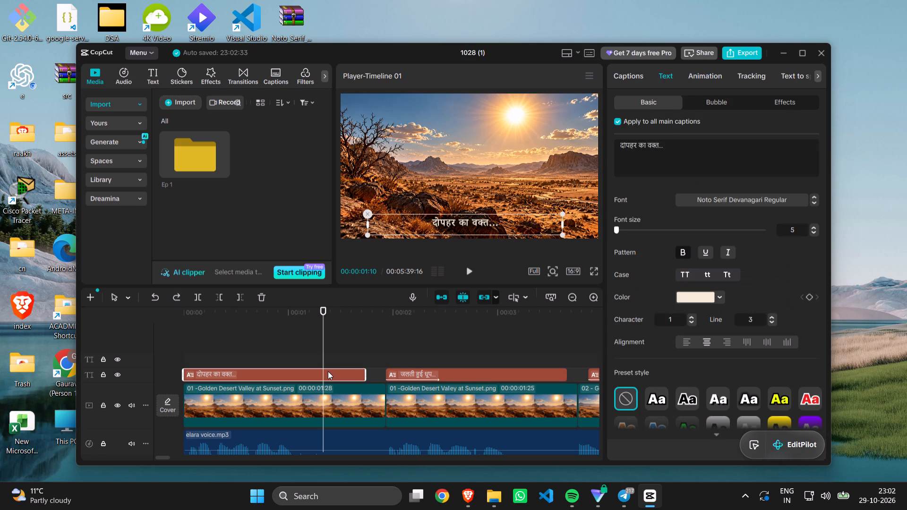
Set the shadow angle of all main captions to -90°, starting from the restored opening caption "दोपहर का वक्त...".
click(328, 371)
scroll(700, 365, down, 7)
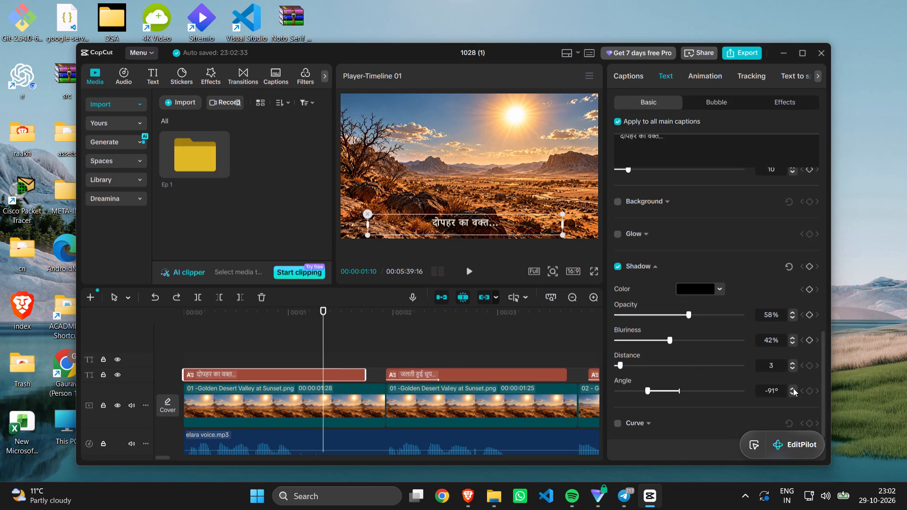
click(793, 388)
scroll(748, 390, down, 1)
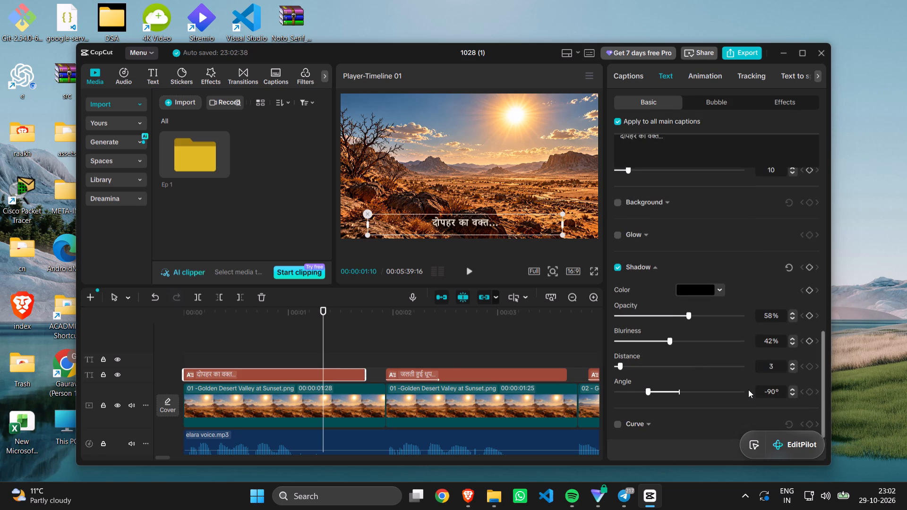
Look over the opening caption's transform settings, the available text effects and the In animations.
scroll(748, 390, up, 3)
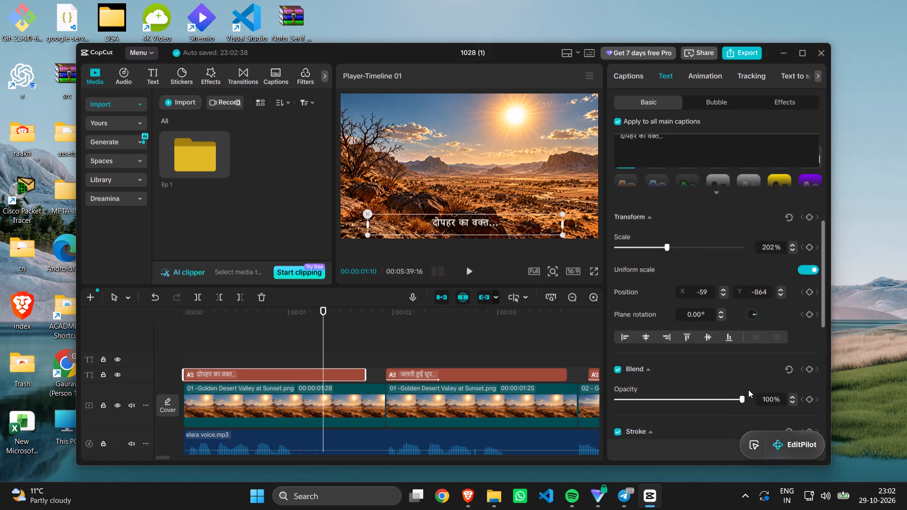
scroll(748, 390, up, 1)
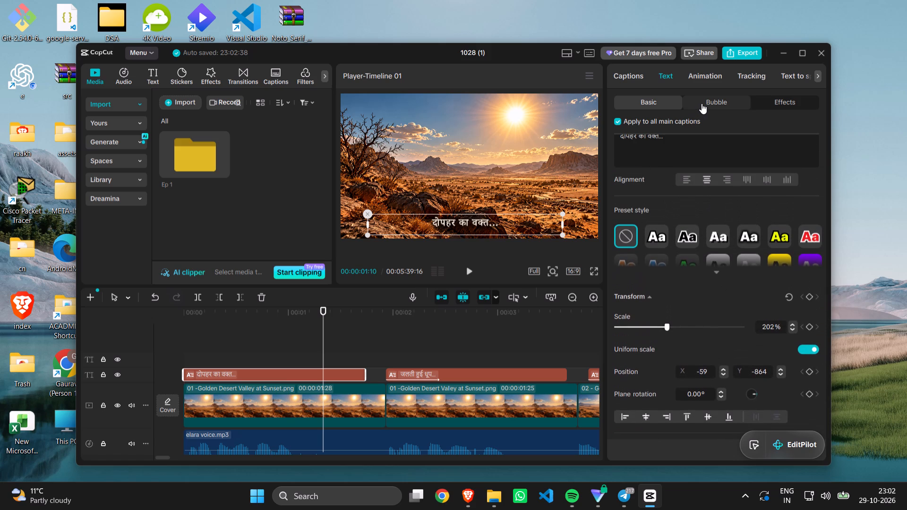
click(775, 102)
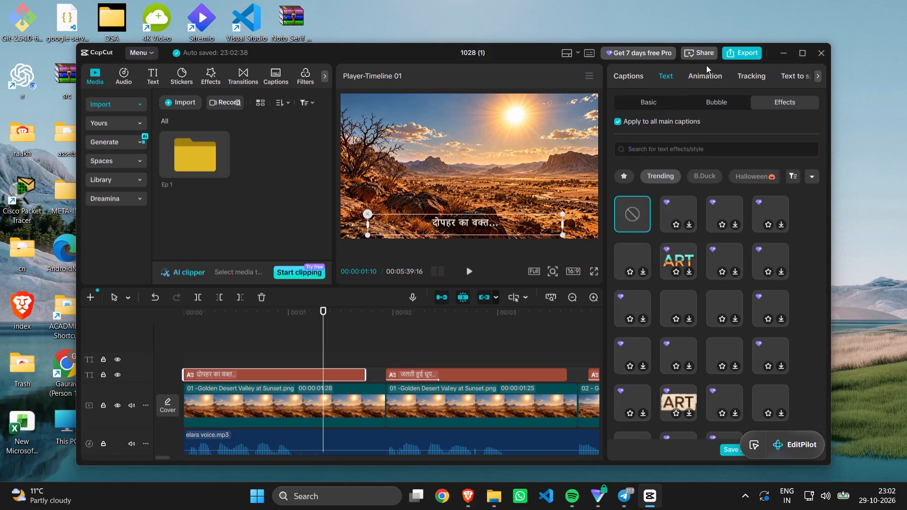
click(703, 76)
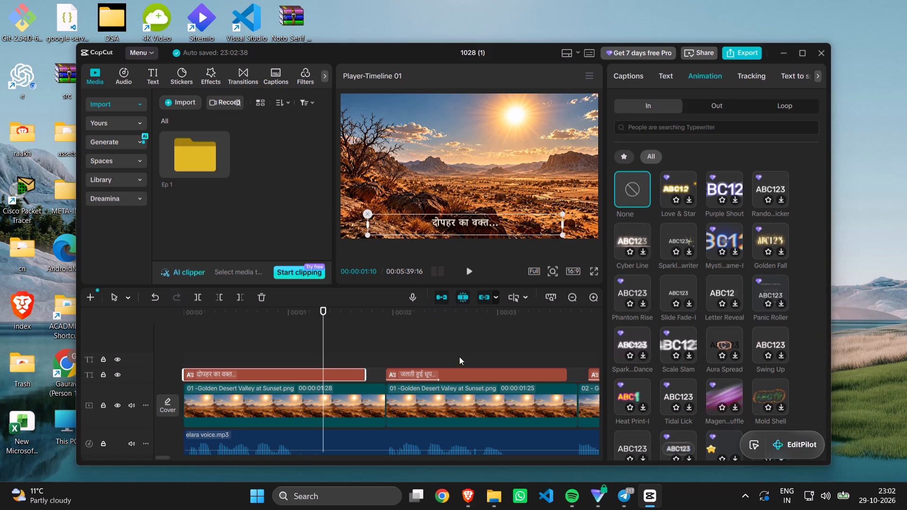
Play the video from 00:00:02:07, within the second caption, to review the styled captions, and pause at about 13 seconds.
click(455, 372)
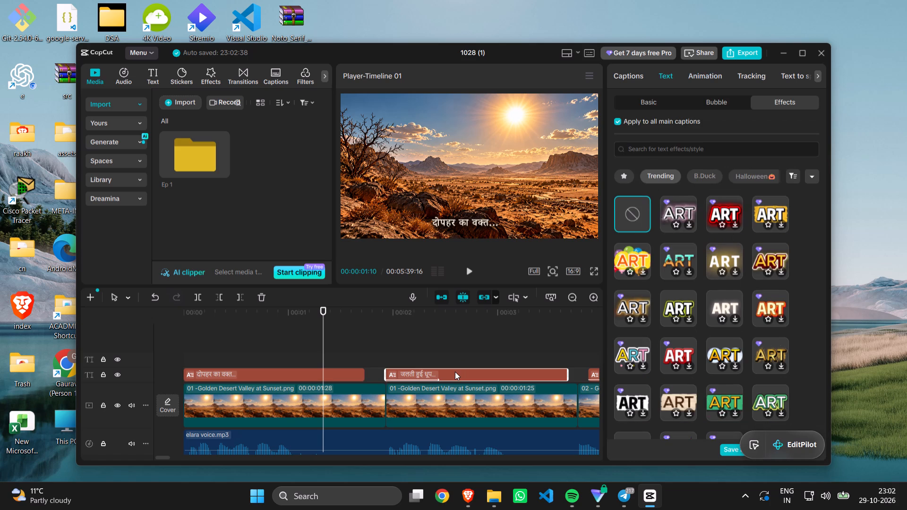
click(435, 353)
click(418, 356)
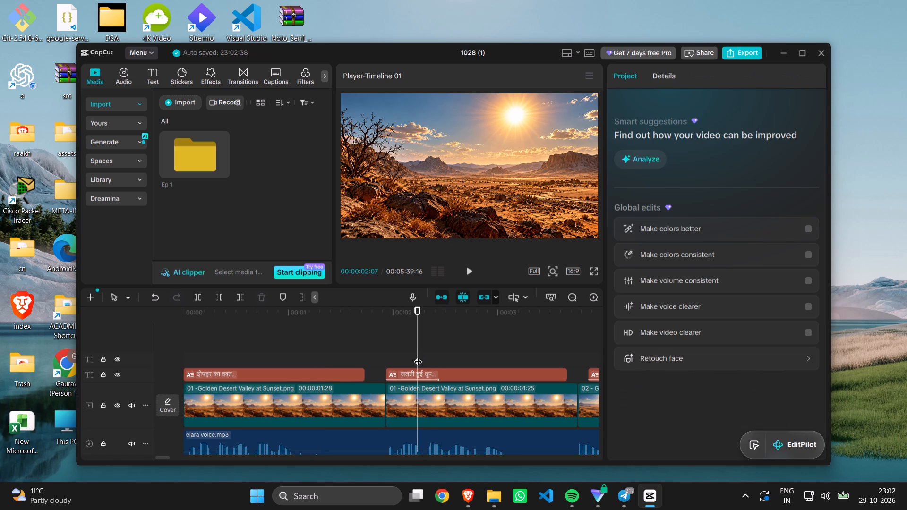
key(space)
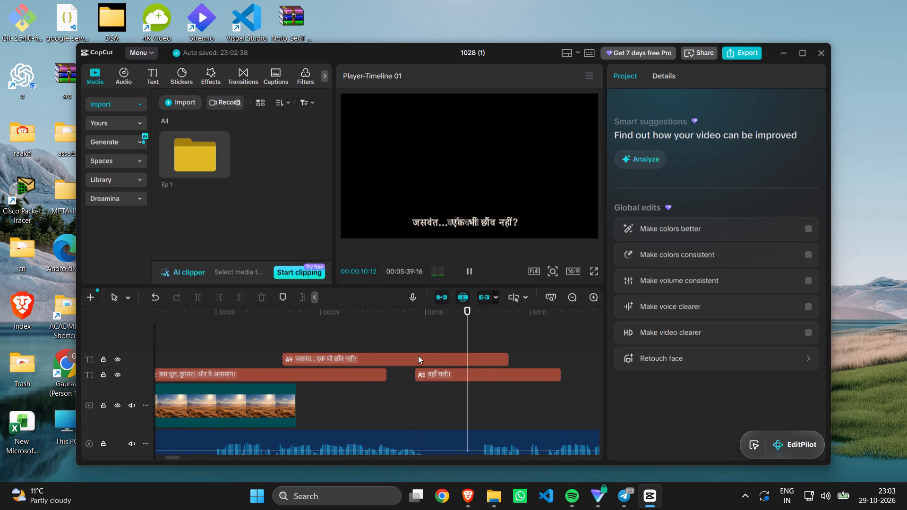
scroll(424, 416, right, 6)
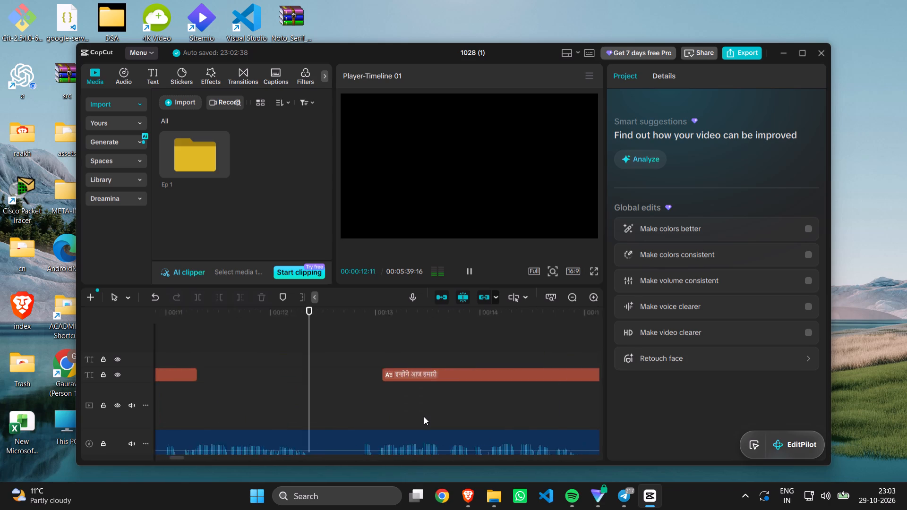
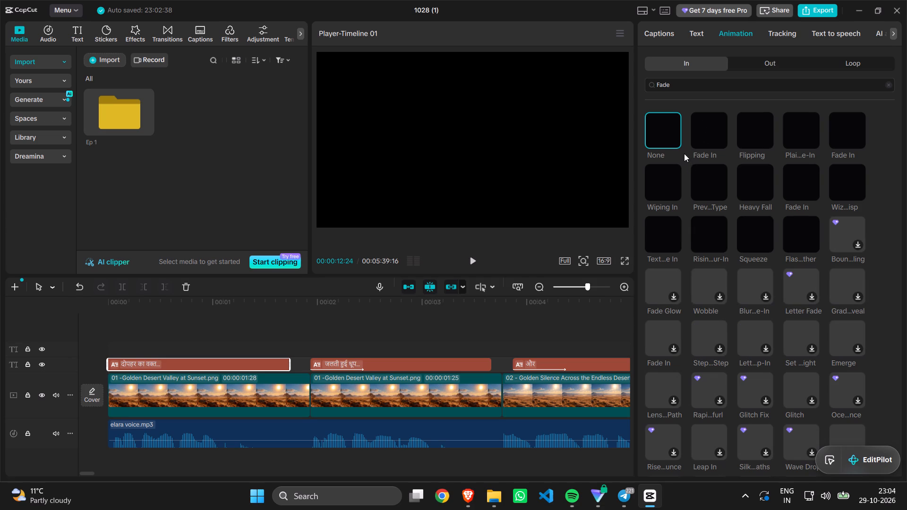
Apply the first Fade In result as the opening caption's In animation and mark it as a favourite.
click(717, 124)
click(721, 140)
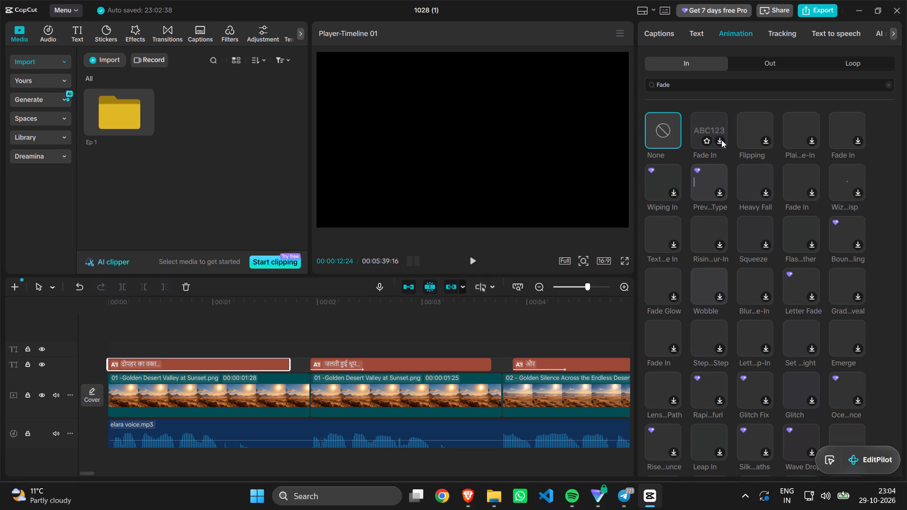
click(722, 138)
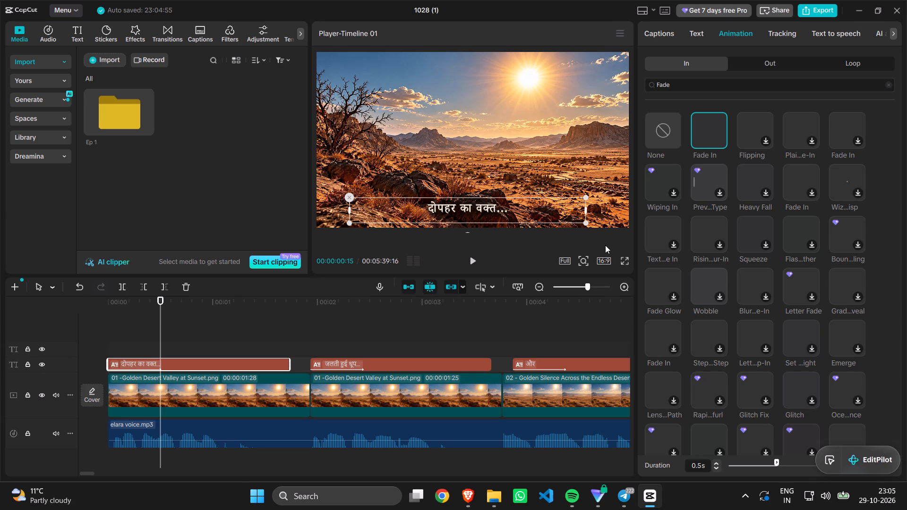
click(516, 206)
click(717, 143)
Move the EditPilot widget off the duration control and set the opening caption's Fade In duration to 1.6 s.
scroll(844, 395, down, 1)
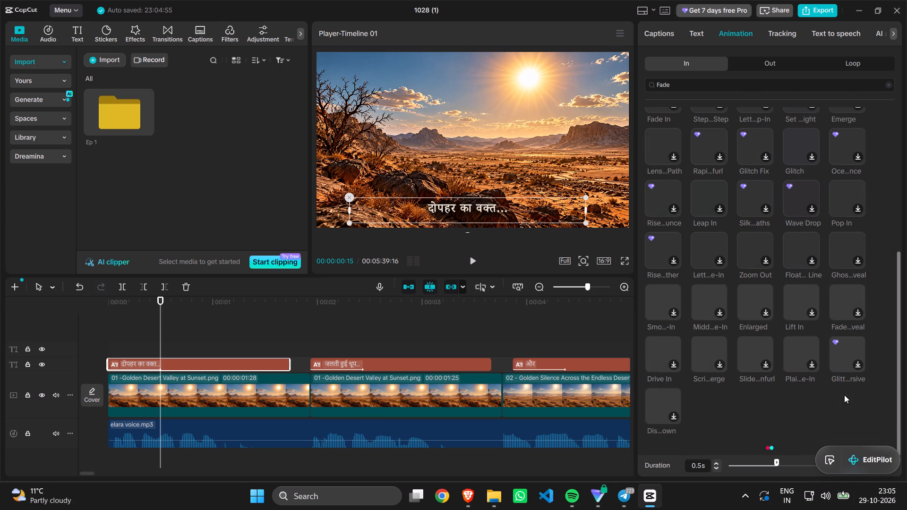
drag(864, 463, 796, 225)
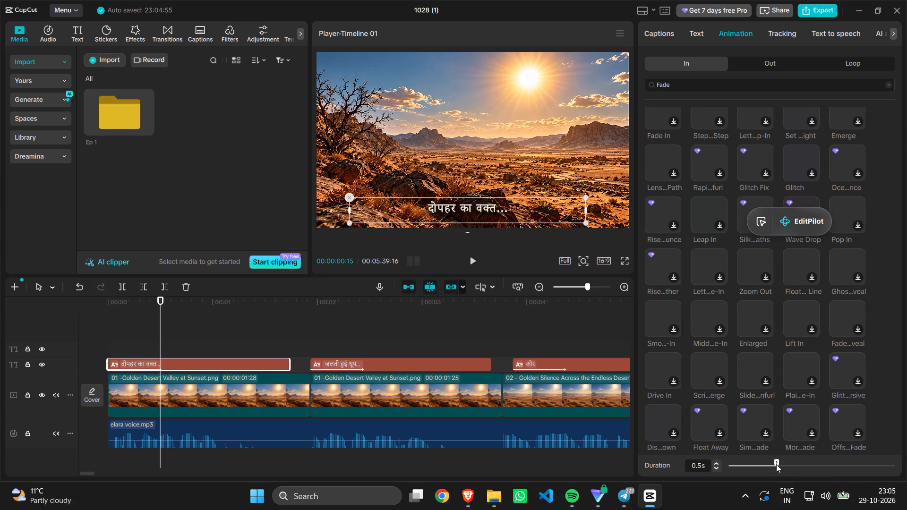
drag(776, 464, 877, 459)
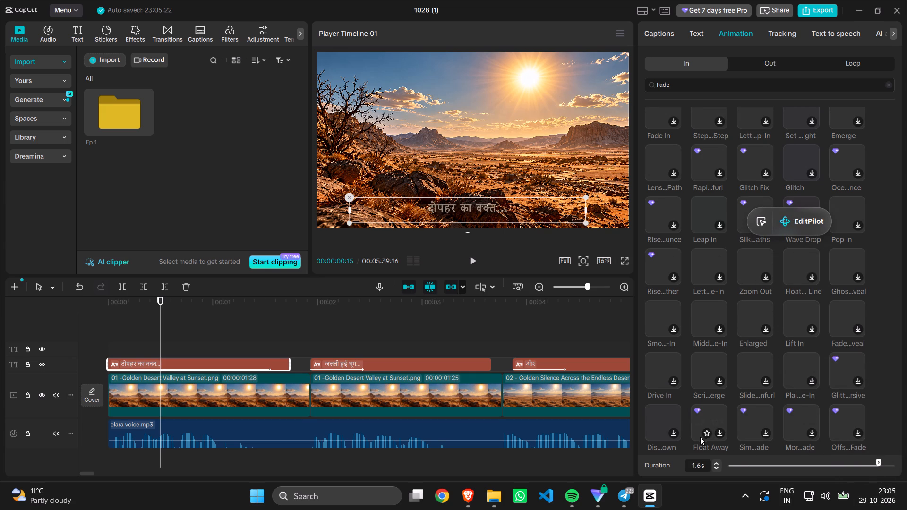
Play the opening captions from near the start to preview the Fade In timing, and return the playhead to the beginning.
click(471, 260)
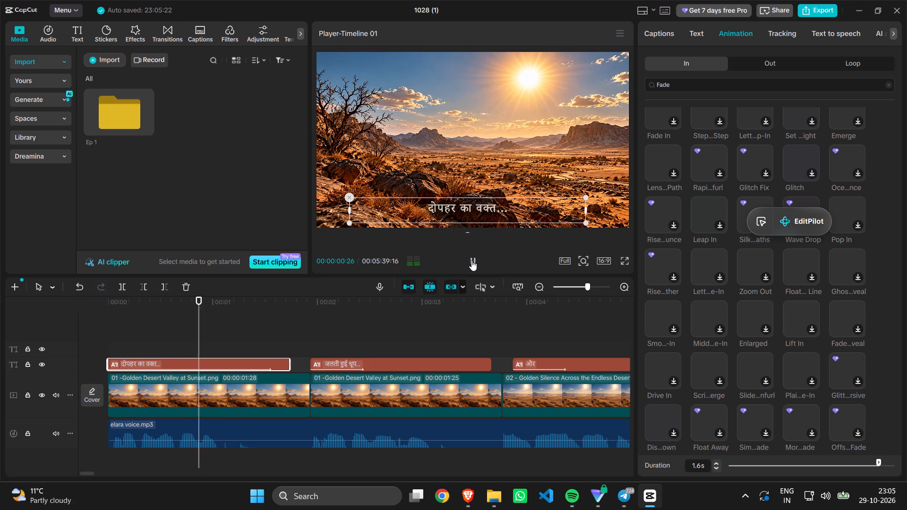
click(135, 339)
click(135, 339)
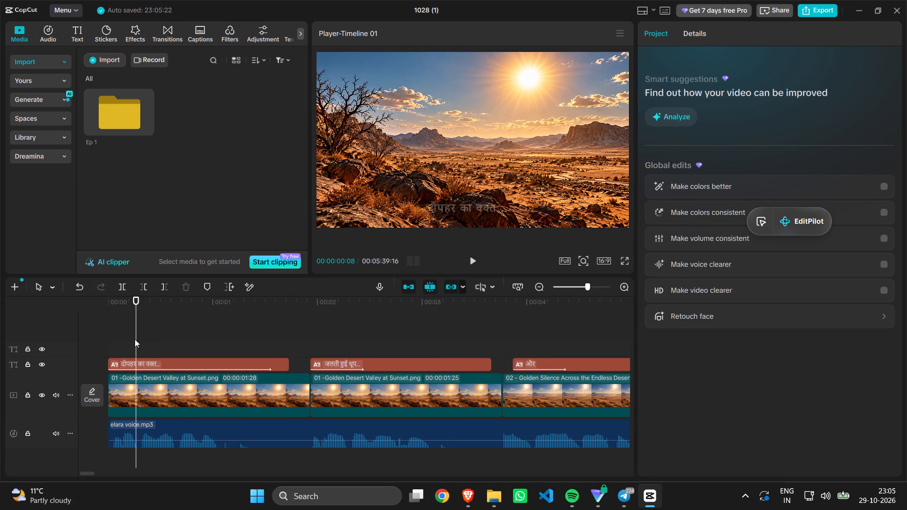
click(135, 339)
click(471, 258)
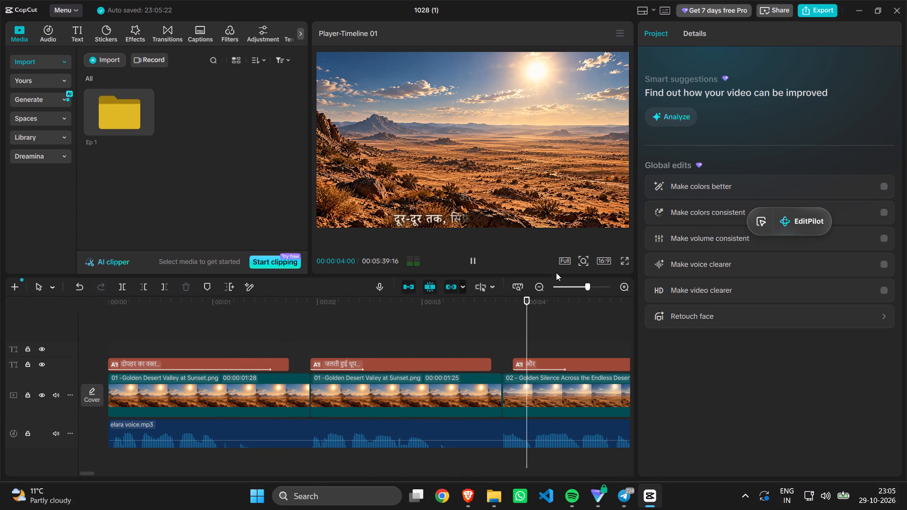
click(134, 341)
scroll(134, 341, right, 10)
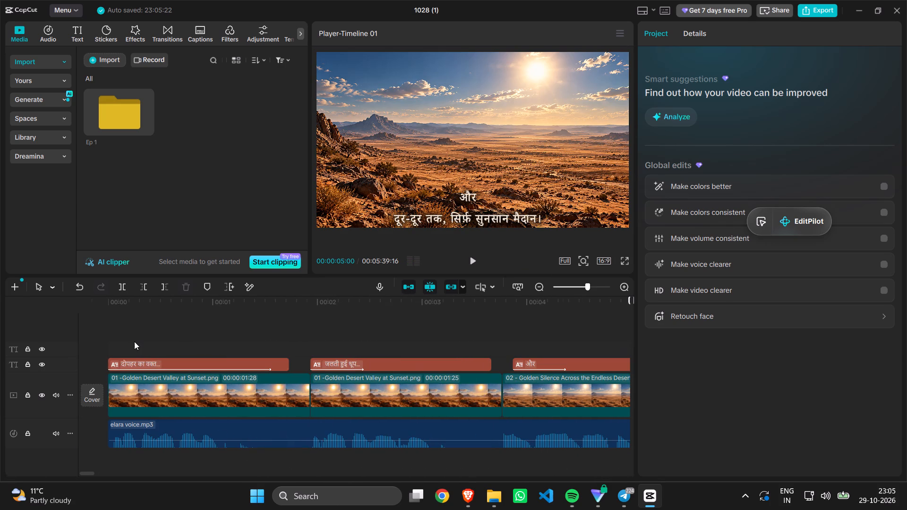
scroll(134, 341, right, 18)
double_click(134, 341)
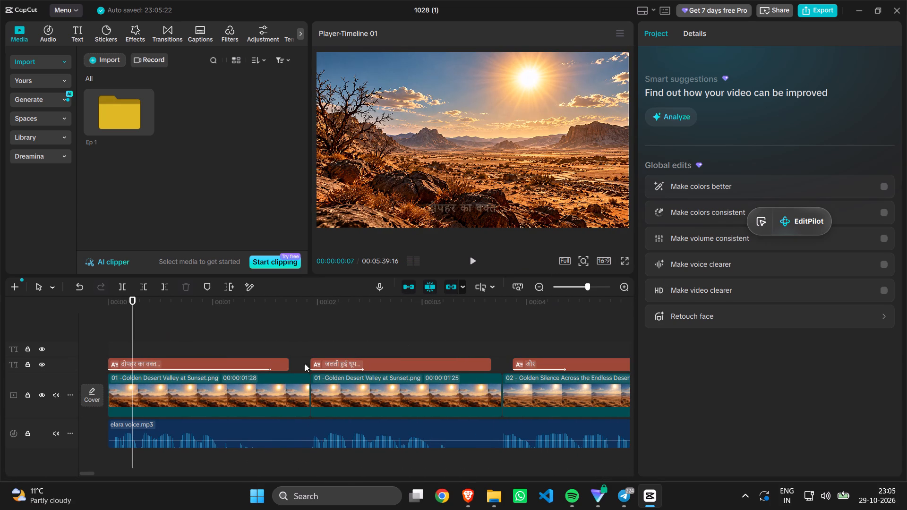
Reopen the opening caption's favourite In animations, move the EditPilot widget aside and replay the Fade In.
click(271, 366)
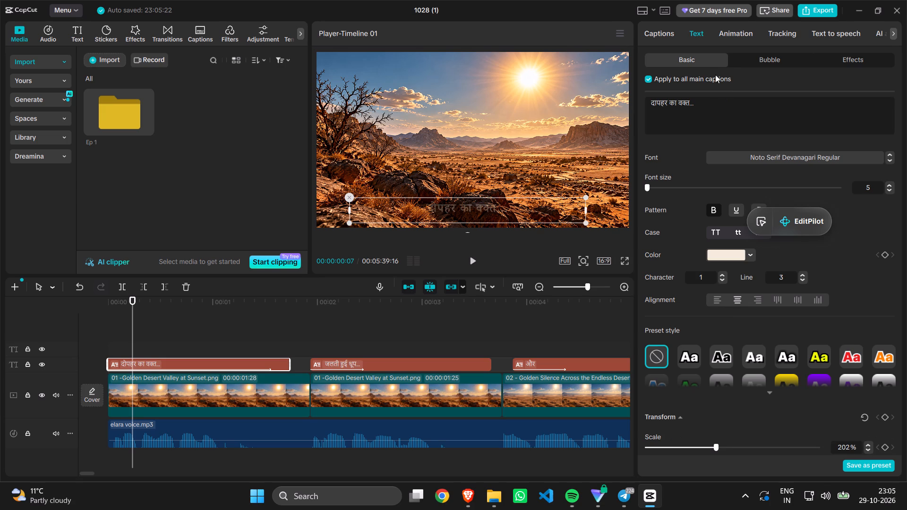
scroll(775, 189, up, 3)
scroll(775, 189, down, 3)
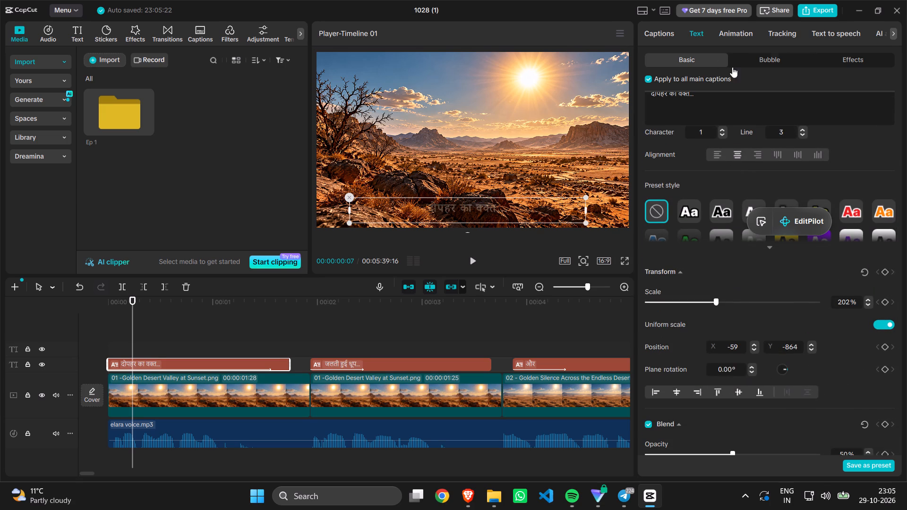
click(738, 32)
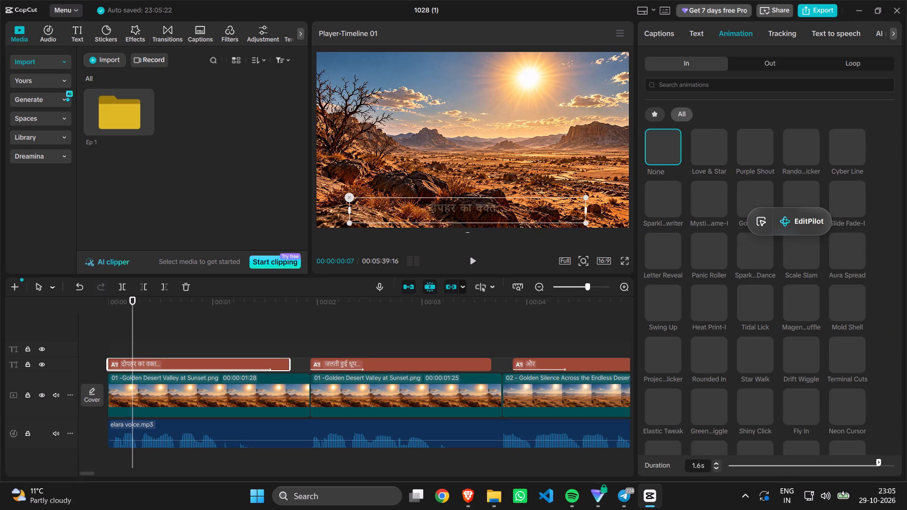
scroll(685, 85, up, 1)
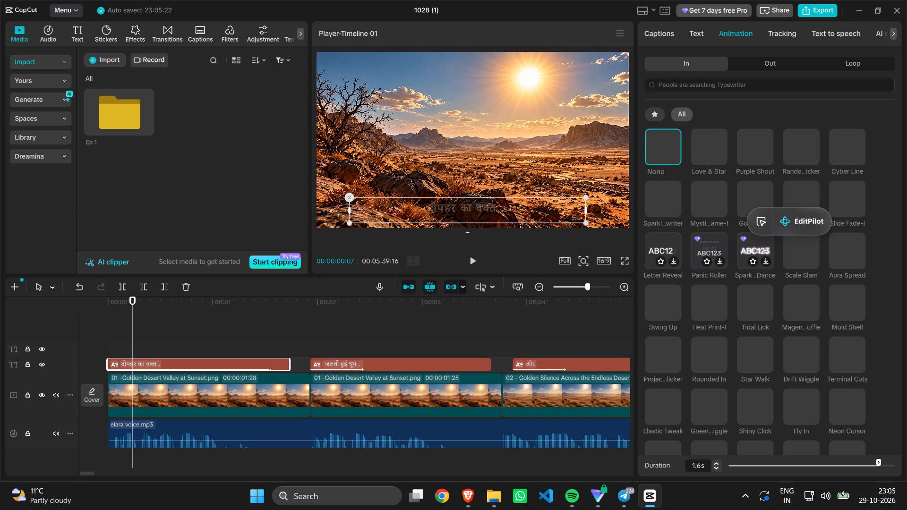
click(657, 117)
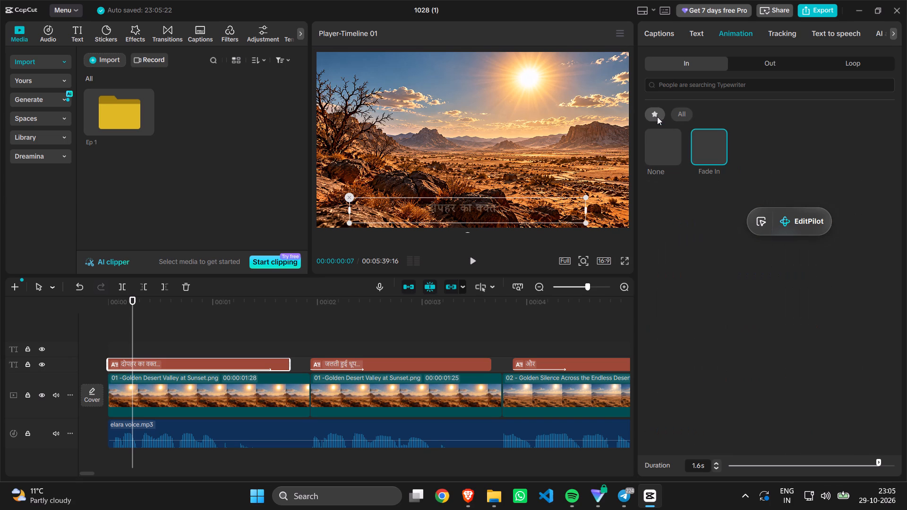
click(711, 160)
drag(786, 225, 693, 437)
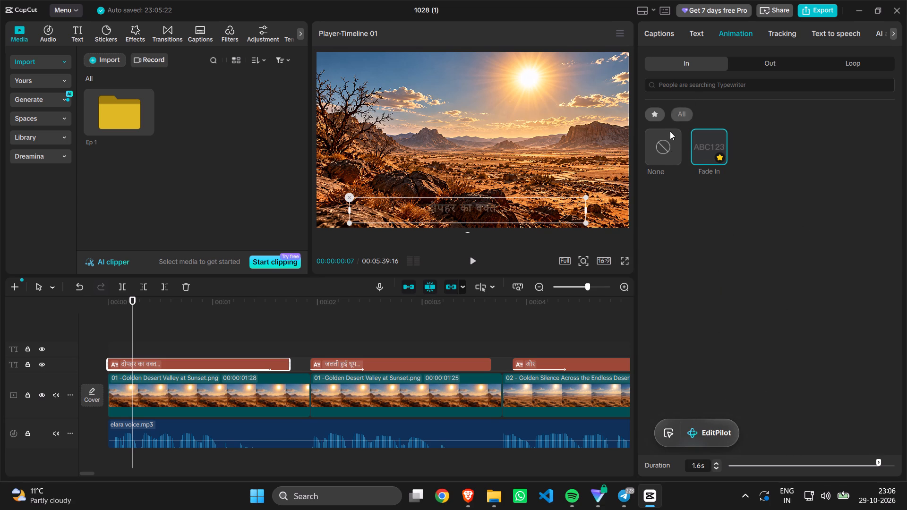
click(700, 156)
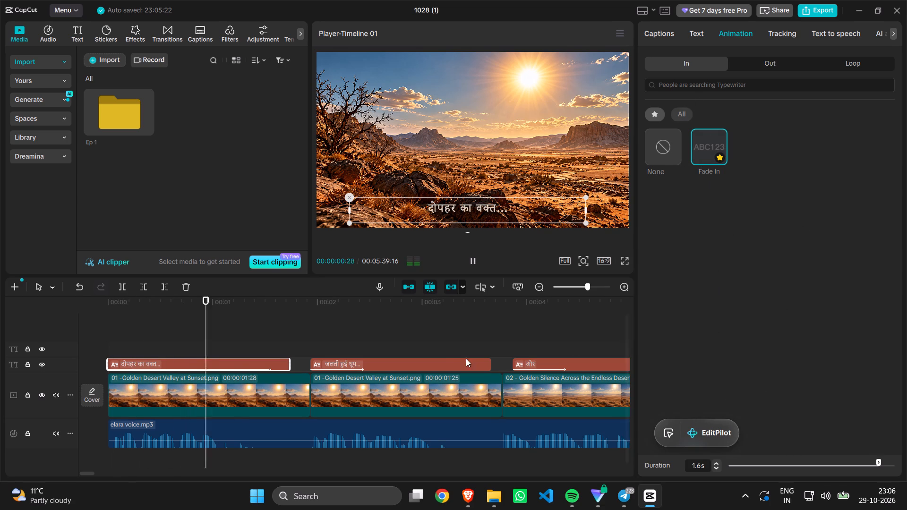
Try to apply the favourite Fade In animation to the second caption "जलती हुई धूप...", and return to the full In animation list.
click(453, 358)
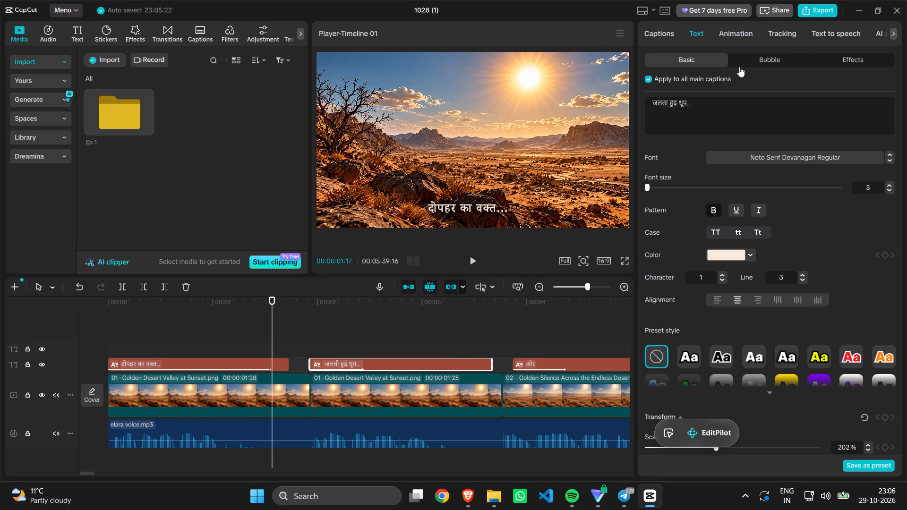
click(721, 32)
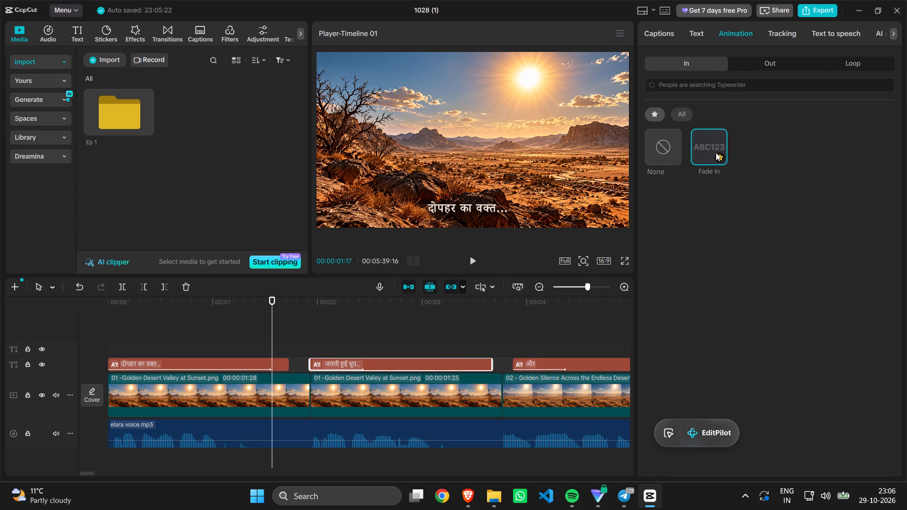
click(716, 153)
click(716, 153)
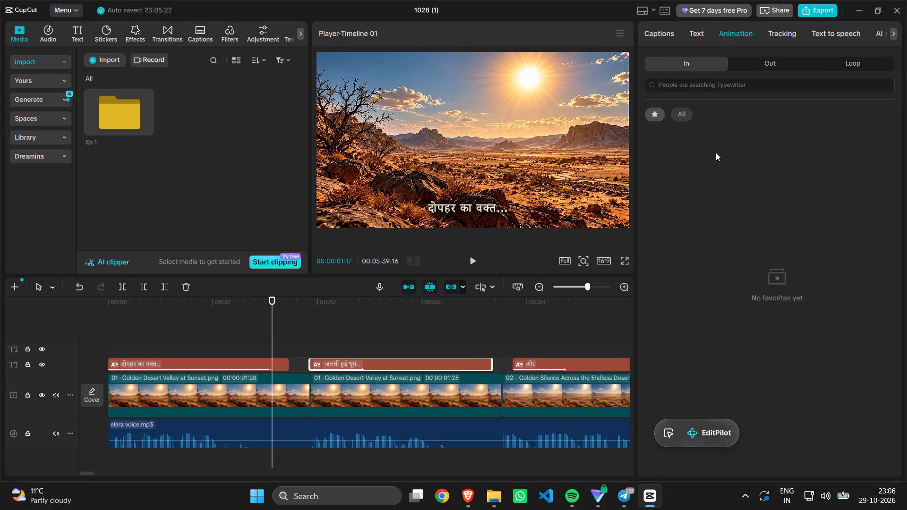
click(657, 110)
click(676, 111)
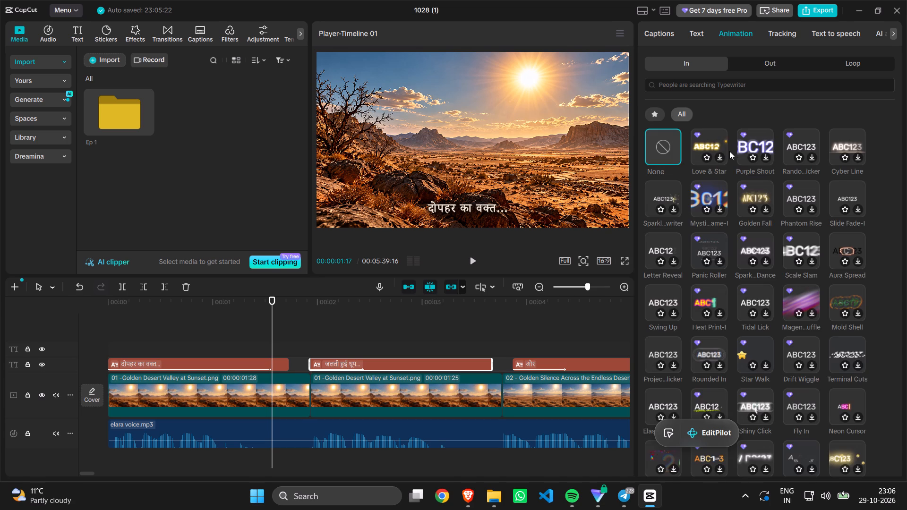
Search the In animations for "Fade In", and then broaden the search to "fade".
click(719, 82)
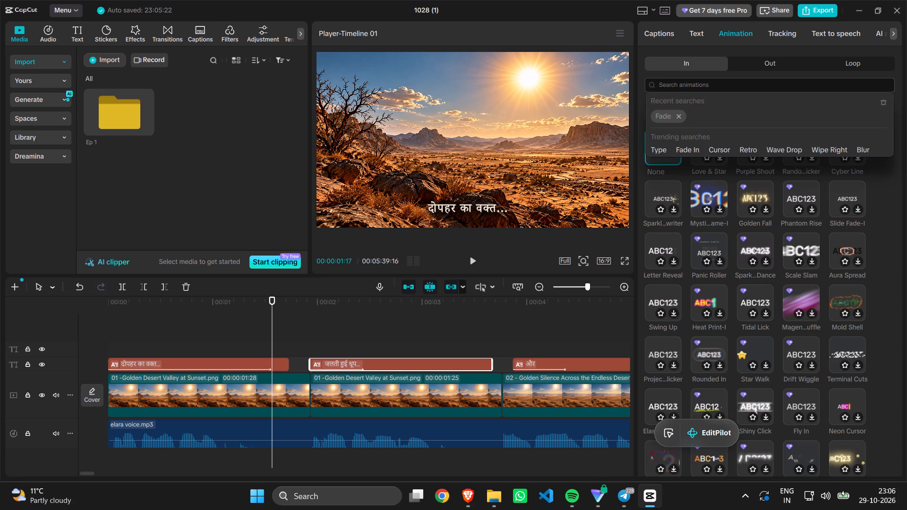
click(689, 146)
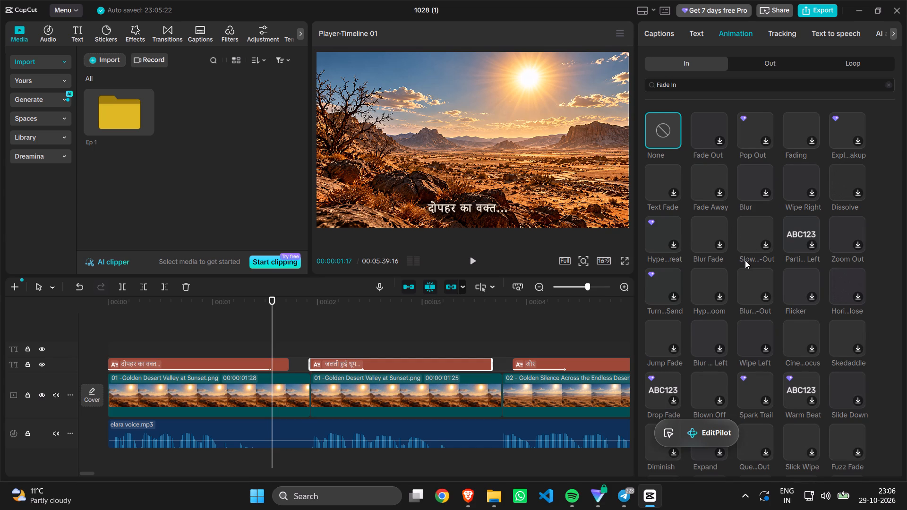
click(692, 85)
key(BackSpace)
key(BackSpace)
key(BackSpace)
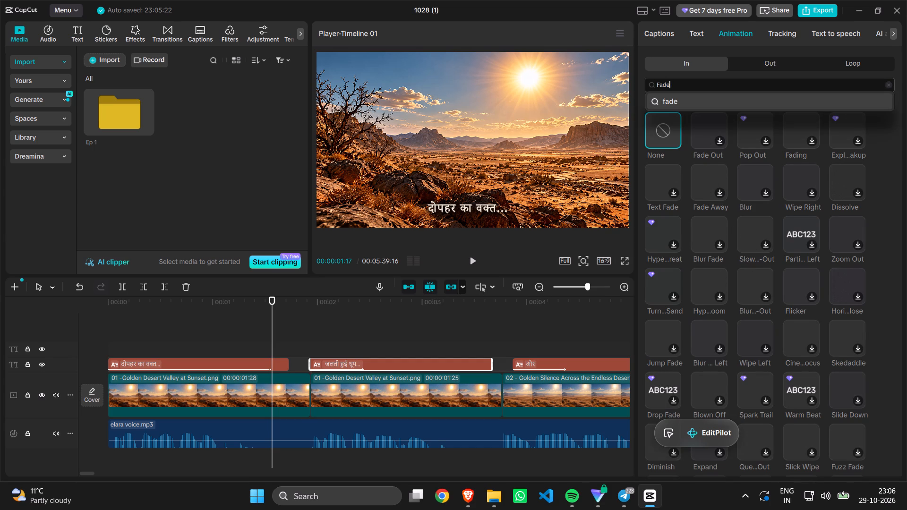
click(688, 100)
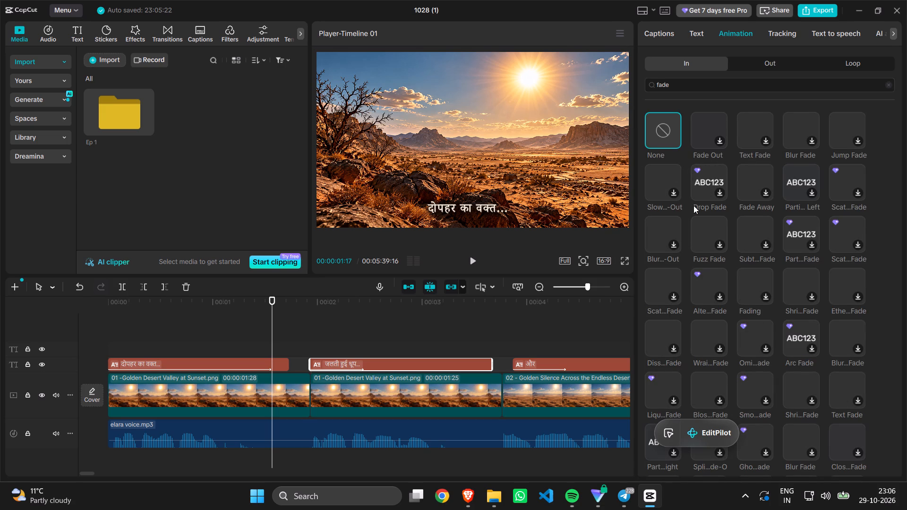
Look through the "fade" search results for a simple Fade In animation.
scroll(693, 205, down, 1)
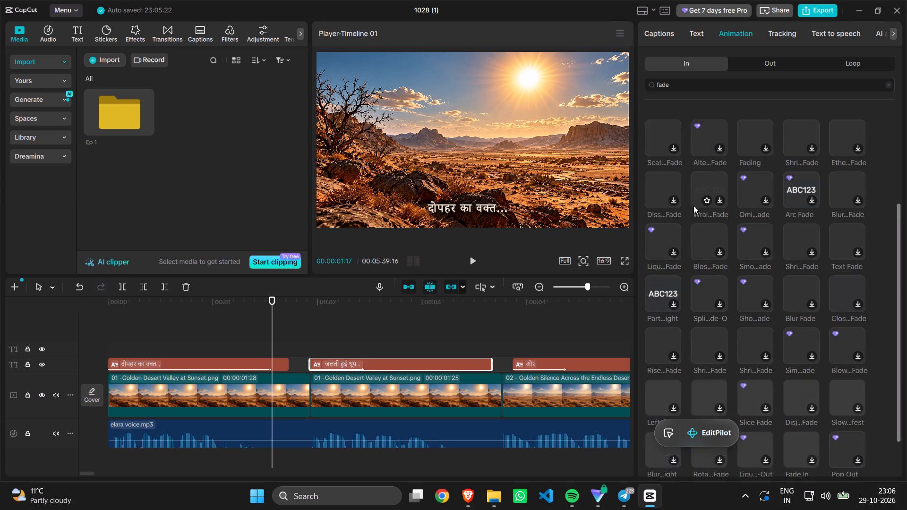
scroll(693, 205, down, 17)
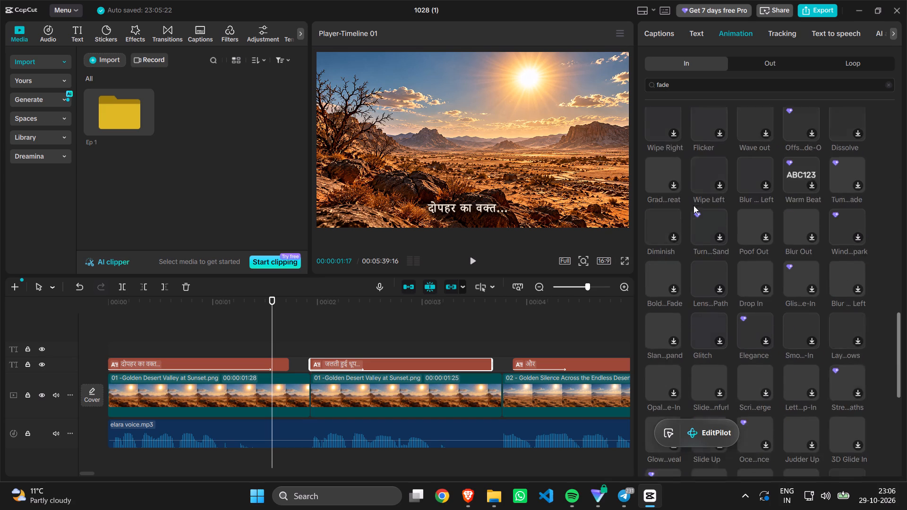
scroll(693, 205, down, 9)
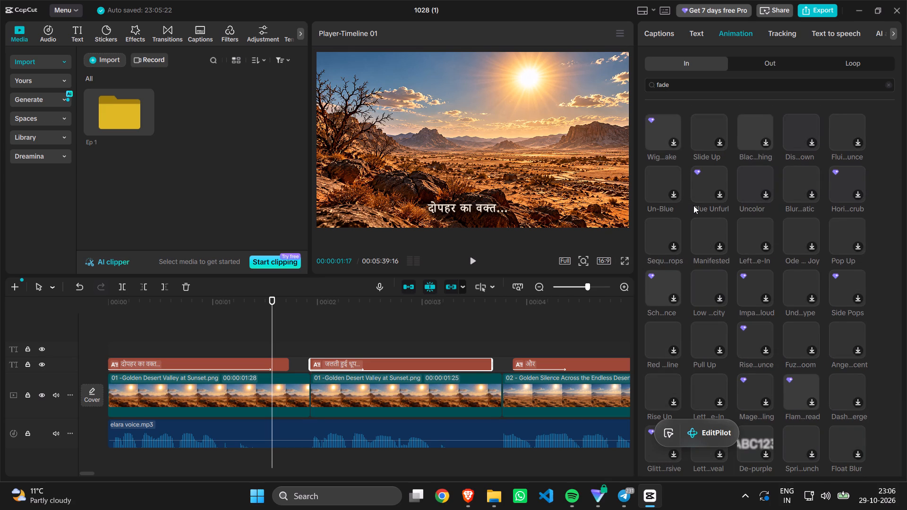
scroll(693, 205, down, 19)
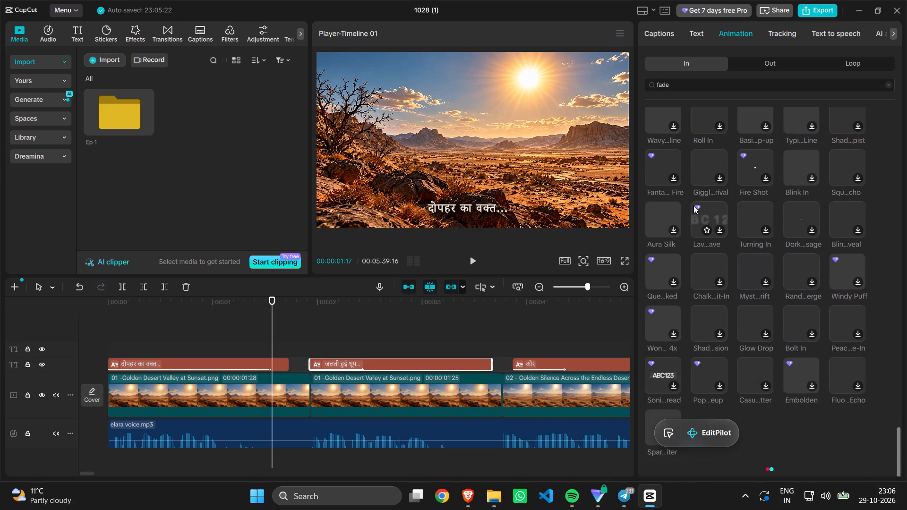
scroll(693, 205, down, 6)
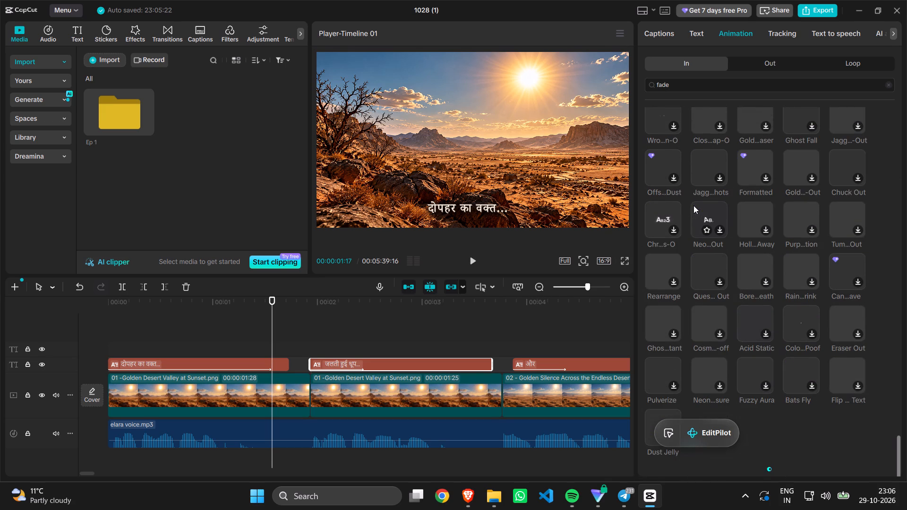
scroll(693, 205, down, 6)
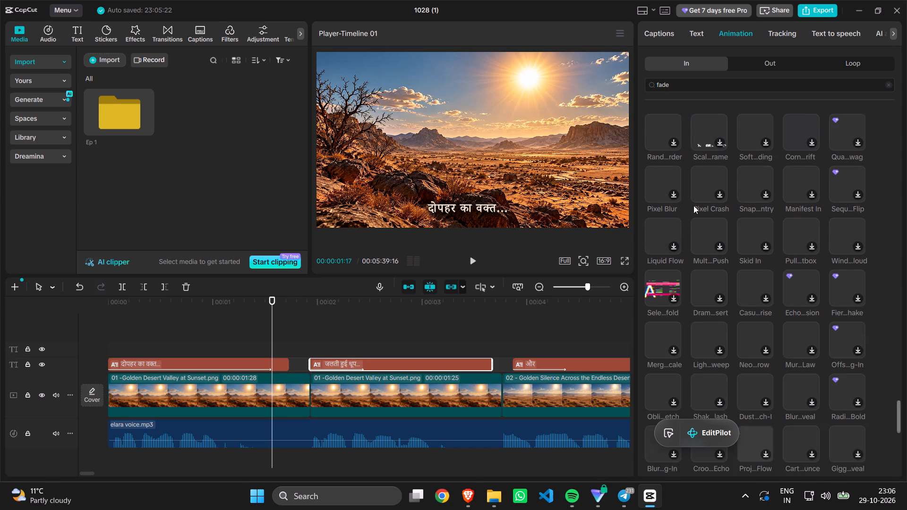
scroll(693, 205, down, 9)
scroll(693, 205, up, 20)
scroll(693, 205, up, 20)
scroll(693, 205, up, 20)
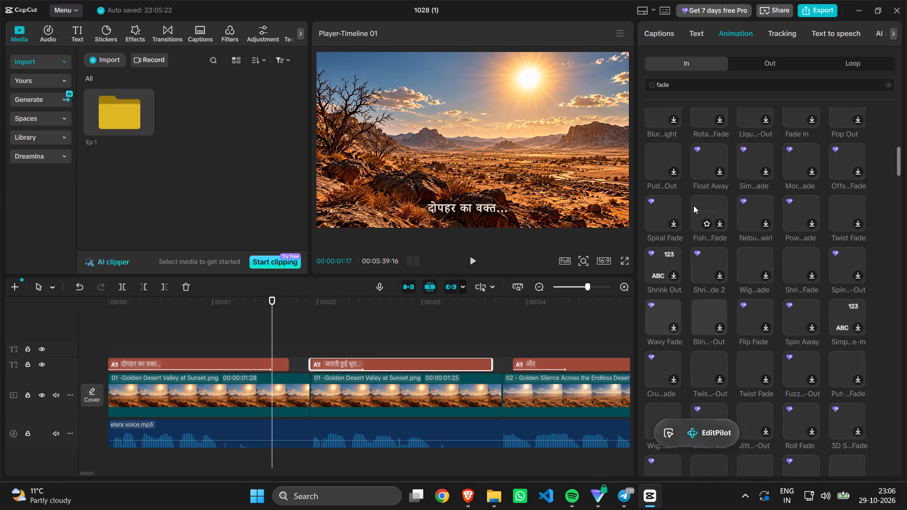
scroll(693, 205, up, 20)
scroll(693, 205, up, 15)
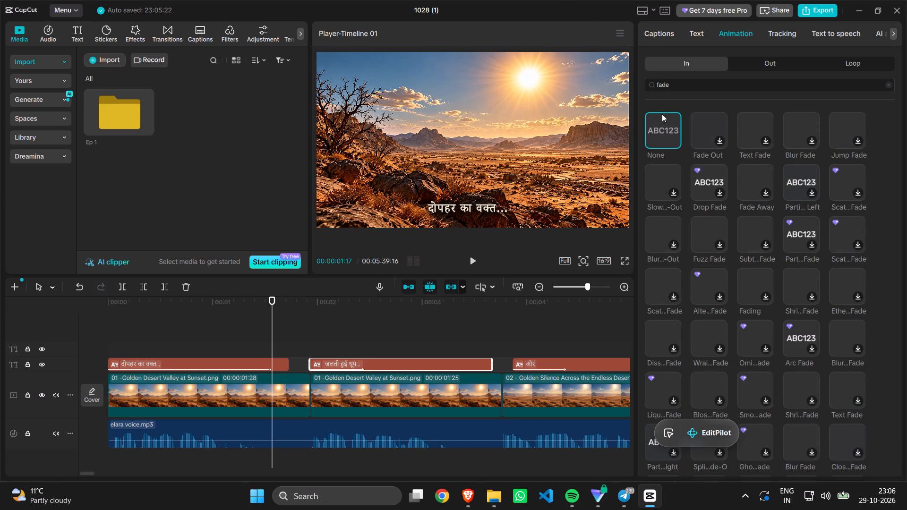
Search the Out animations for "Fade" using the recent search.
click(755, 68)
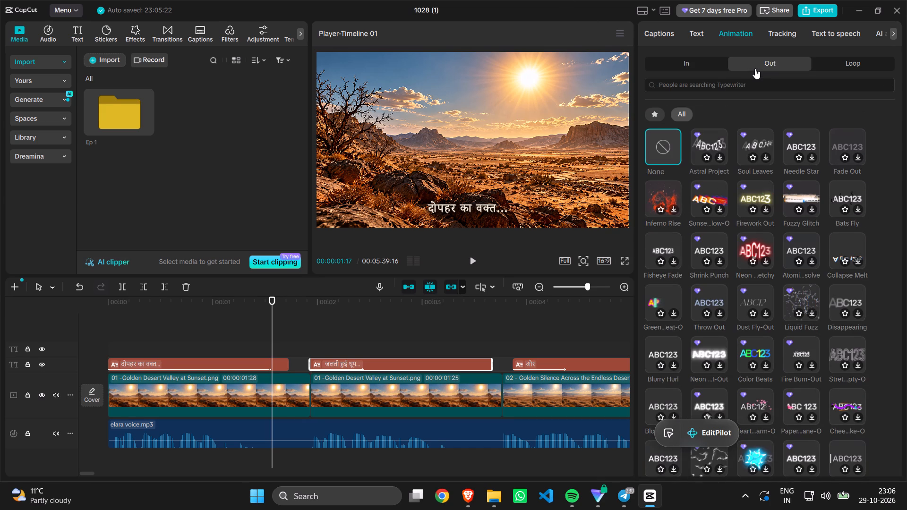
click(695, 86)
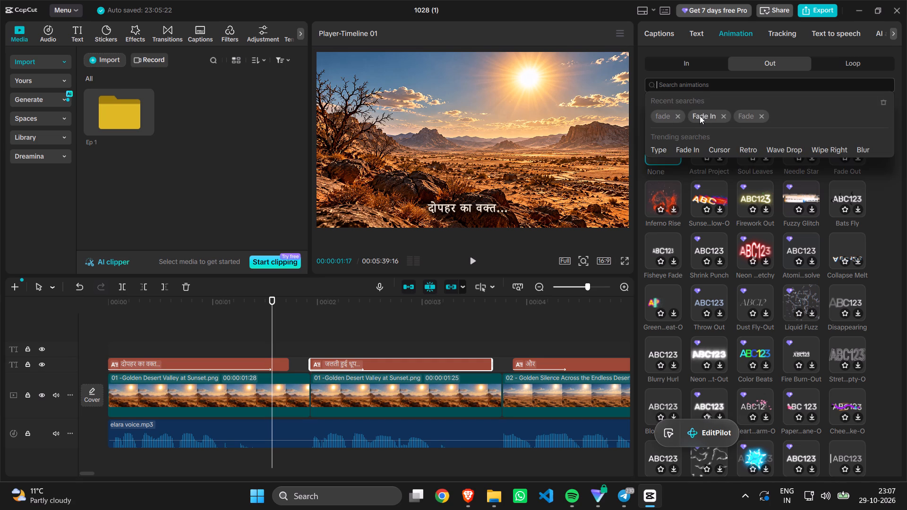
click(743, 116)
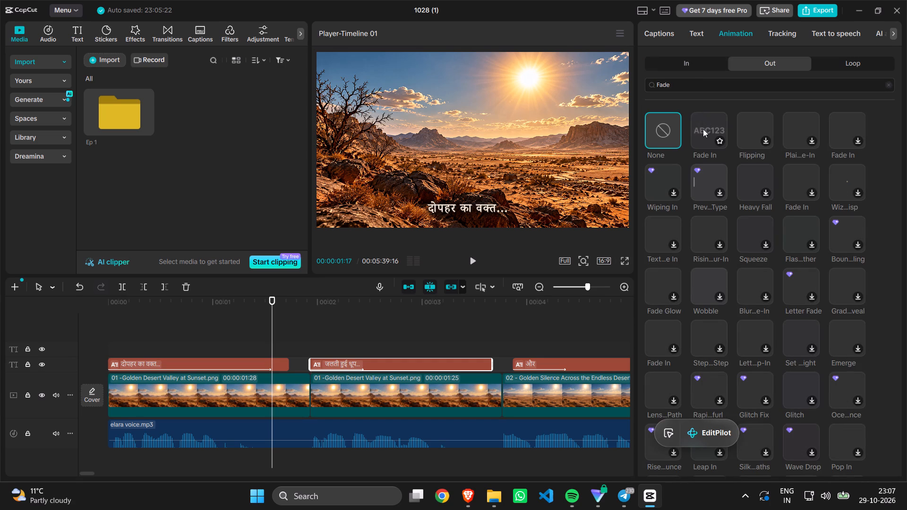
Search the In animations for the recent term "Fade" and apply Fade In to the second caption "जलती हुई धूप...".
click(679, 66)
click(677, 85)
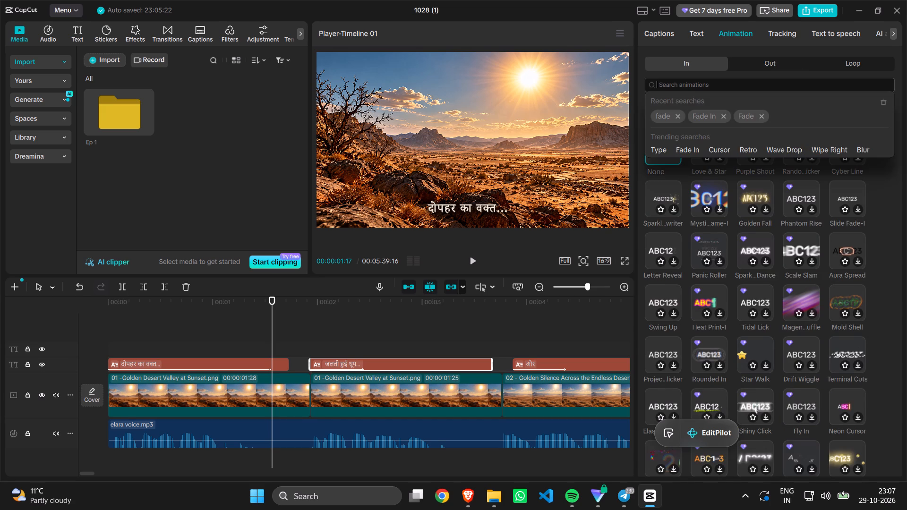
click(745, 111)
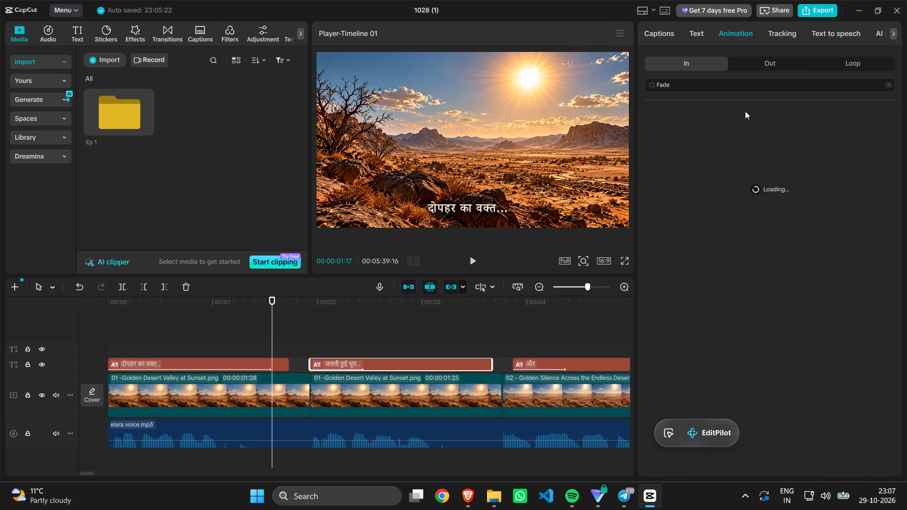
click(708, 147)
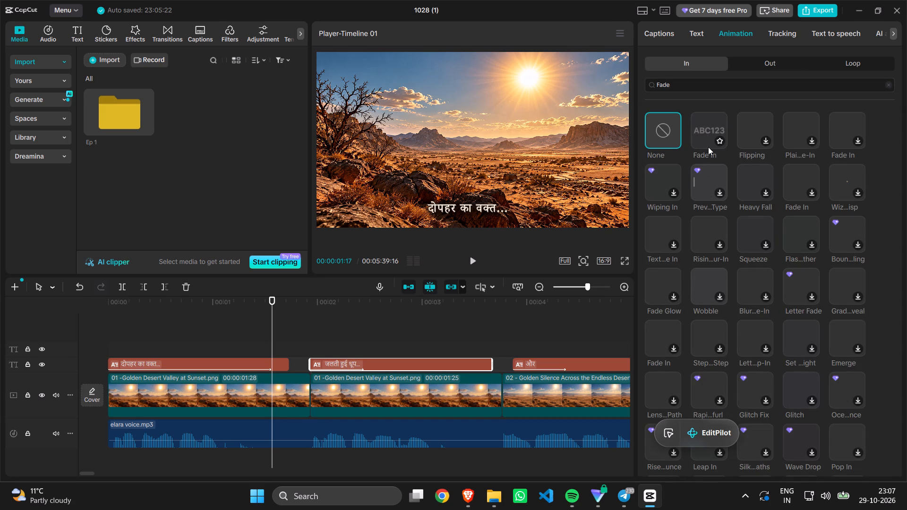
click(706, 134)
double_click(706, 134)
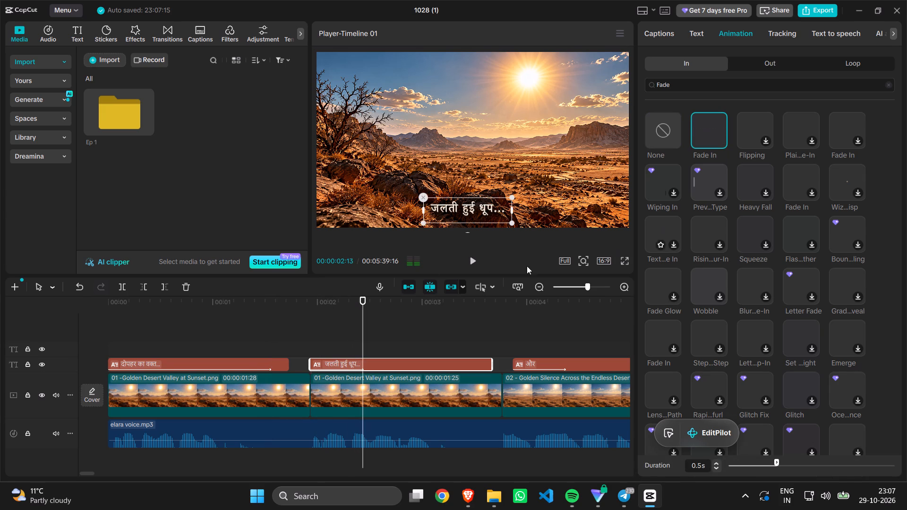
click(257, 364)
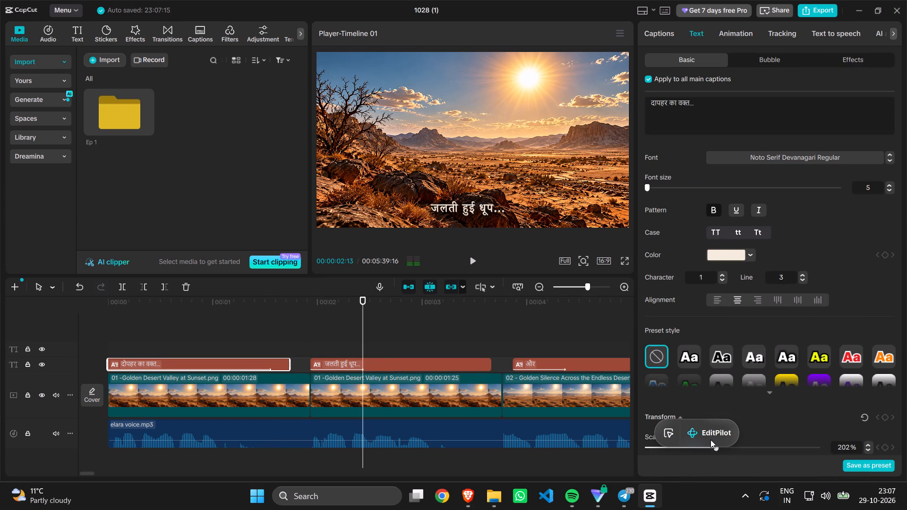
drag(710, 439, 849, 244)
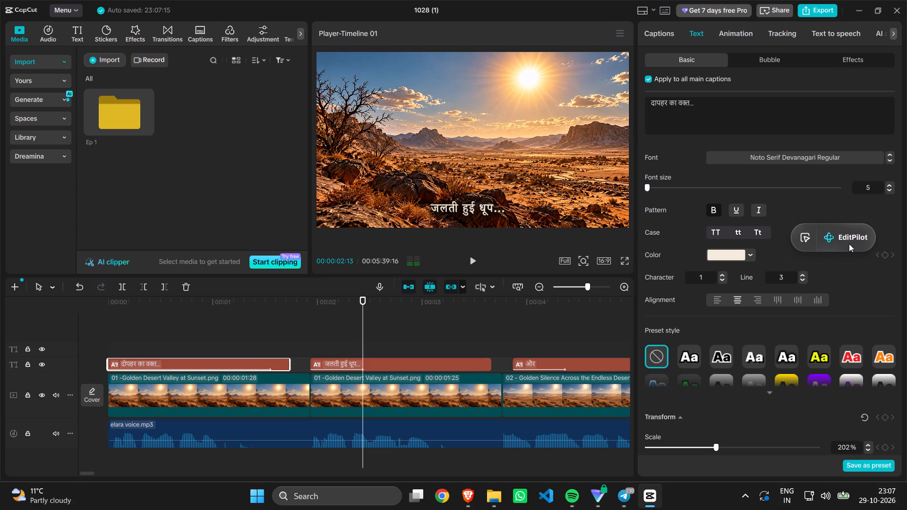
drag(849, 244, 864, 244)
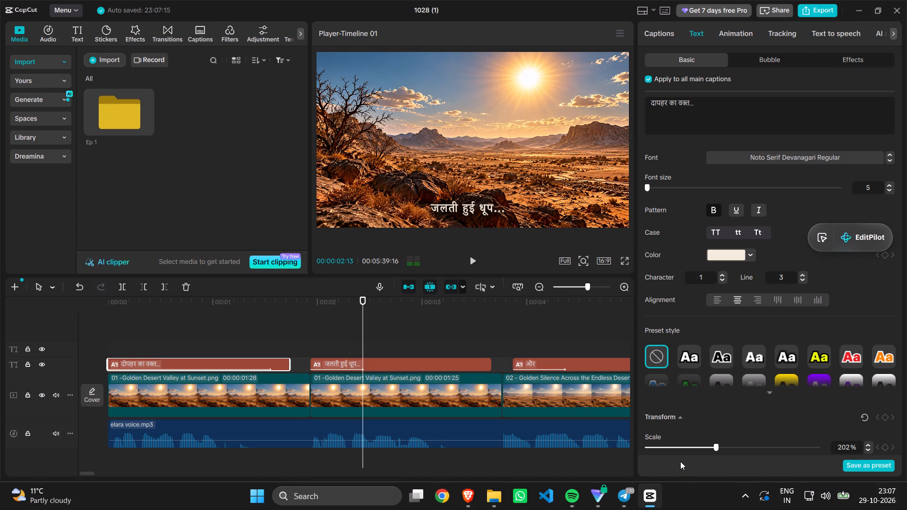
scroll(662, 406, up, 2)
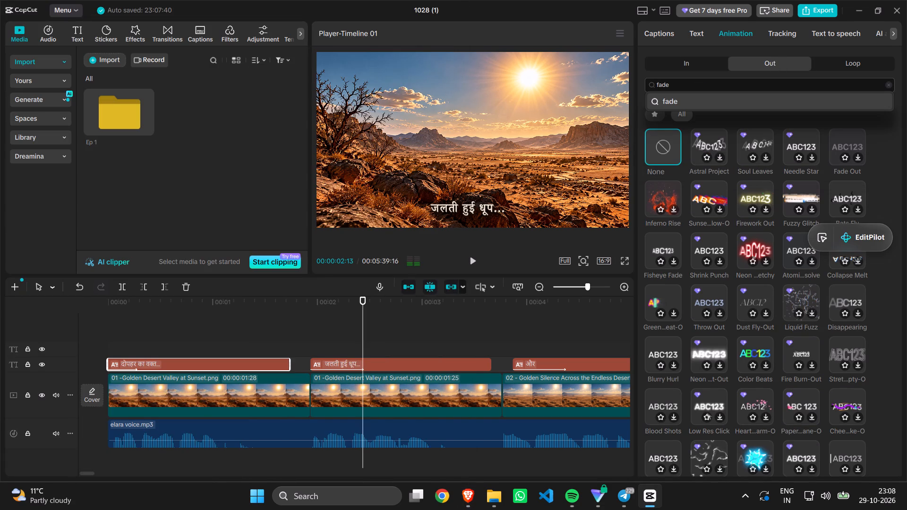
key(Return)
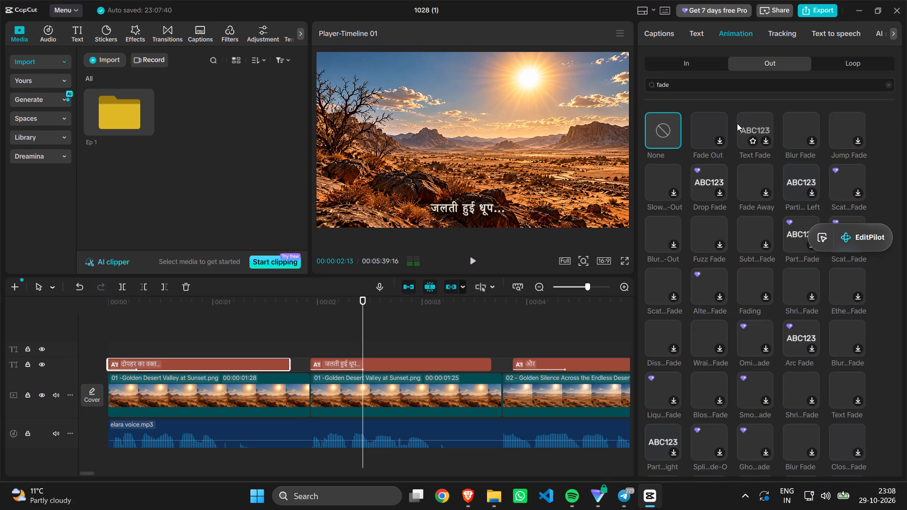
click(719, 142)
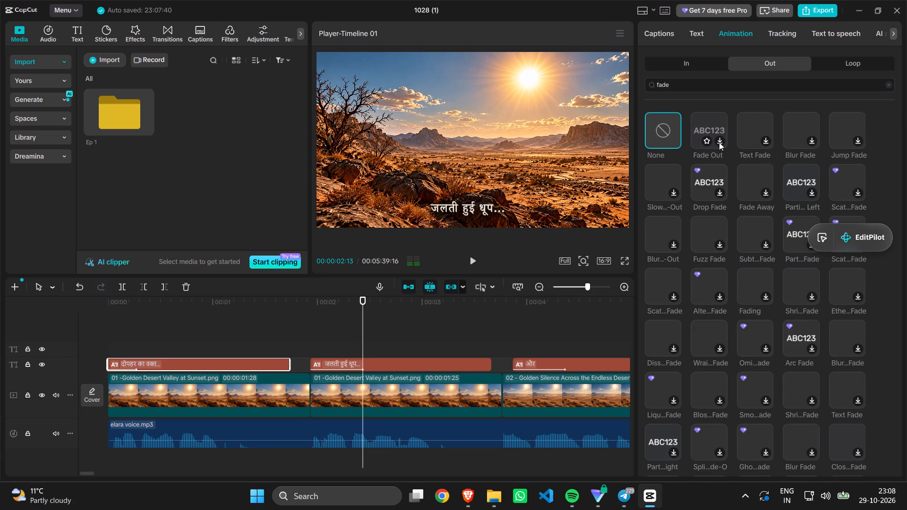
click(719, 140)
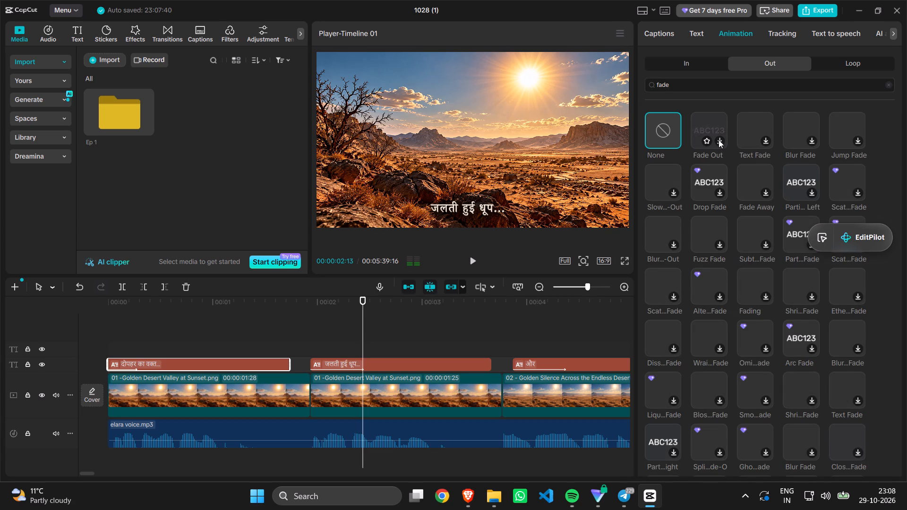
click(719, 140)
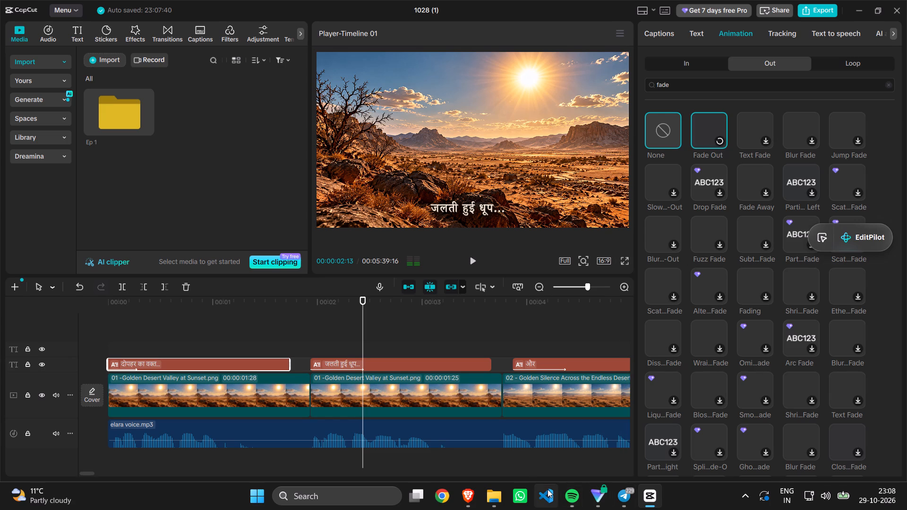
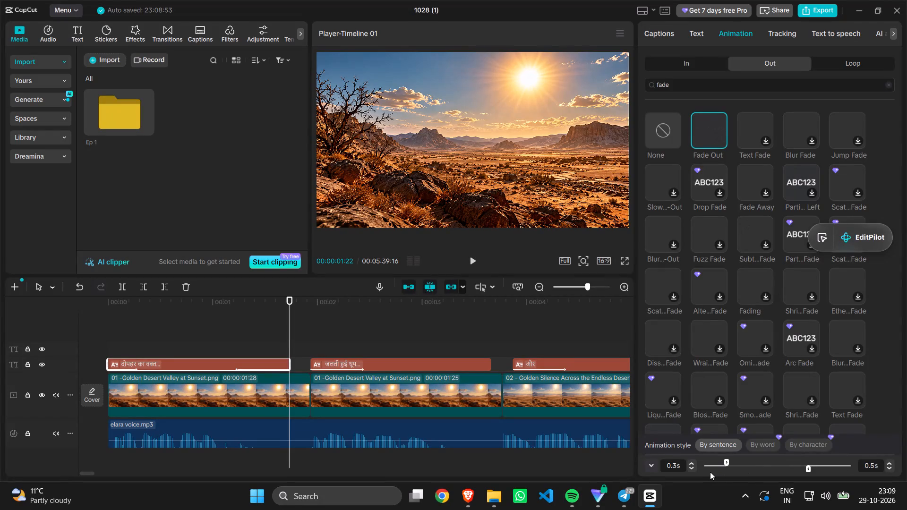
Set the In animation duration of the first caption to 0.3 s.
click(678, 468)
key(BackSpace)
text(25)
text(555)
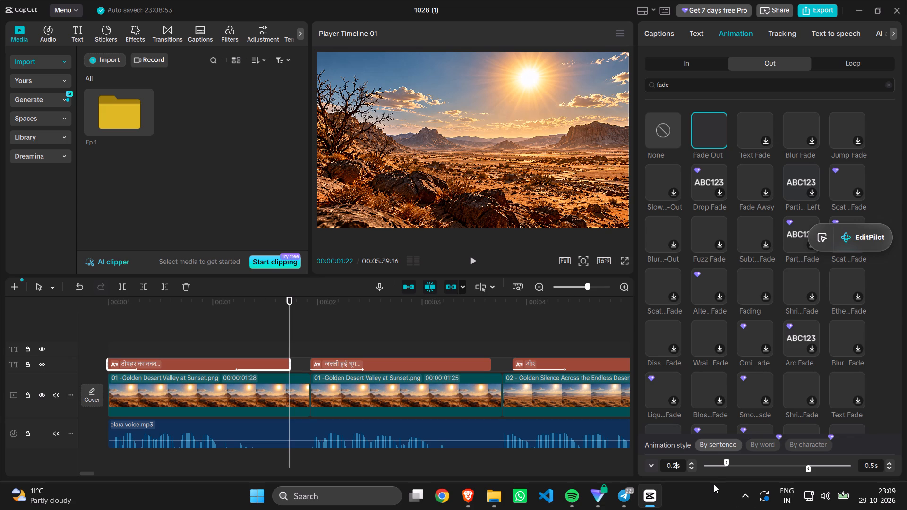
key(BackSpace)
key(3)
key(Return)
Apply the Fade Out animation to the second caption, "जलती हुई धूप...".
click(368, 325)
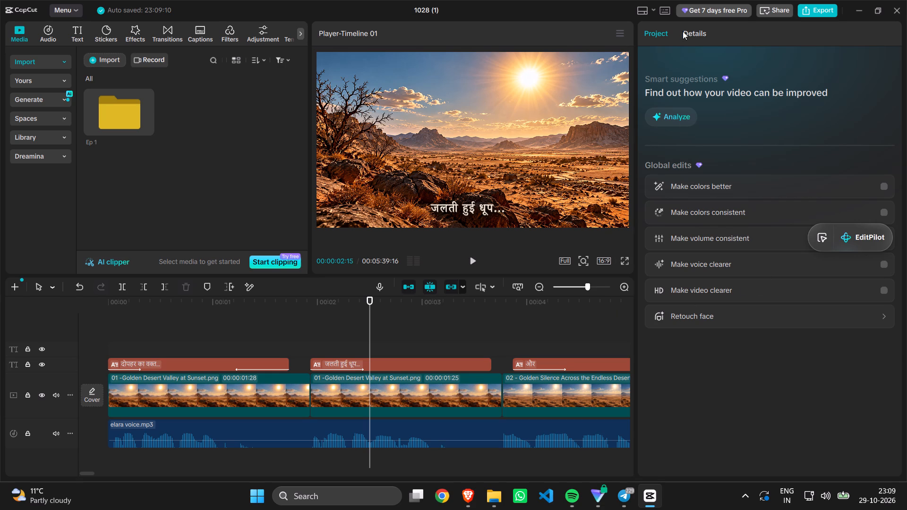
click(401, 358)
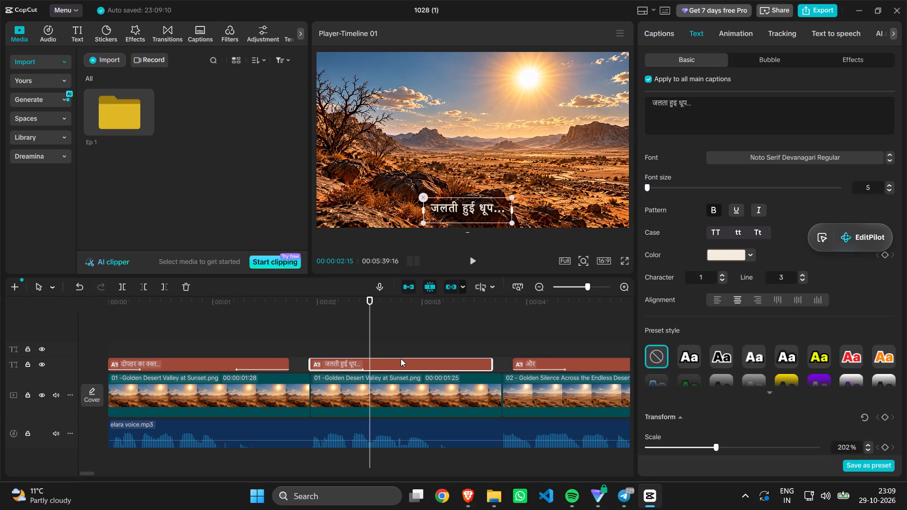
click(741, 36)
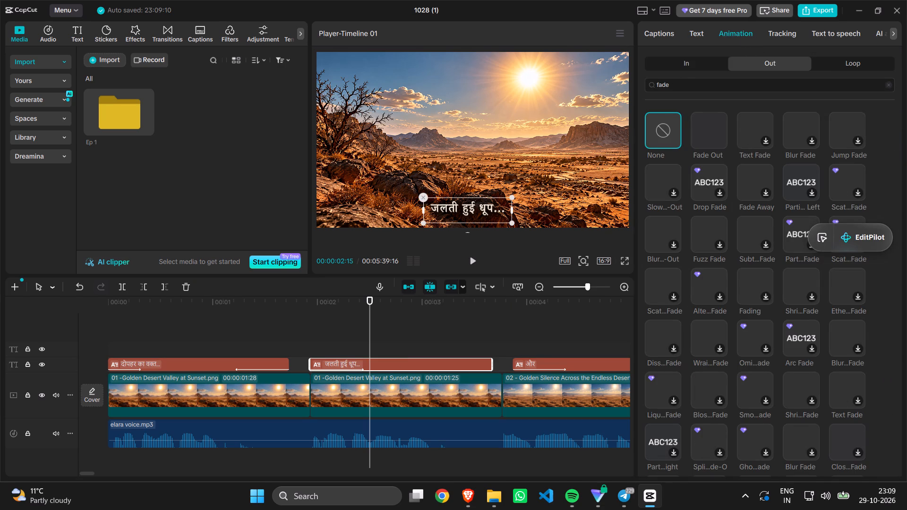
click(702, 150)
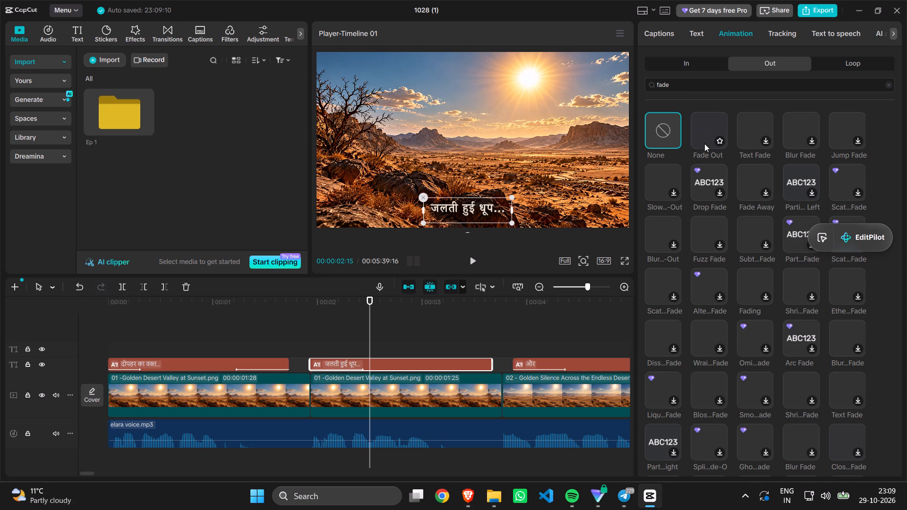
click(704, 144)
click(704, 144)
click(704, 144)
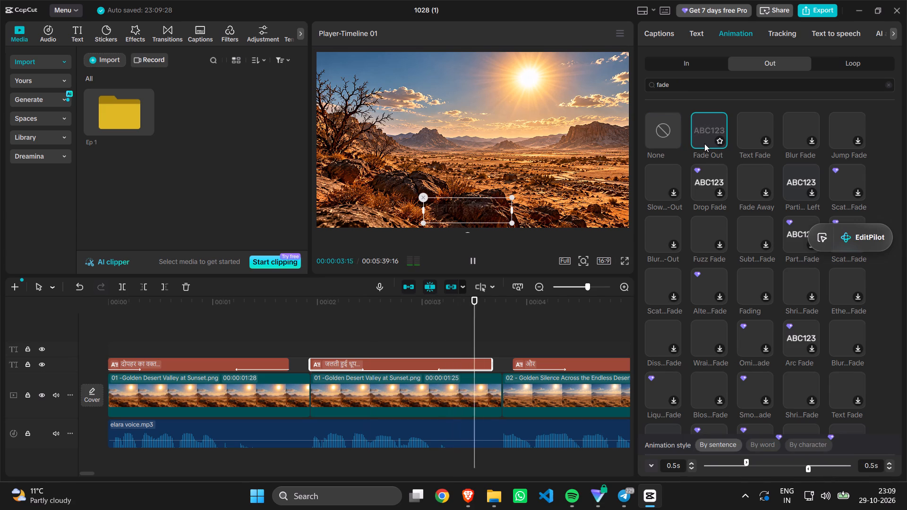
Set both the In and Out animation durations of the second caption to 0.3 s.
click(678, 467)
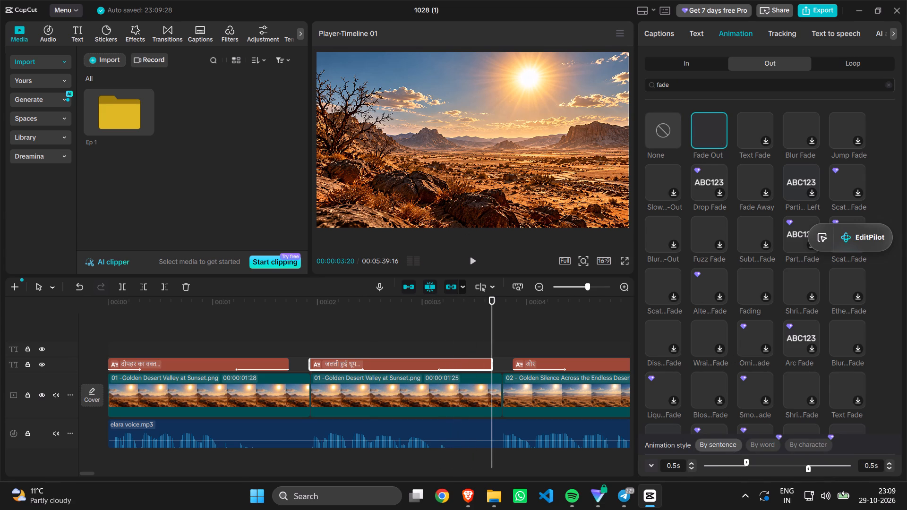
key(BackSpace)
key(3)
key(Return)
click(821, 463)
click(824, 464)
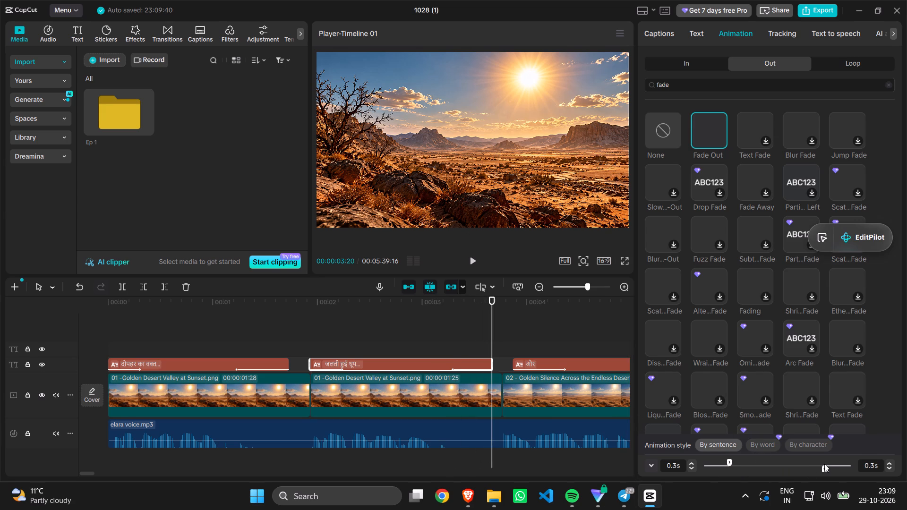
Apply the Fade Out animation to the third caption, the one beginning with "और".
click(560, 363)
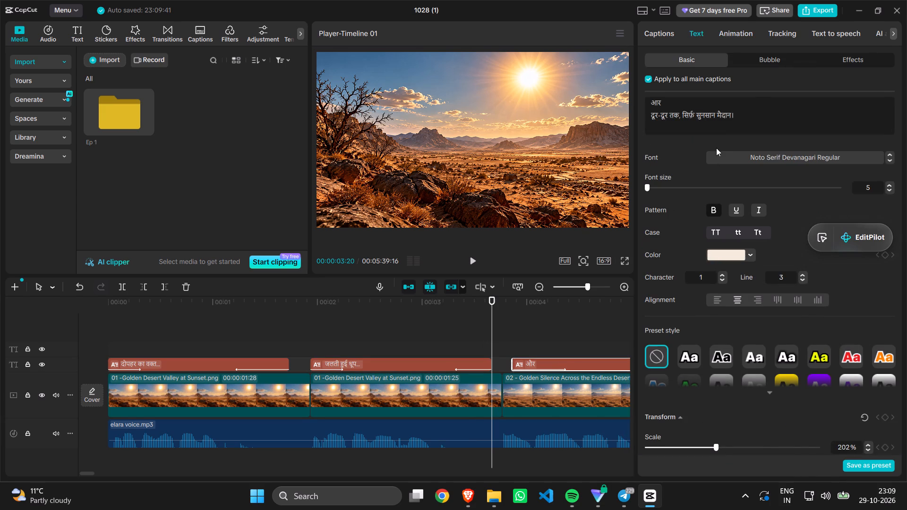
click(735, 30)
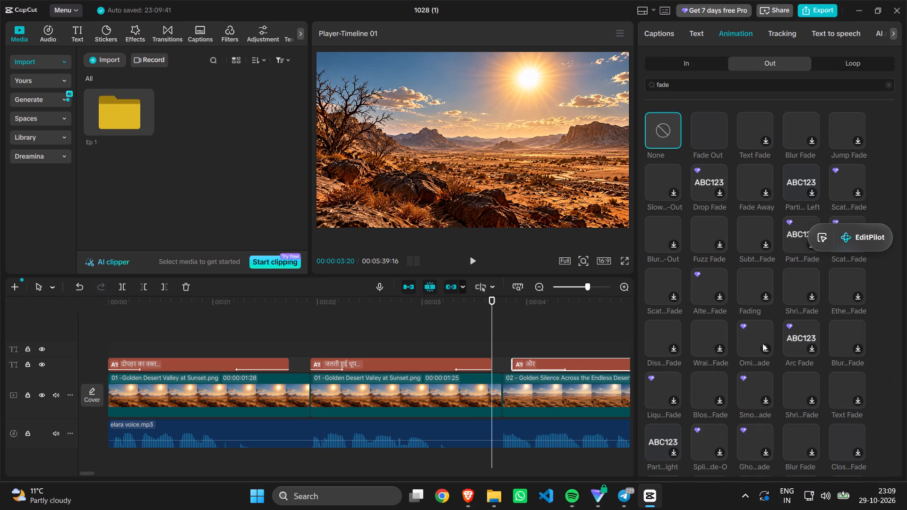
click(703, 137)
click(710, 140)
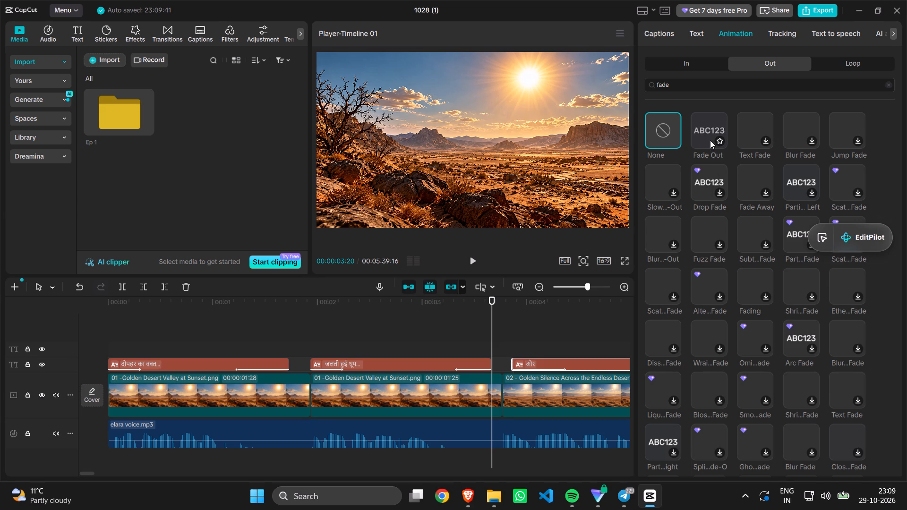
click(710, 140)
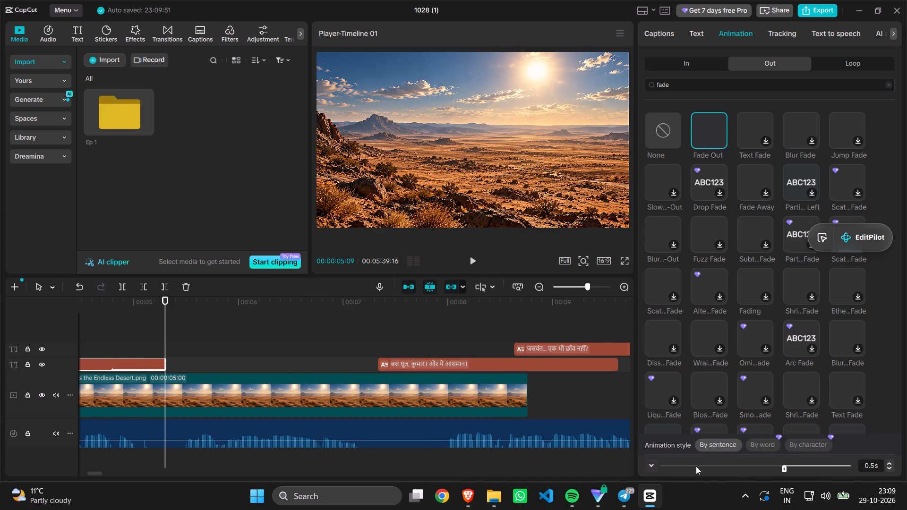
Set the Fade Out duration of the third caption to 0.3 s.
click(696, 466)
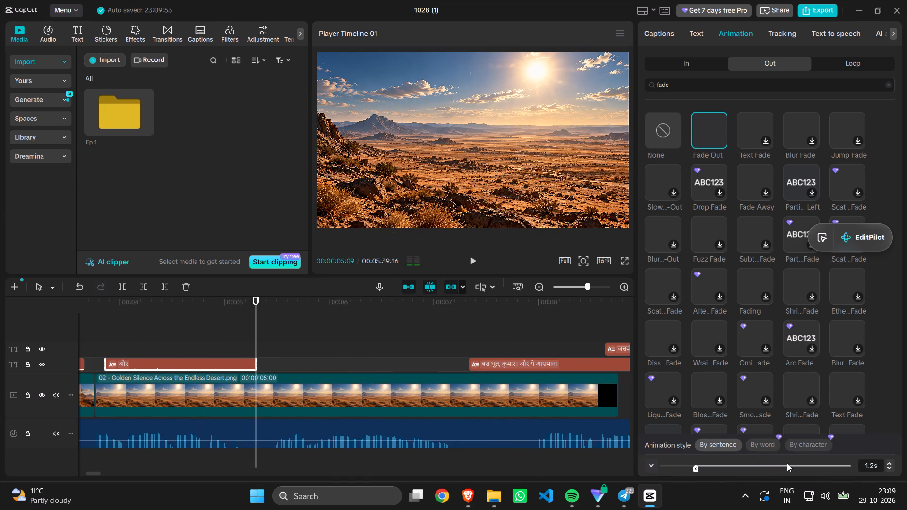
click(787, 463)
click(801, 465)
click(806, 465)
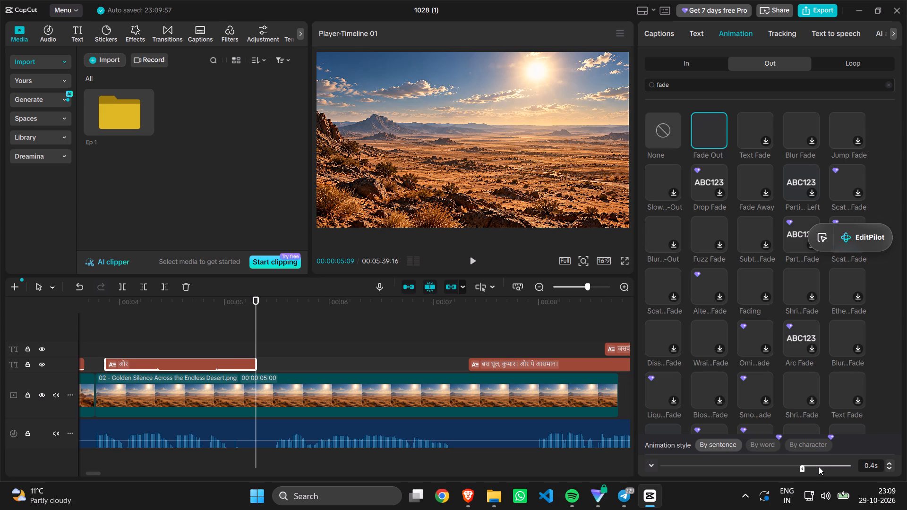
click(819, 467)
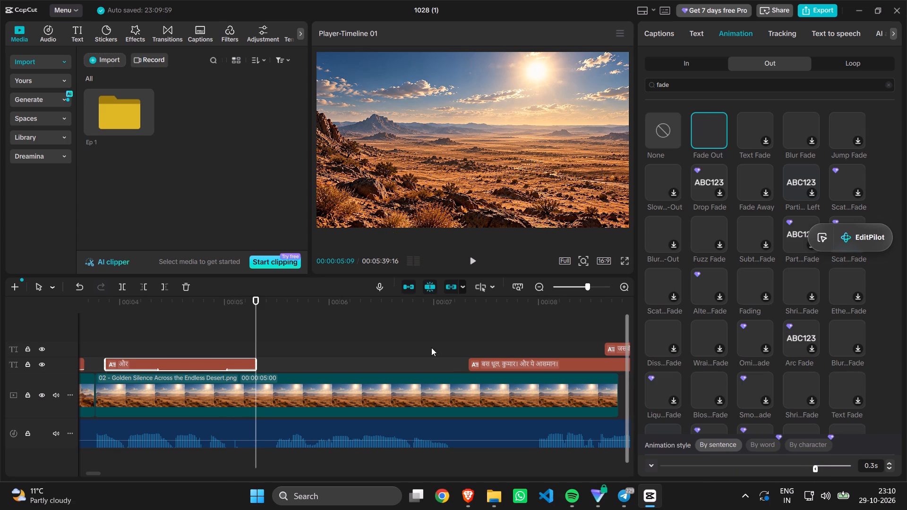
Play the timeline from its beginning through the first captions to review their fade animations.
click(407, 325)
scroll(407, 325, right, 7)
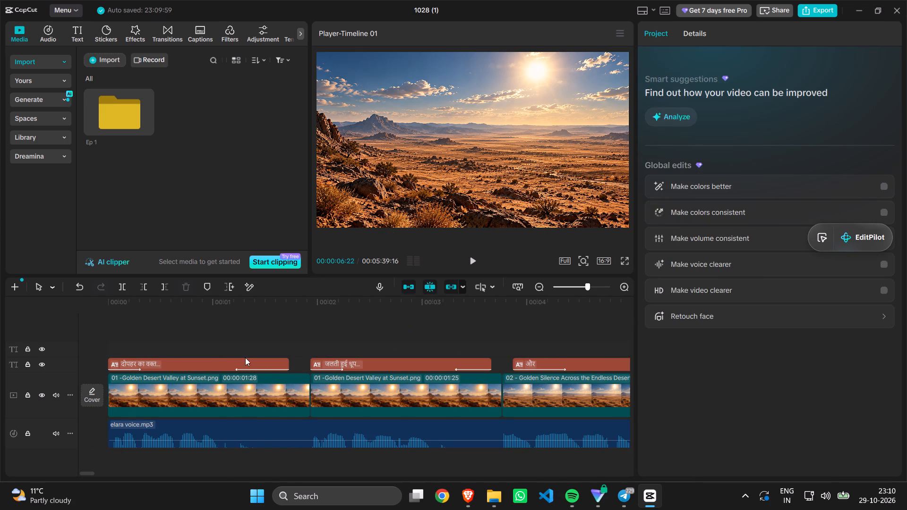
scroll(215, 347, right, 2)
click(111, 338)
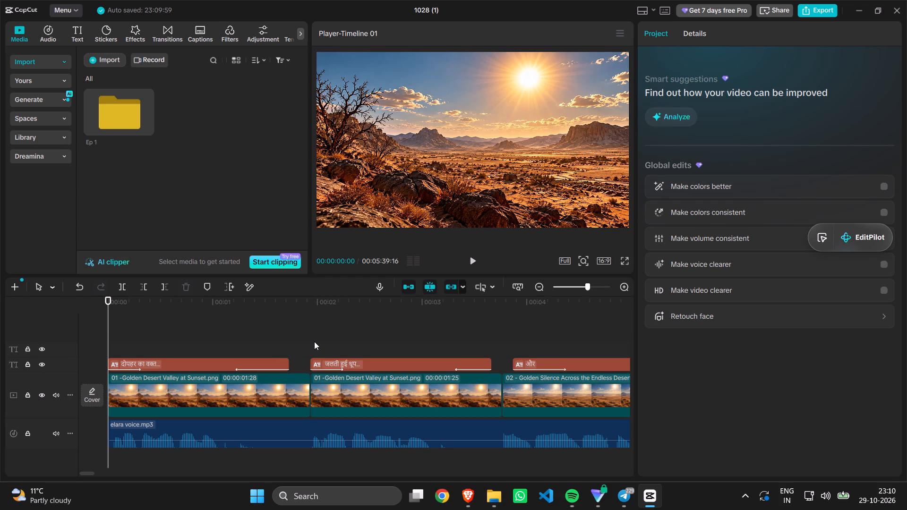
key(space)
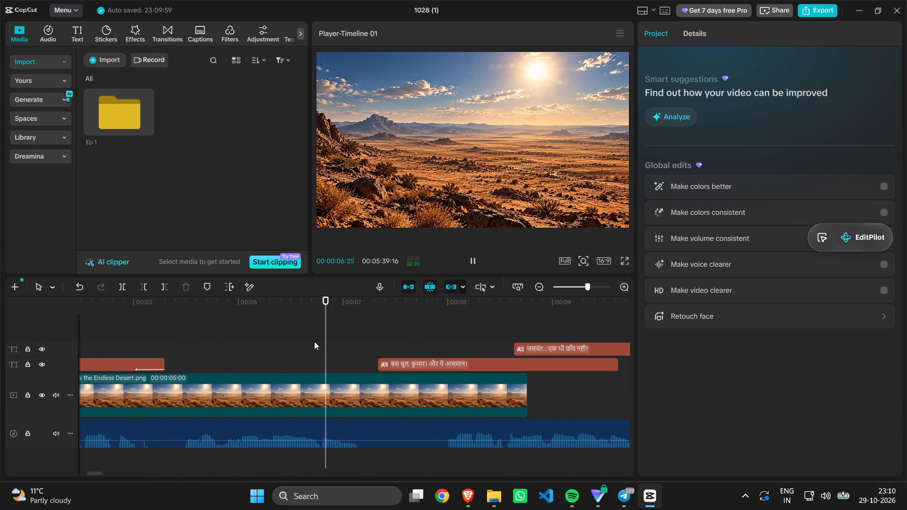
scroll(314, 341, right, 6)
key(space)
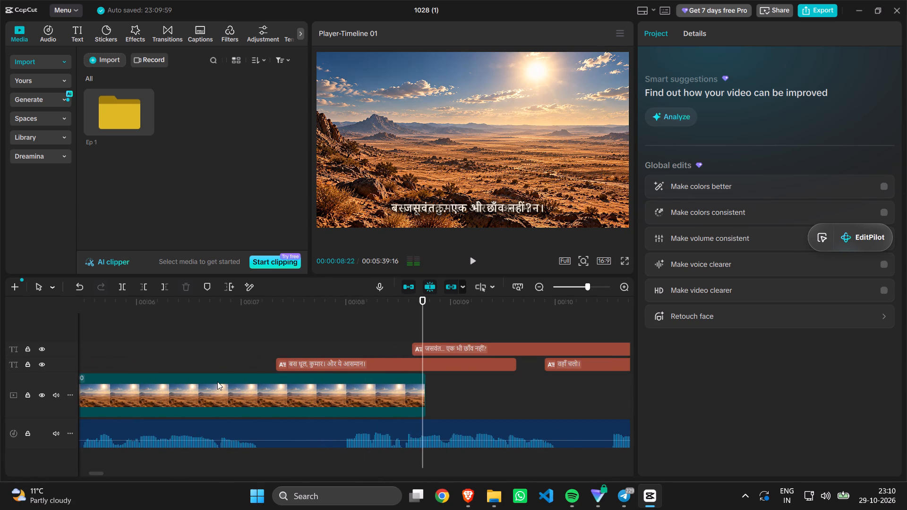
Examine the Basic, Retouch and Animation options available for the second Golden Desert Valley at Sunset image clip.
scroll(217, 382, right, 9)
scroll(217, 382, right, 20)
scroll(217, 382, right, 2)
click(135, 346)
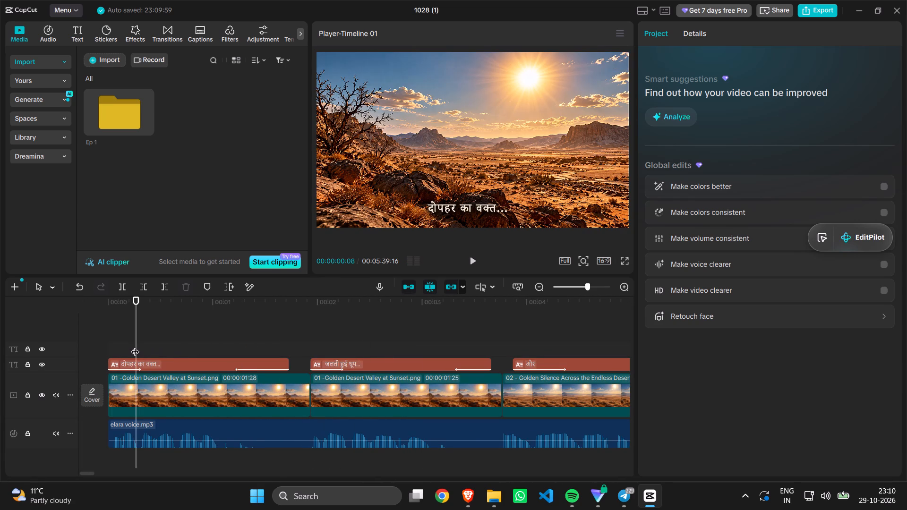
click(380, 390)
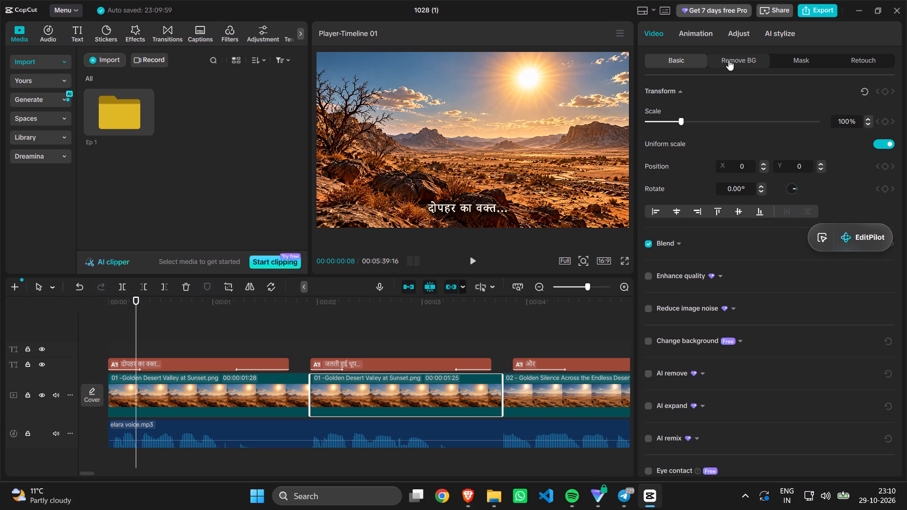
click(846, 65)
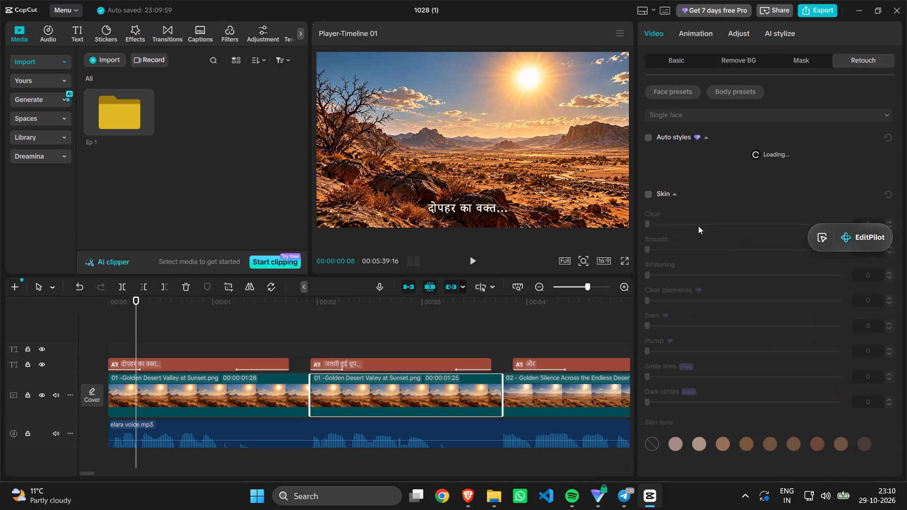
click(672, 61)
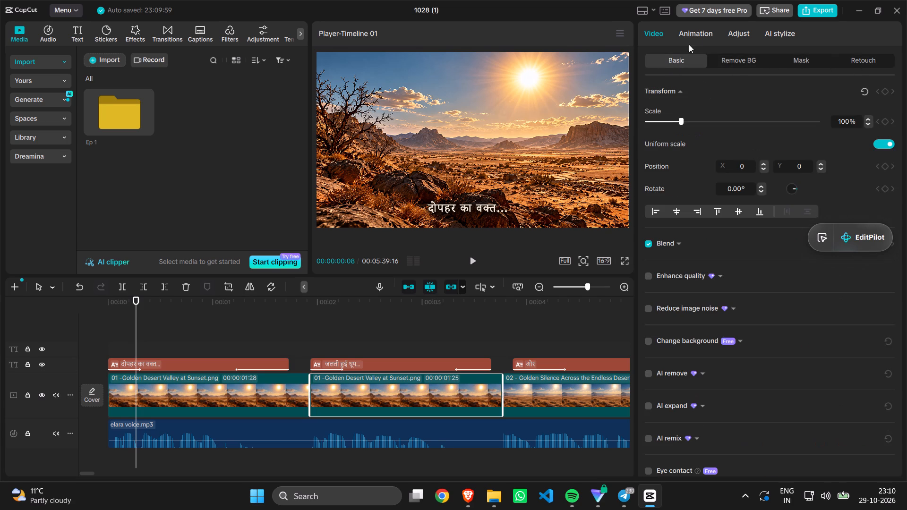
click(698, 31)
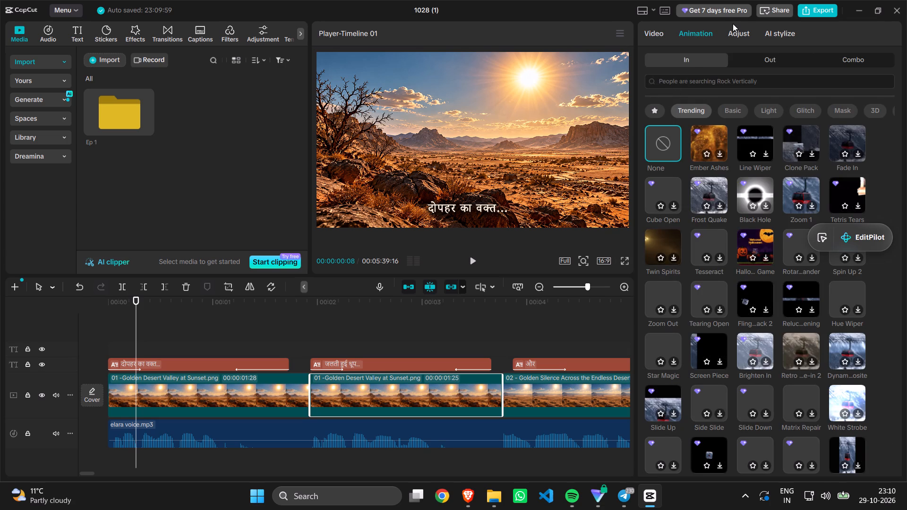
click(664, 31)
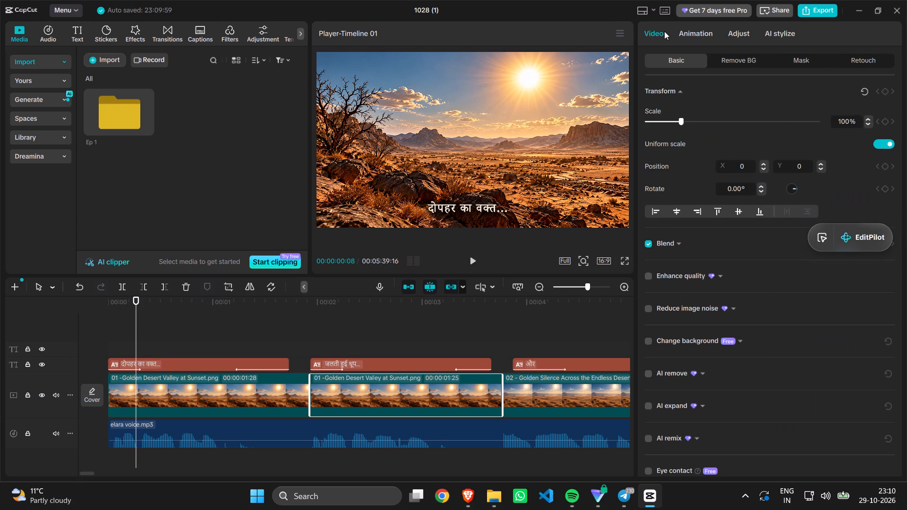
scroll(690, 325, up, 1)
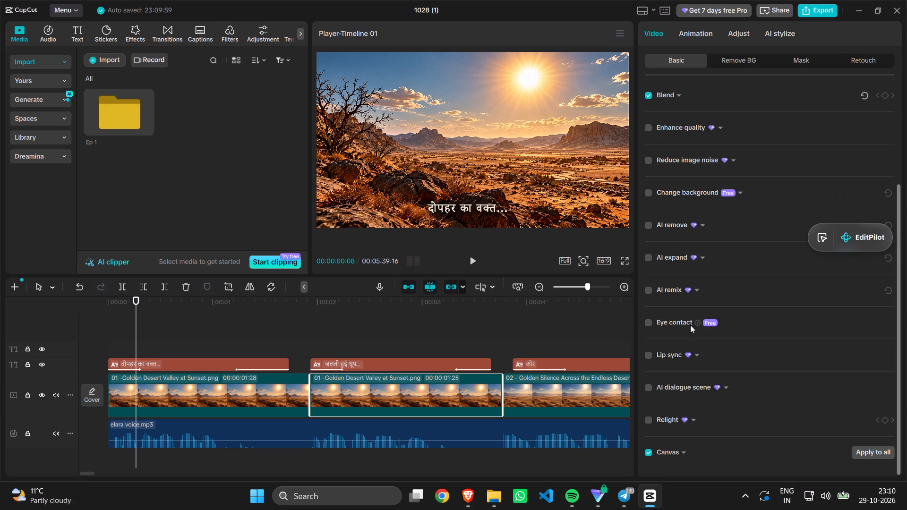
scroll(690, 325, up, 1)
scroll(704, 180, up, 4)
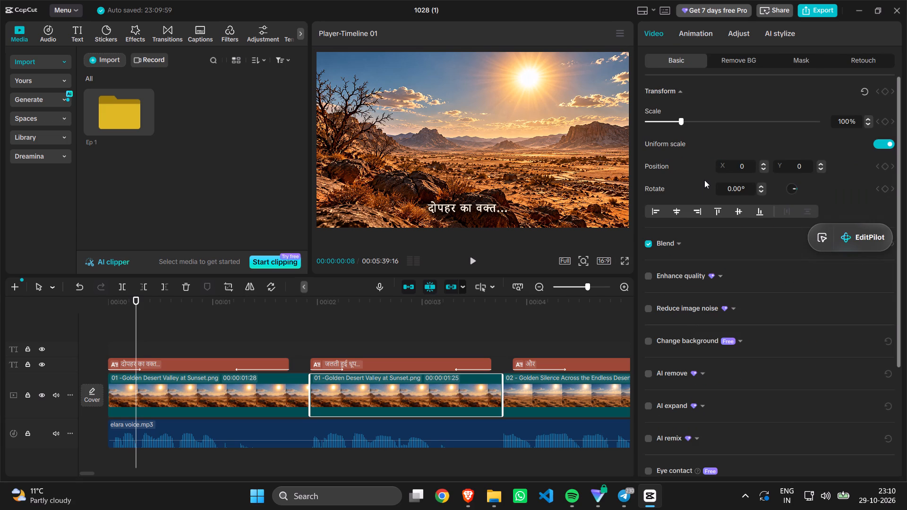
scroll(749, 195, up, 2)
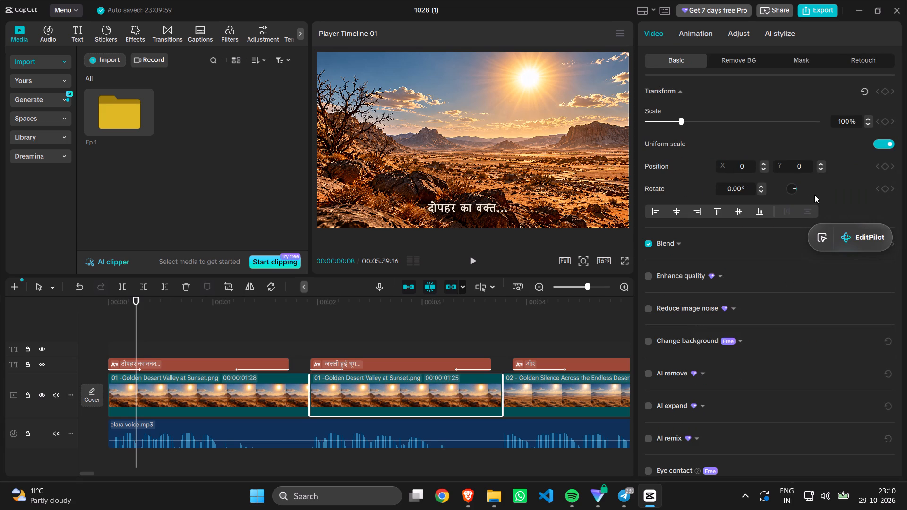
scroll(847, 190, up, 1)
click(695, 38)
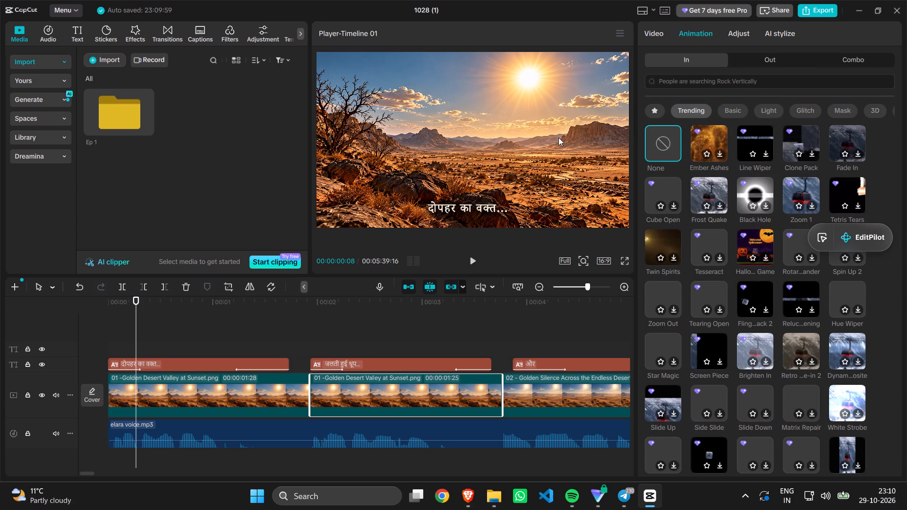
scroll(537, 103, up, 1)
click(475, 493)
scroll(328, 372, down, 1)
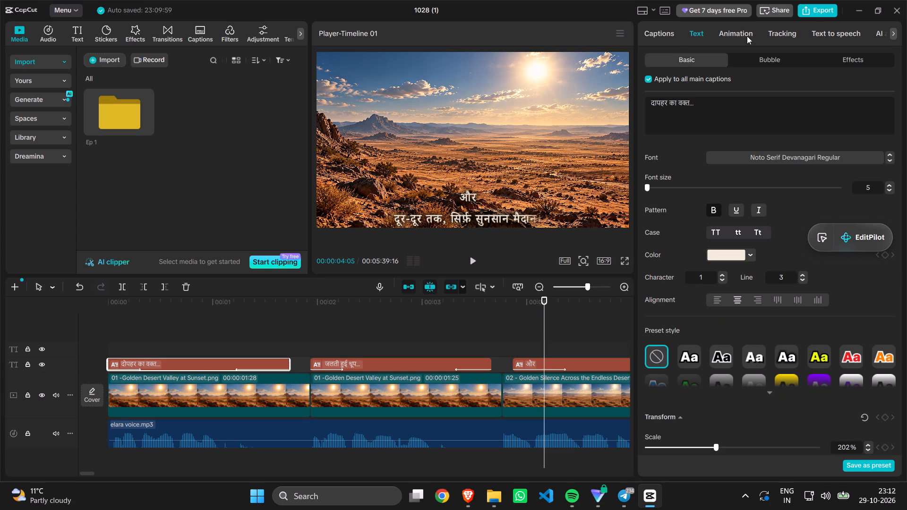
click(738, 30)
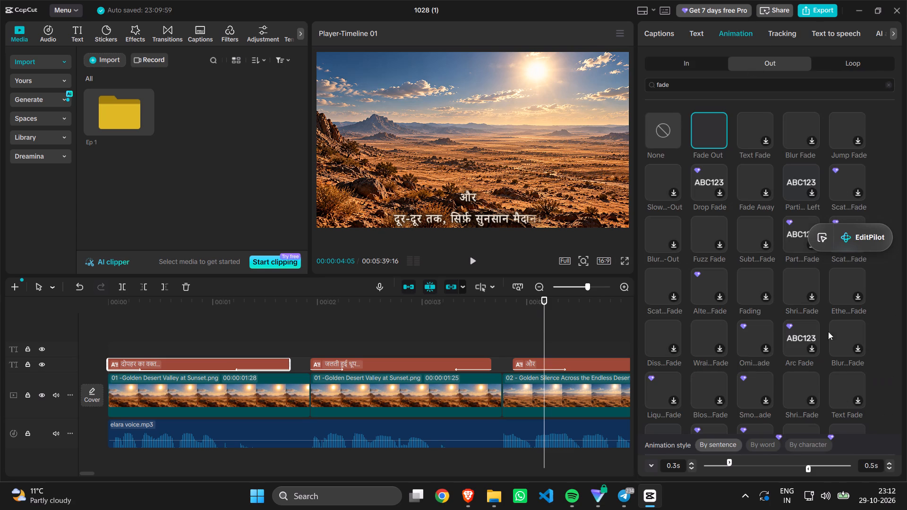
click(692, 463)
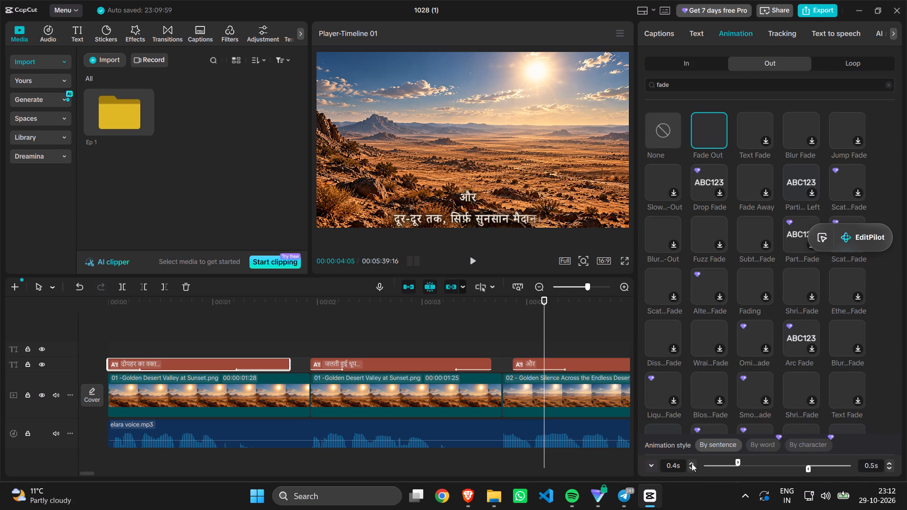
click(692, 463)
click(692, 463)
click(692, 463)
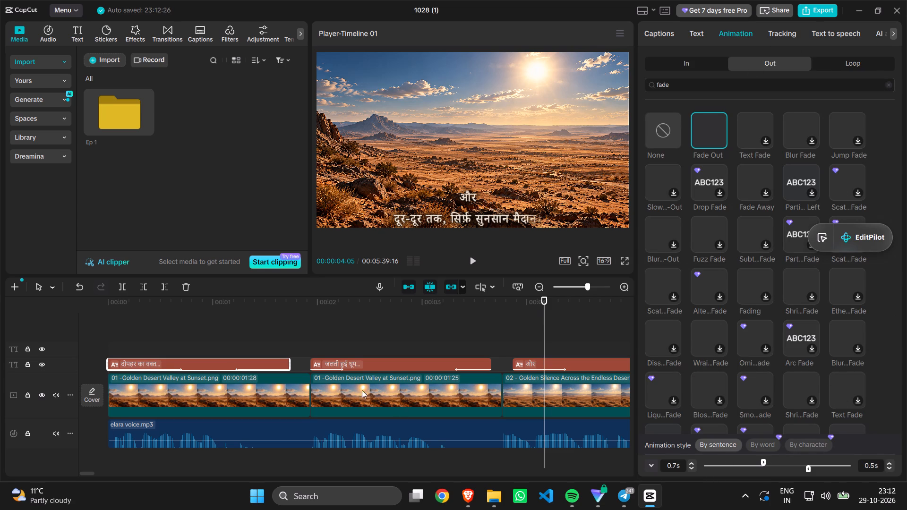
Play the timeline from the first caption through "बस धूल, कुमार। और ये आसमान।" to review the caption fades.
scroll(343, 356, right, 4)
click(122, 333)
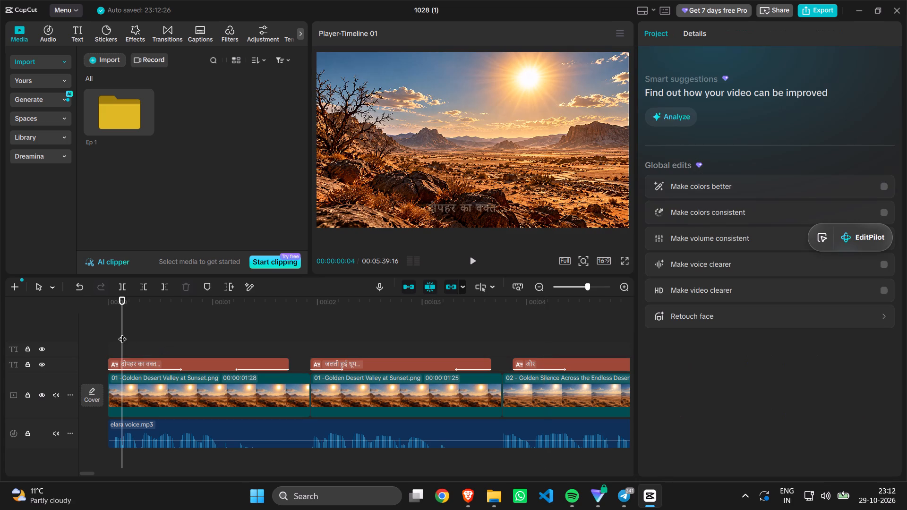
key(space)
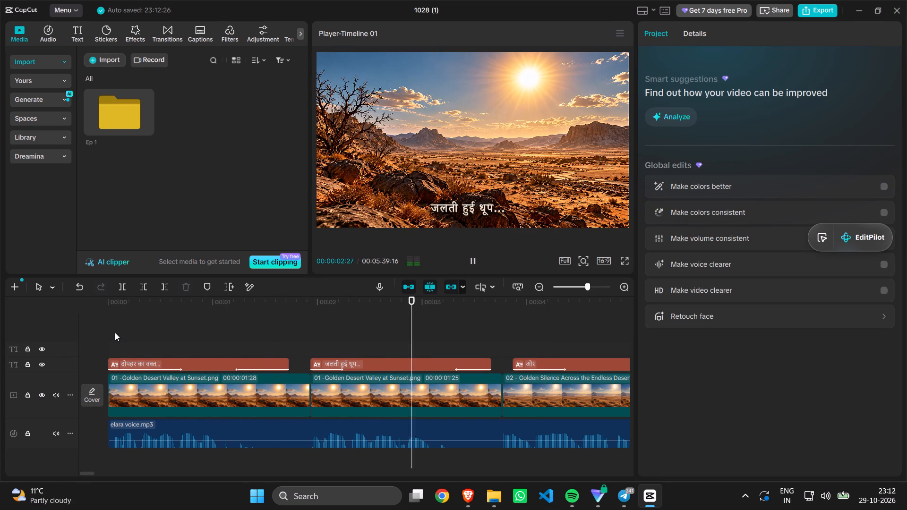
click(348, 362)
scroll(394, 367, right, 7)
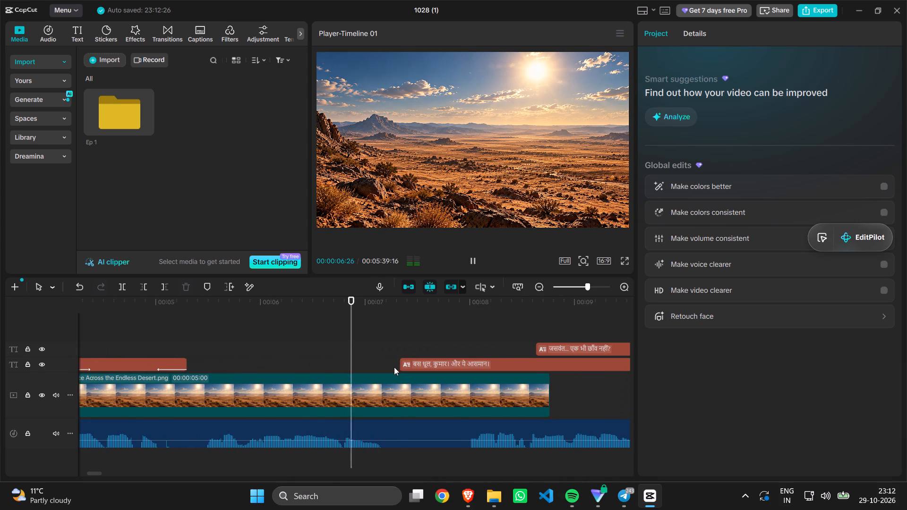
scroll(212, 358, right, 11)
key(space)
Set the fade-in duration of the second caption, "जलती हुई धूप...", to 0.7 s and play it back.
scroll(210, 357, right, 6)
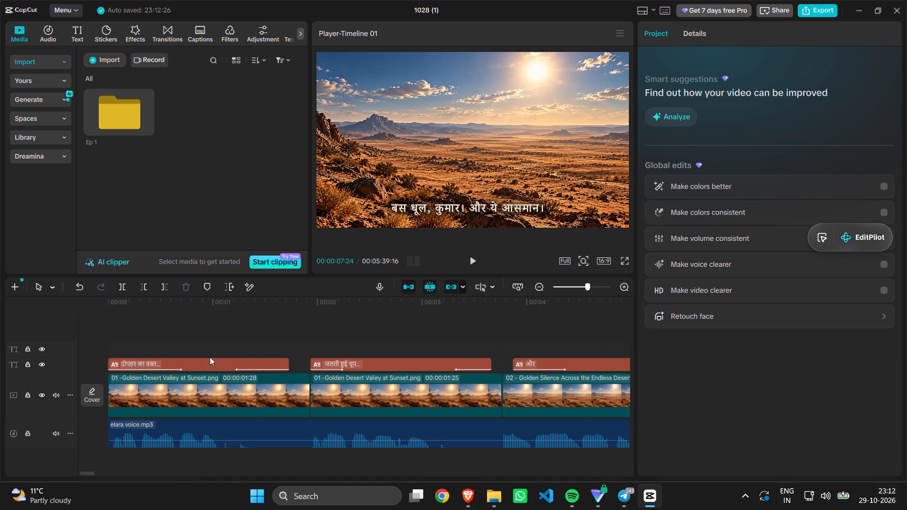
scroll(210, 357, right, 8)
click(189, 345)
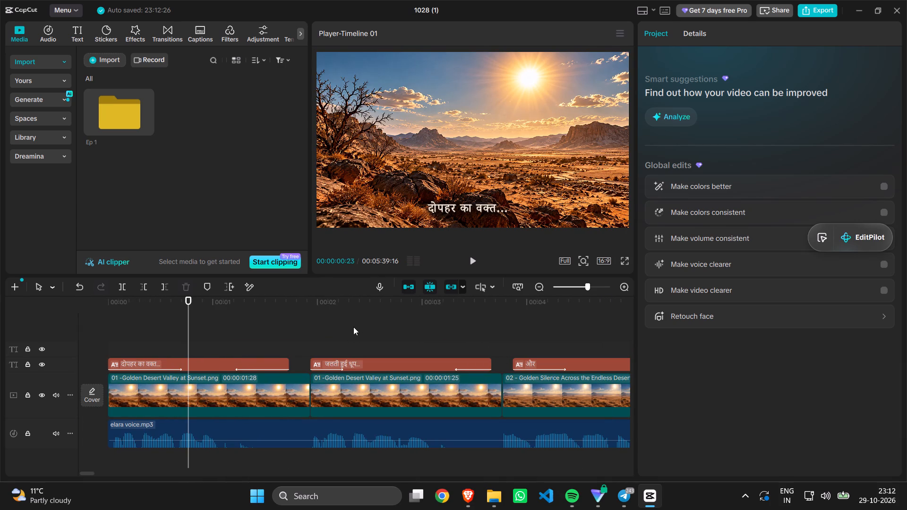
click(331, 326)
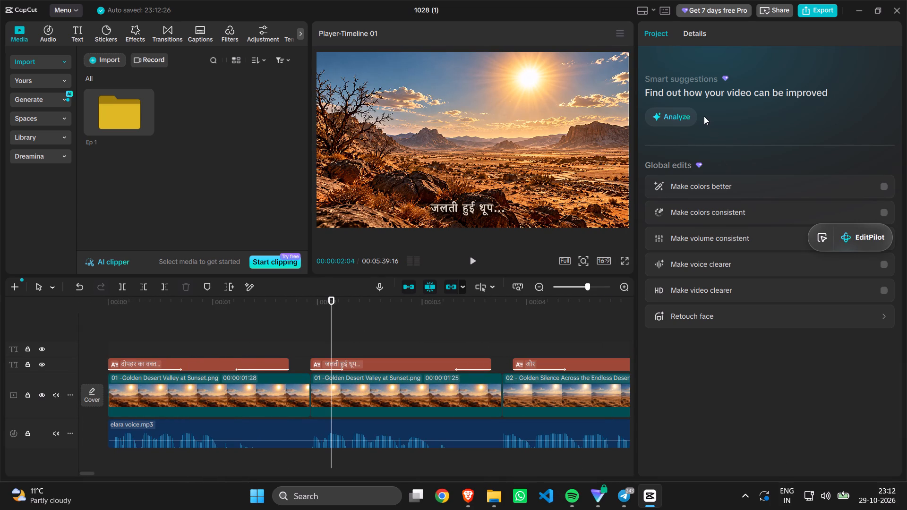
click(421, 361)
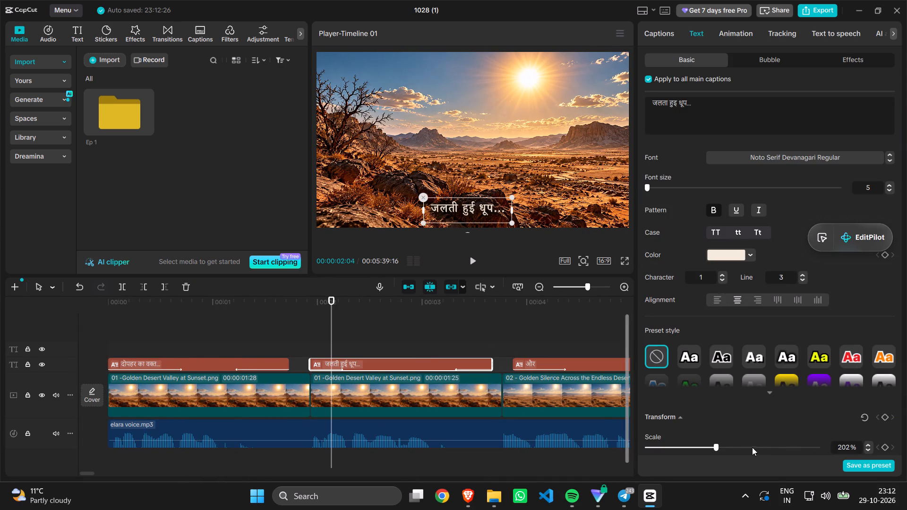
click(738, 450)
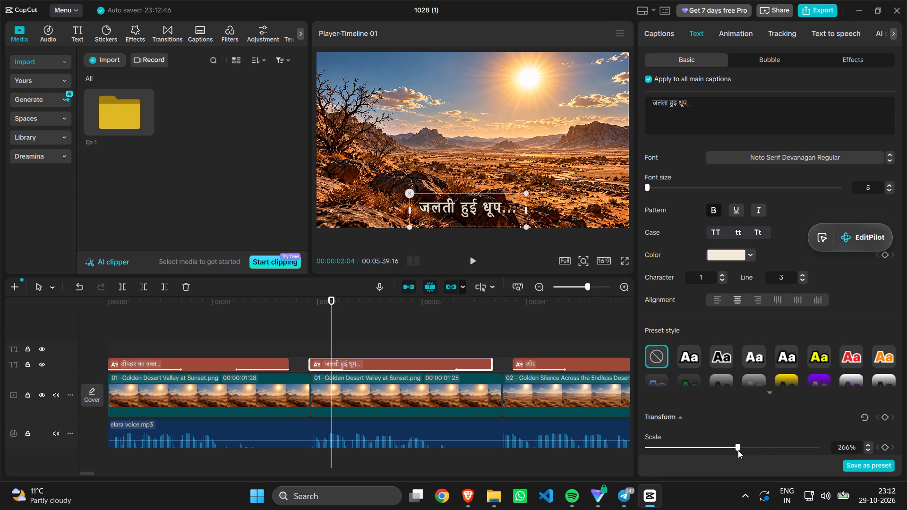
key(ctrl+z)
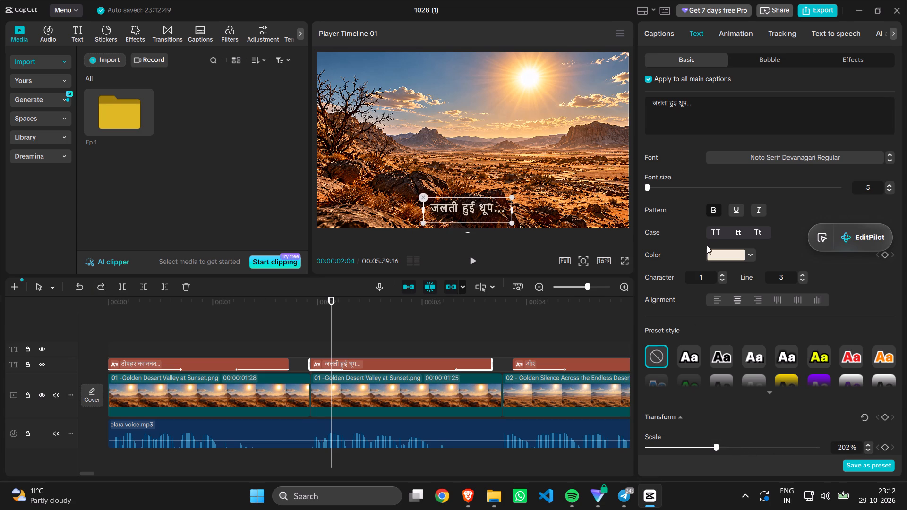
scroll(716, 374, down, 2)
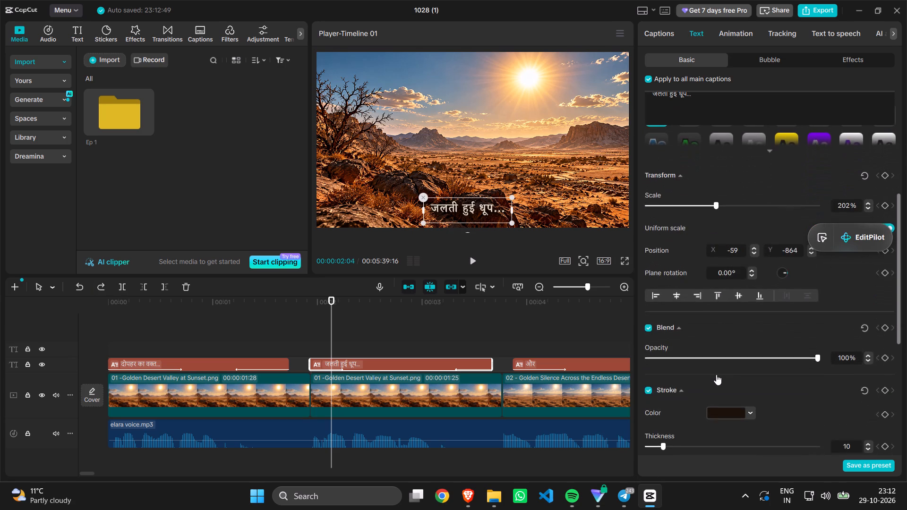
scroll(716, 374, down, 2)
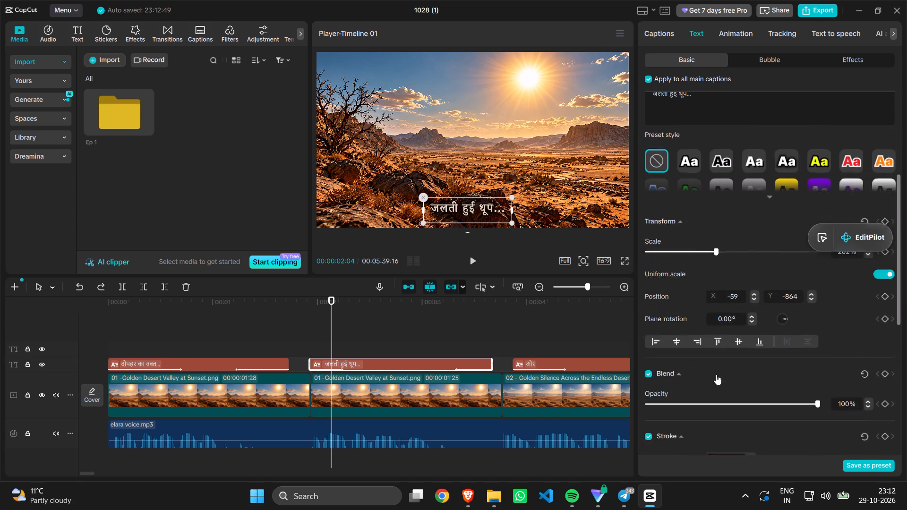
click(729, 36)
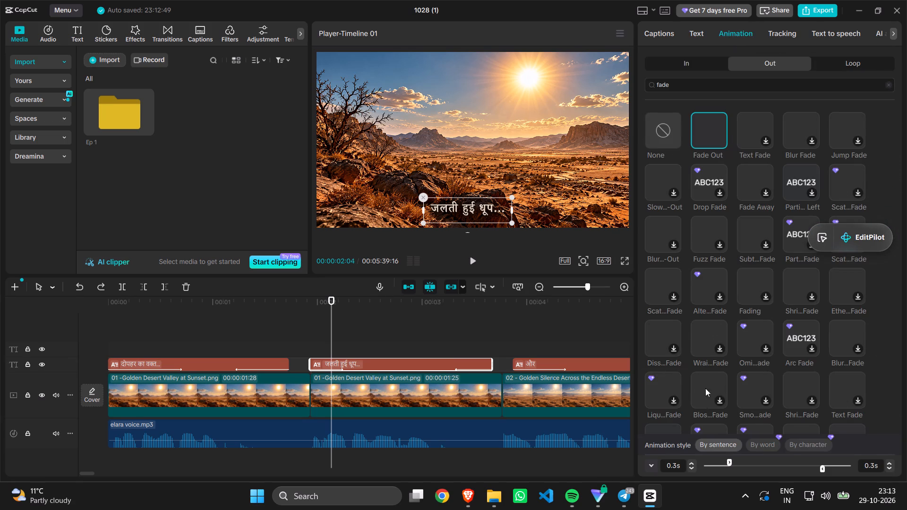
click(753, 469)
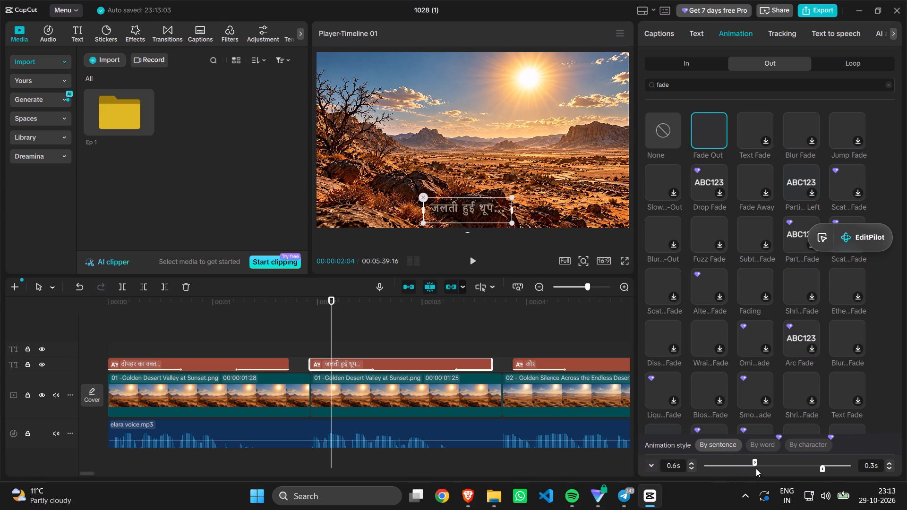
click(759, 467)
key(space)
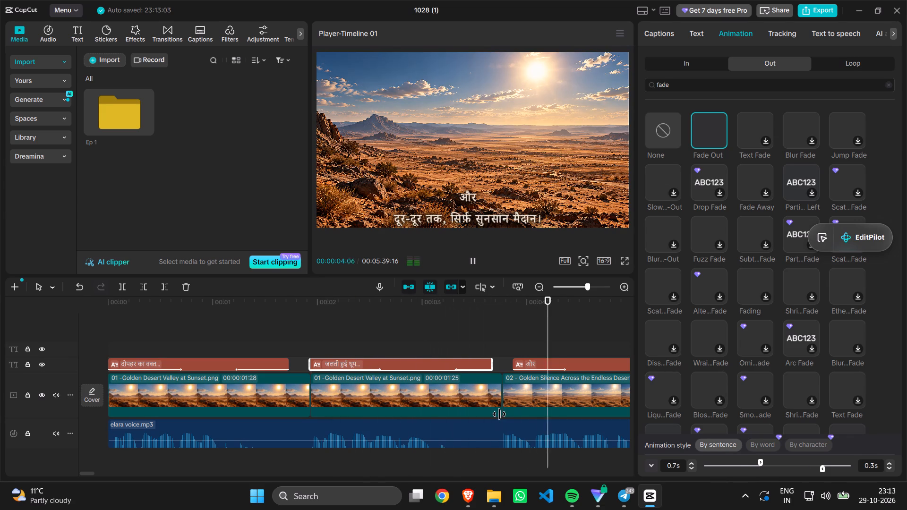
key(space)
Apply the Fade In animation to the "और दूर-दूर तक, सिर्फ़ सुनसान मैदान।" caption with a duration of 0.7 s.
click(528, 363)
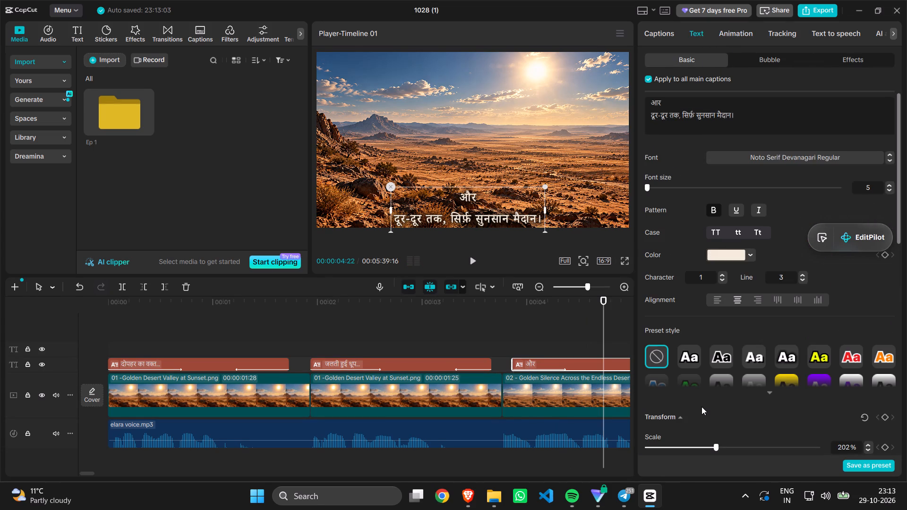
scroll(702, 407, down, 1)
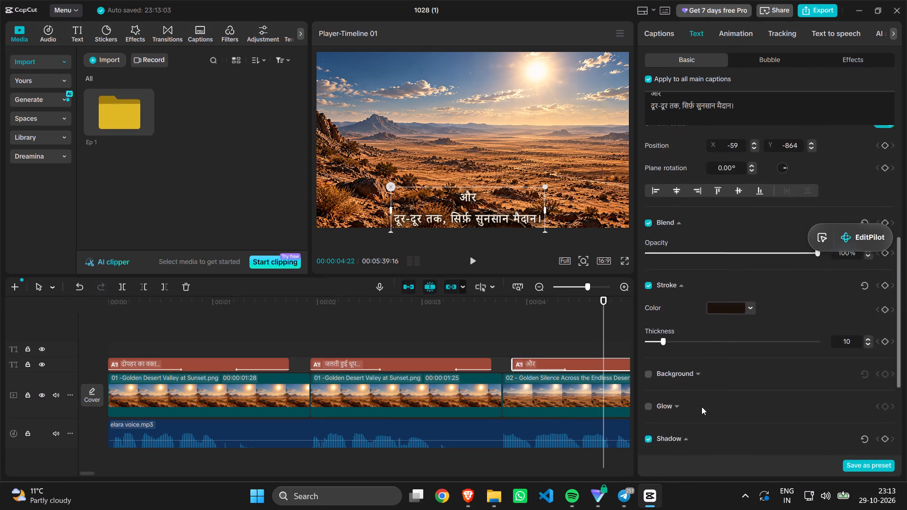
scroll(702, 407, down, 1)
click(726, 35)
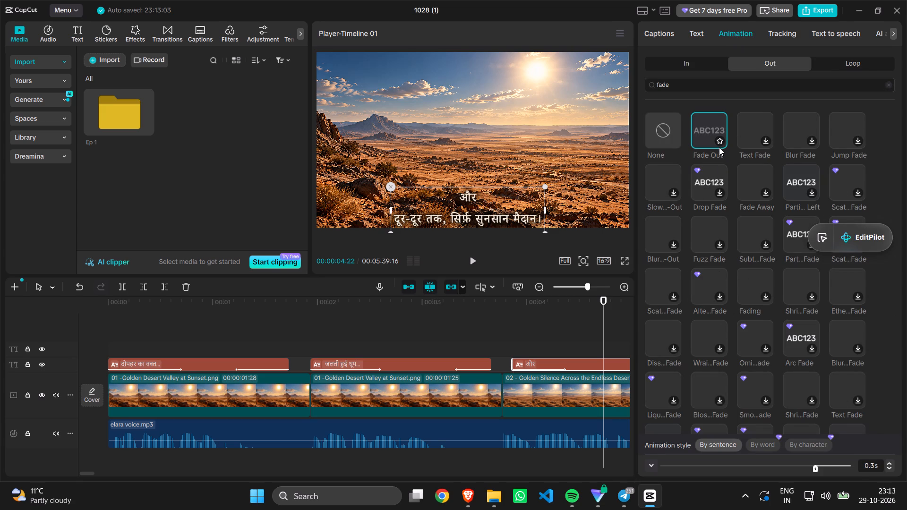
click(697, 68)
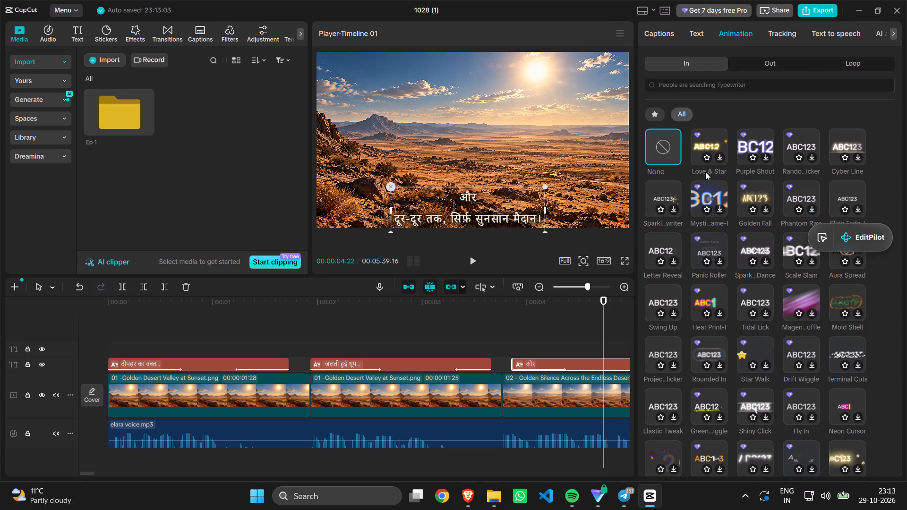
click(680, 85)
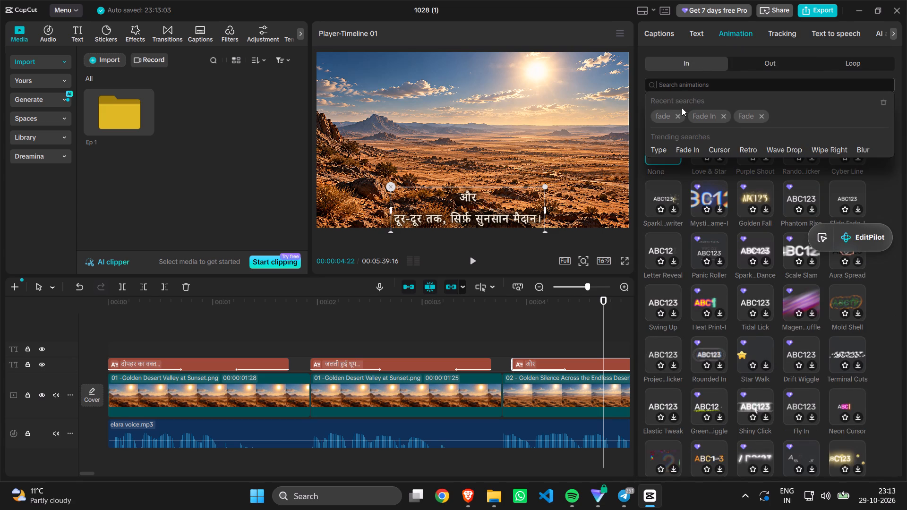
click(739, 114)
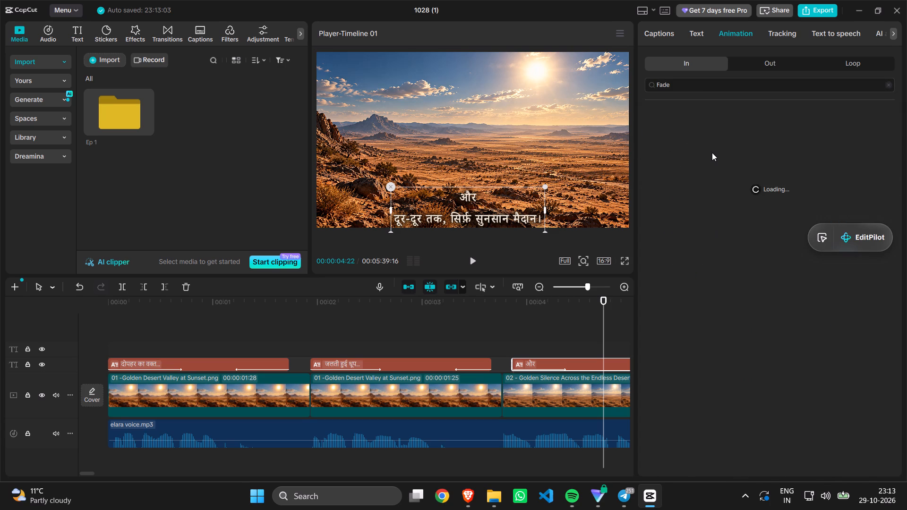
click(706, 135)
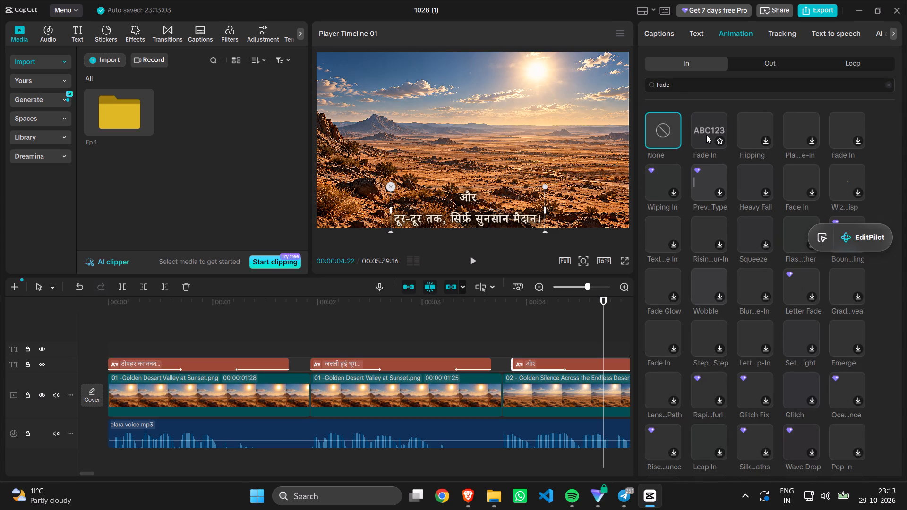
click(706, 135)
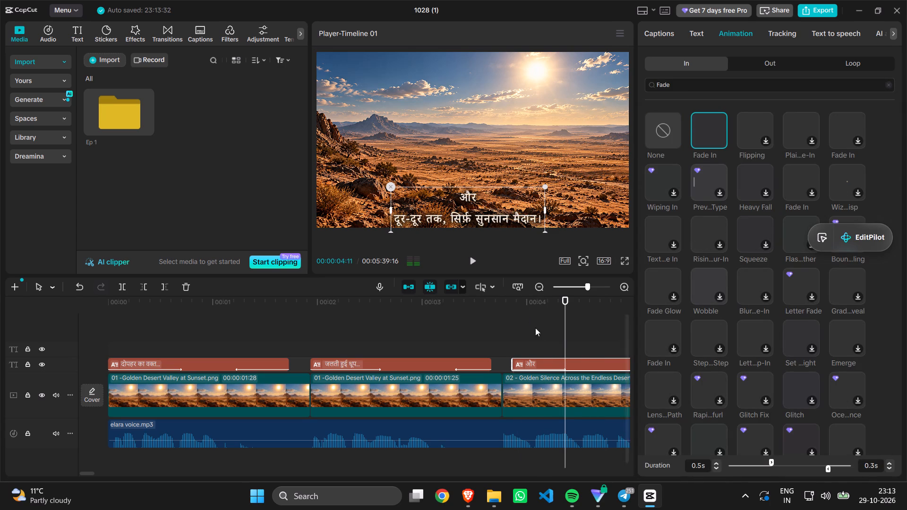
click(780, 66)
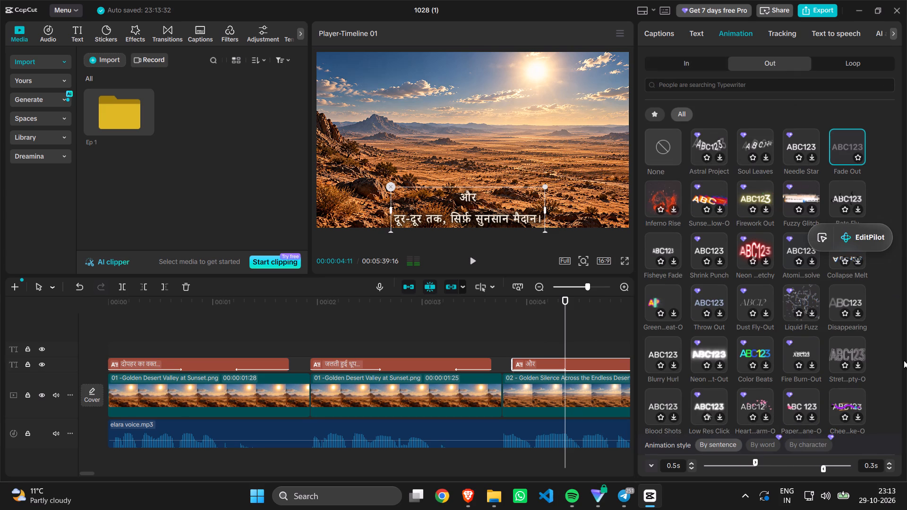
click(767, 463)
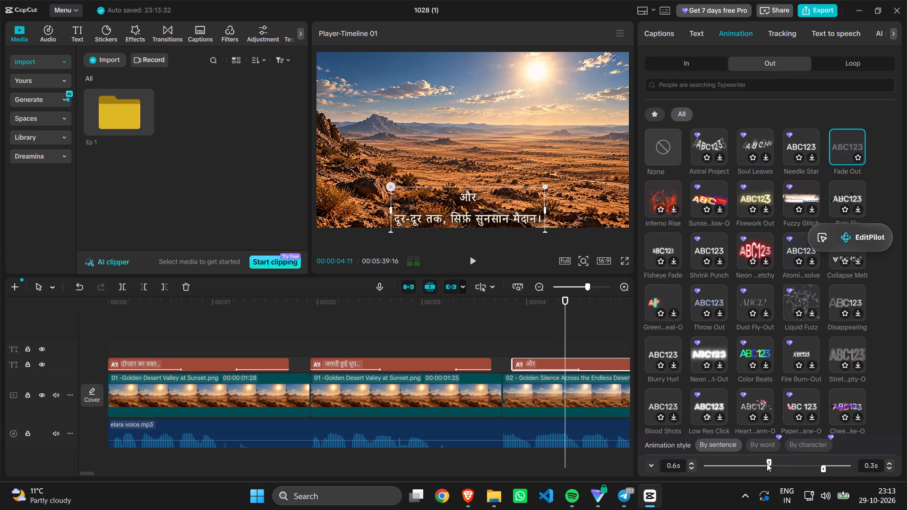
click(774, 462)
Play the "और दूर-दूर तक..." caption's voice line and extend the caption's end to 00:00:07:03, where the speech stops.
click(512, 322)
scroll(558, 358, left, 1)
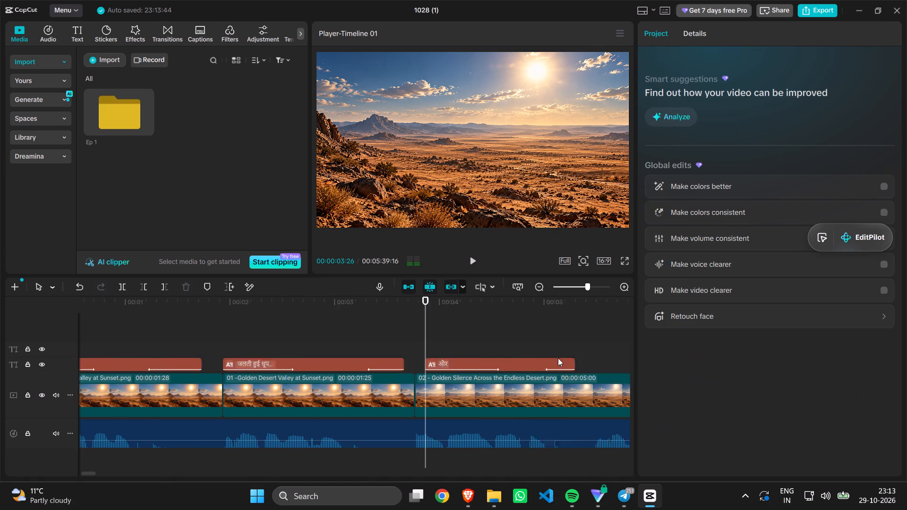
scroll(558, 358, left, 1)
key(space)
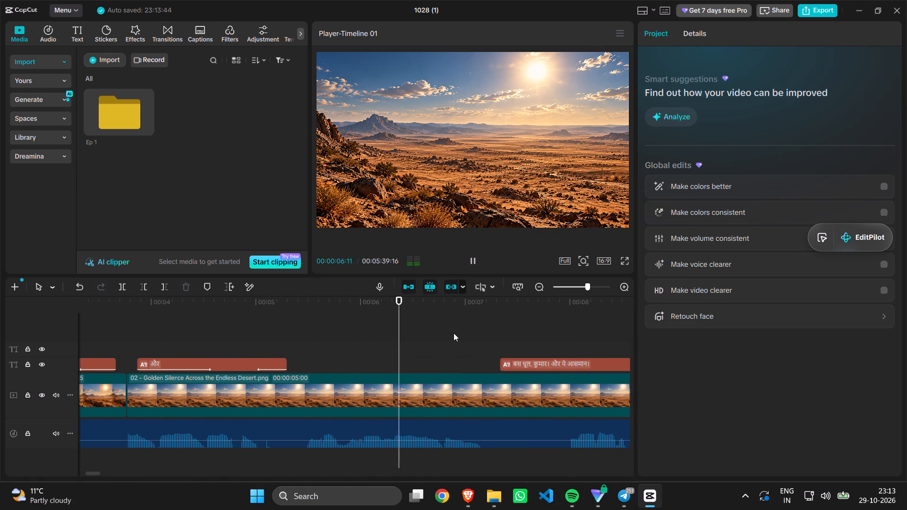
key(space)
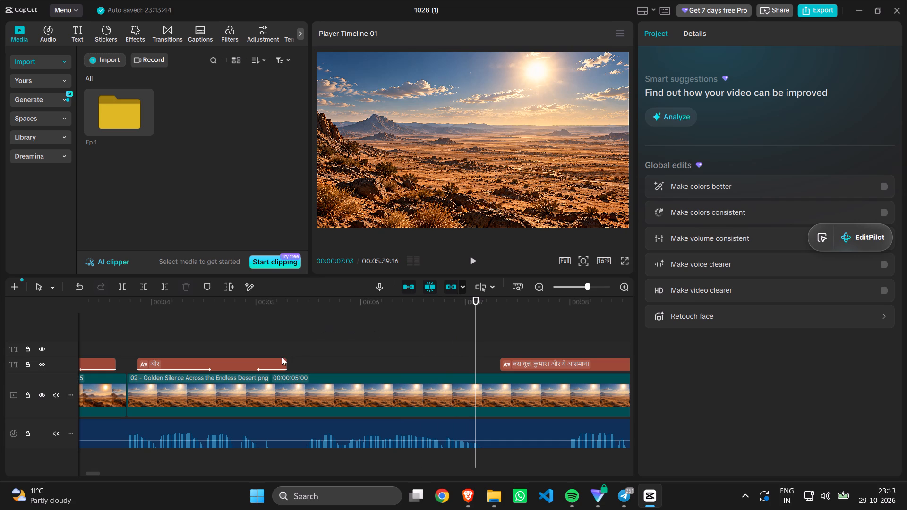
click(279, 359)
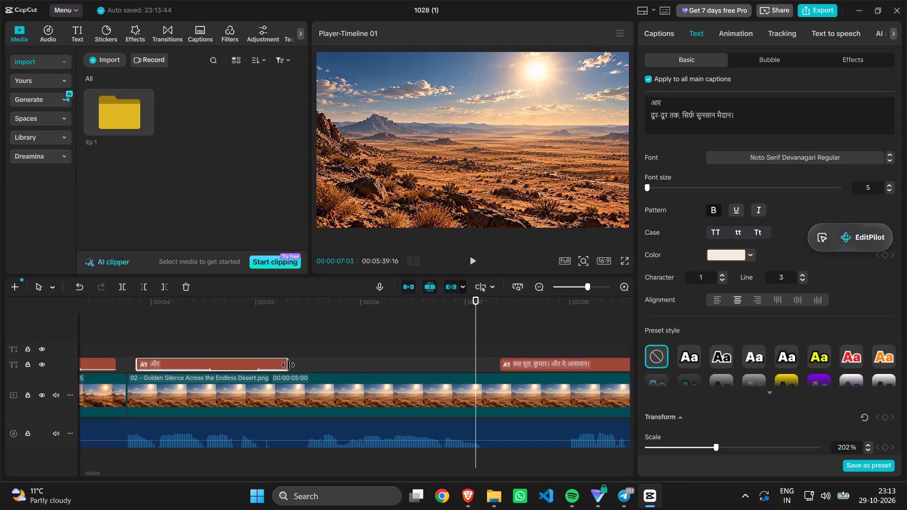
drag(288, 365, 454, 361)
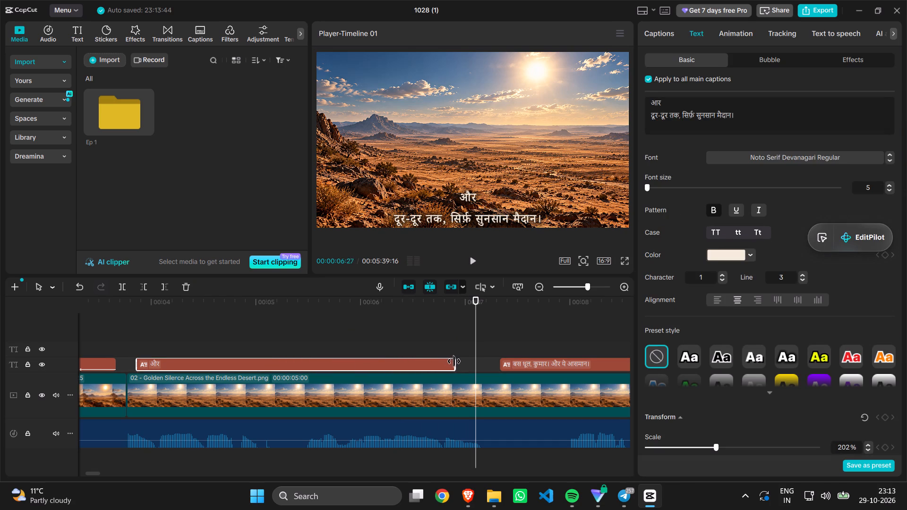
drag(454, 361, 475, 361)
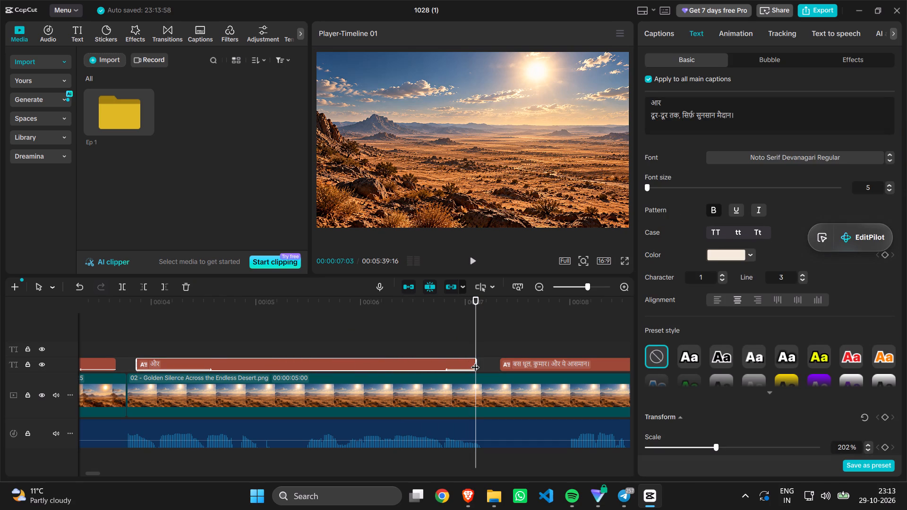
Replay the extended "और दूर-दूर तक..." caption and fine-tune its end slightly later, aligned with the end of the voice waveform.
click(152, 326)
key(space)
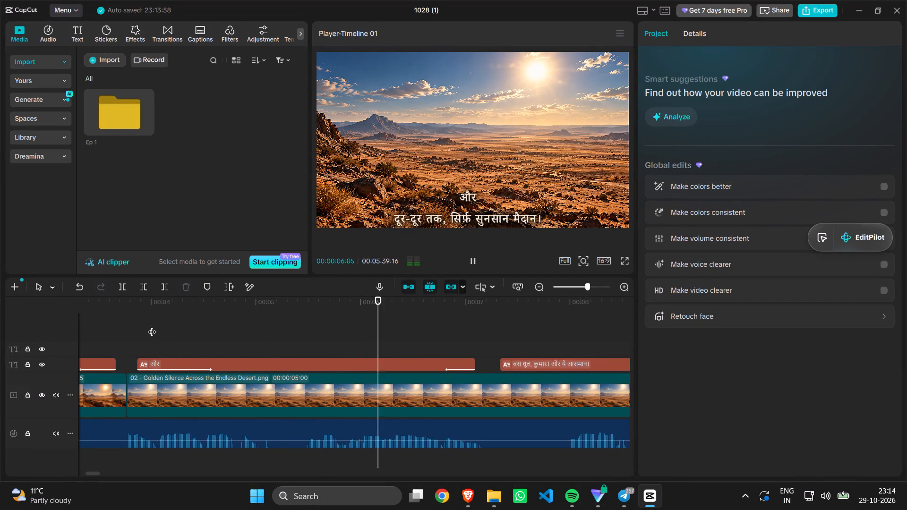
key(space)
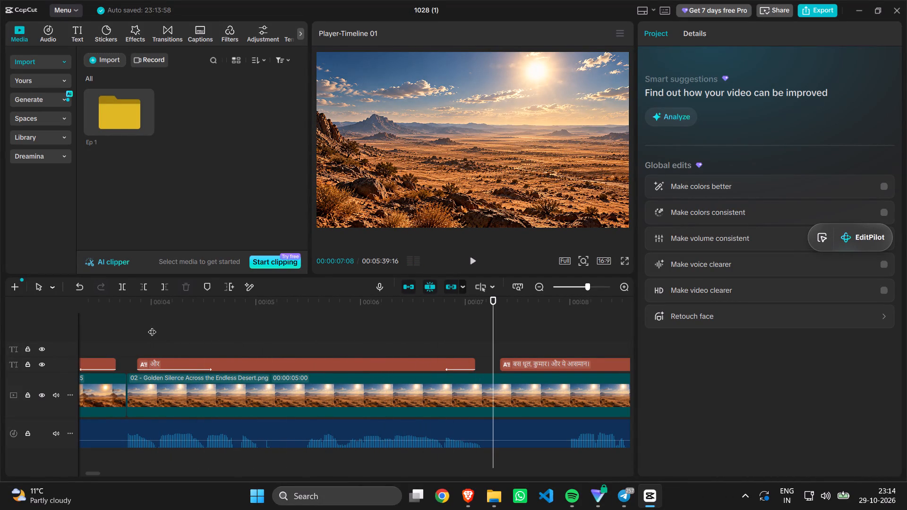
click(440, 369)
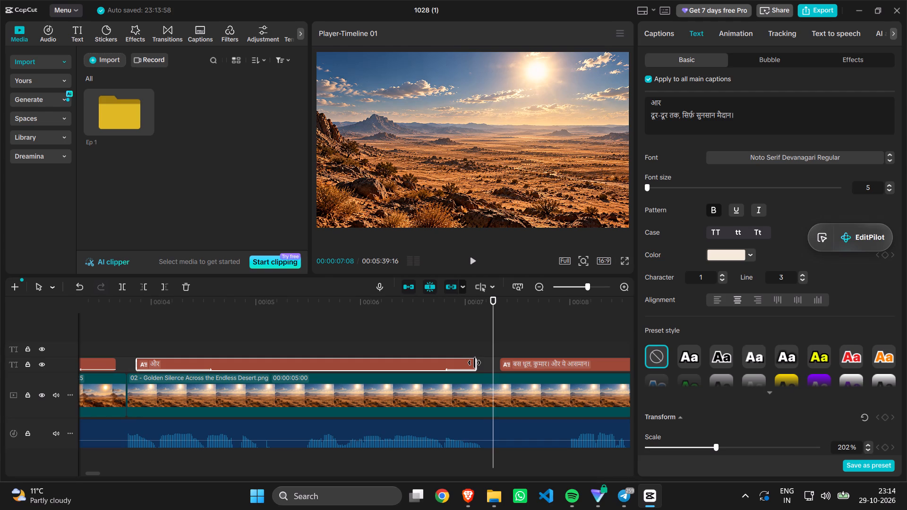
drag(474, 363, 484, 363)
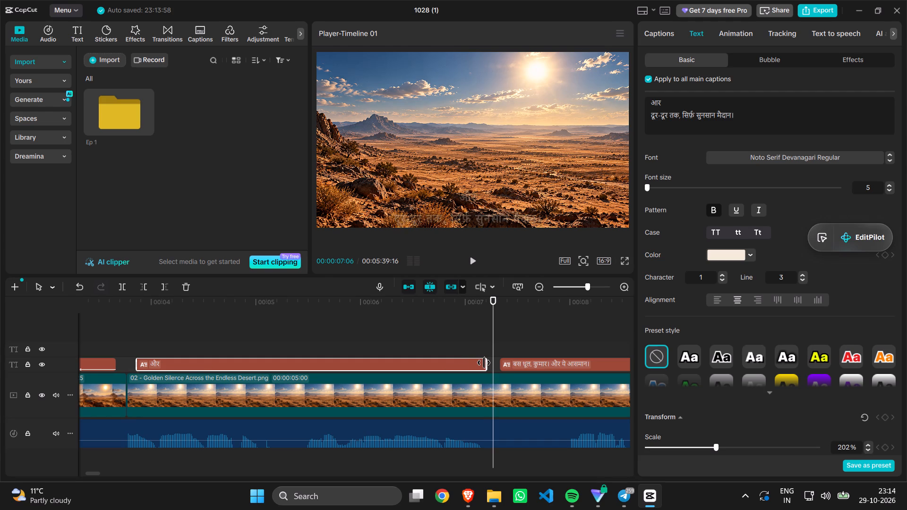
drag(484, 363, 479, 365)
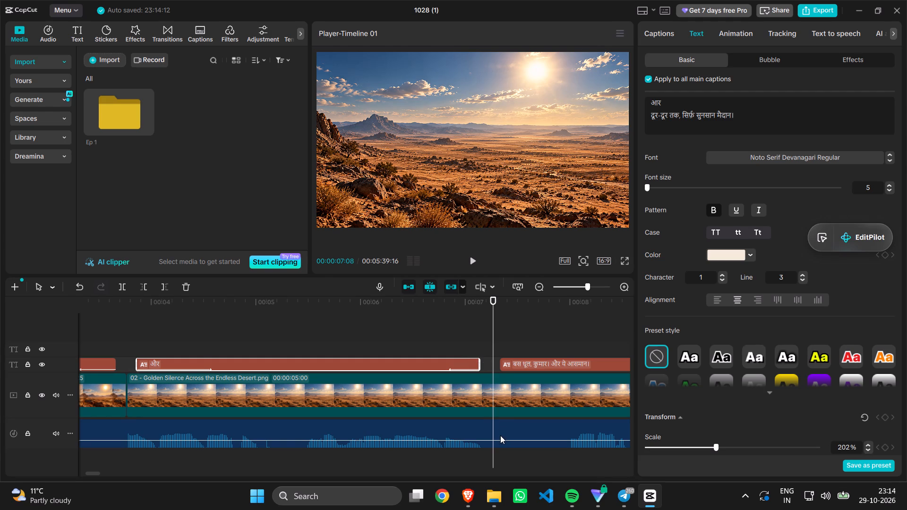
click(498, 399)
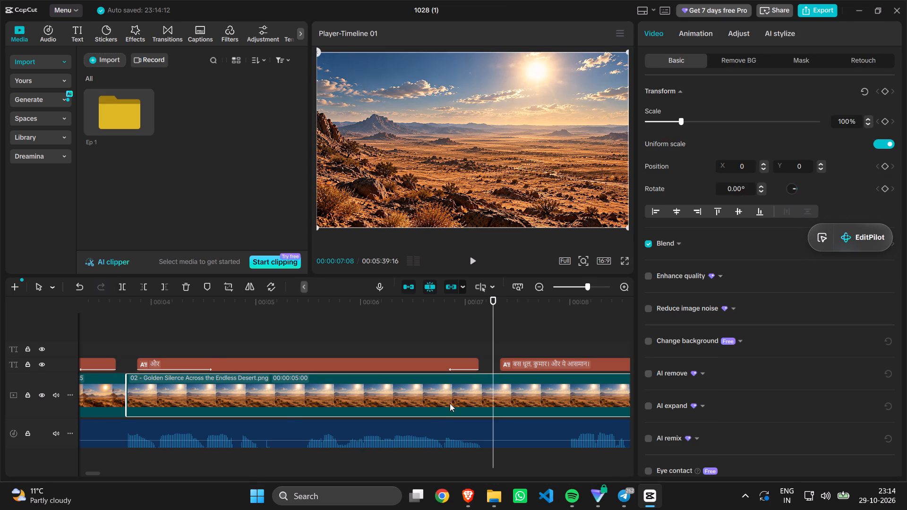
Split the "02 - Golden Silence Across the Endless Desert.png" clip at 00:00:07:05, just past the voice line, and delete the part after it.
click(480, 343)
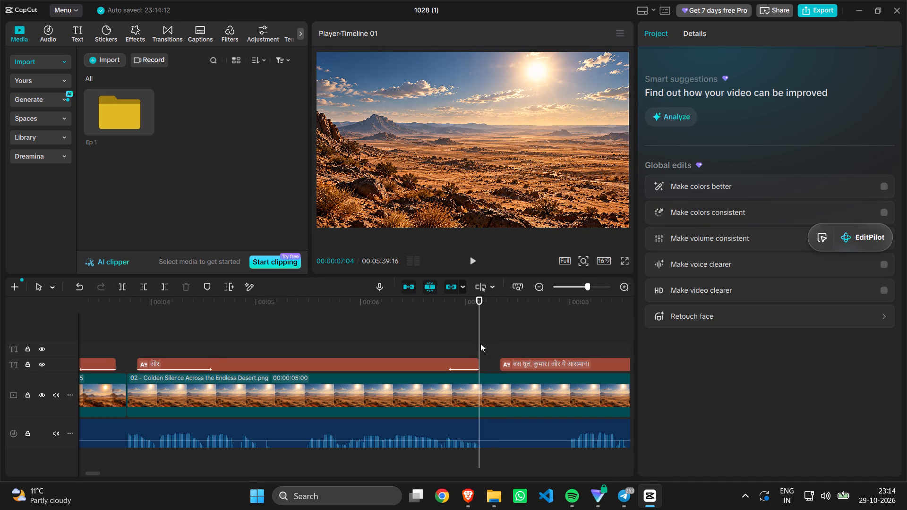
click(485, 343)
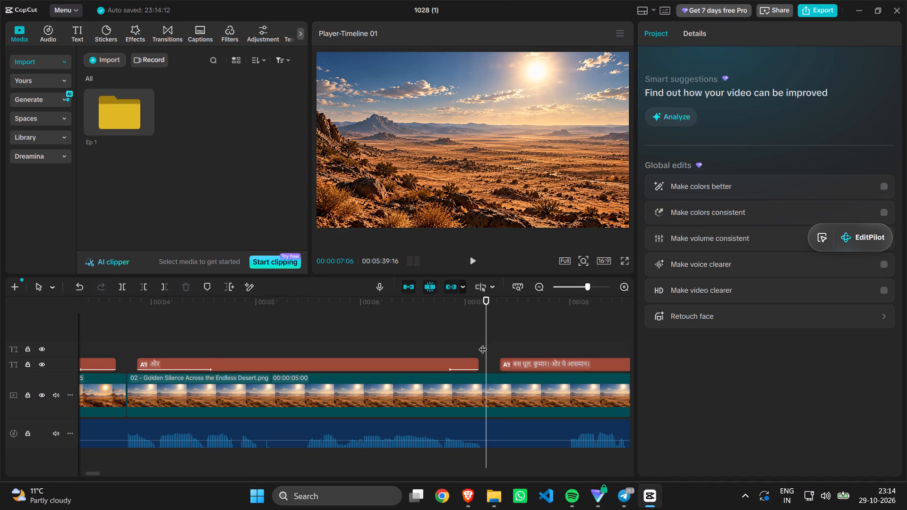
click(483, 343)
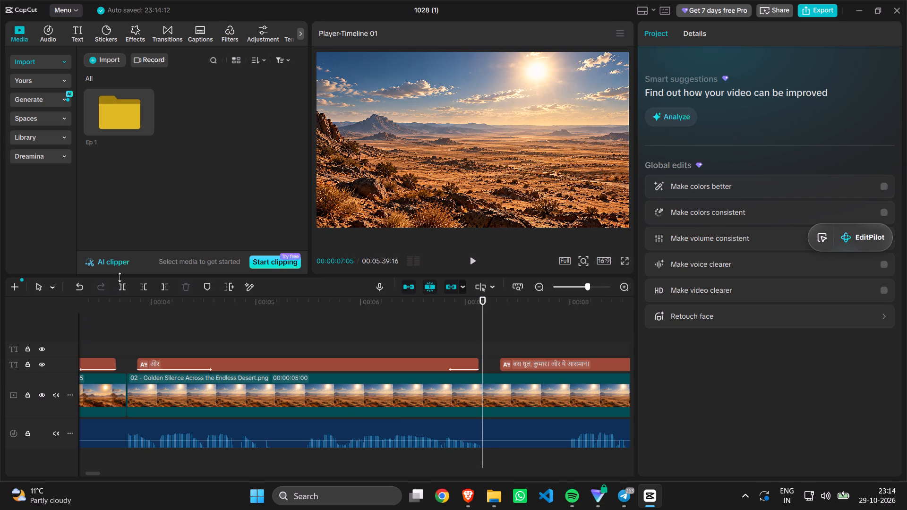
click(122, 284)
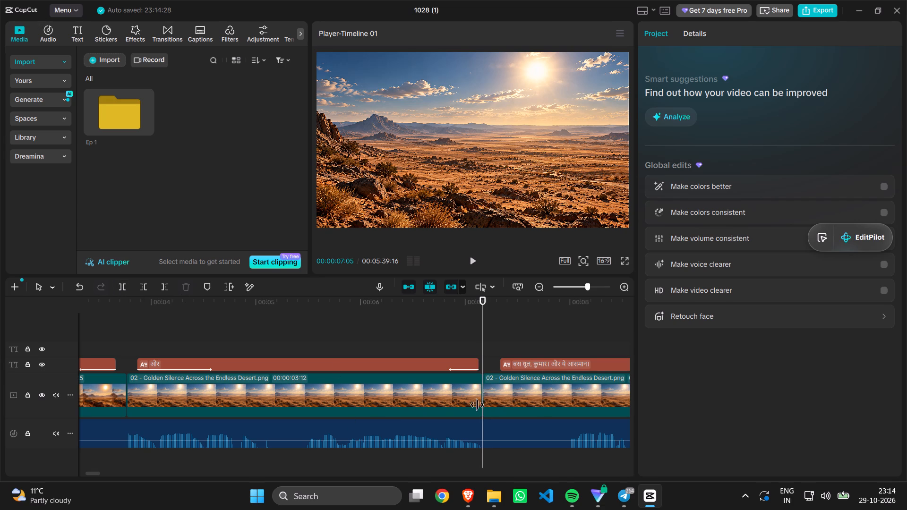
click(505, 395)
key(Delete)
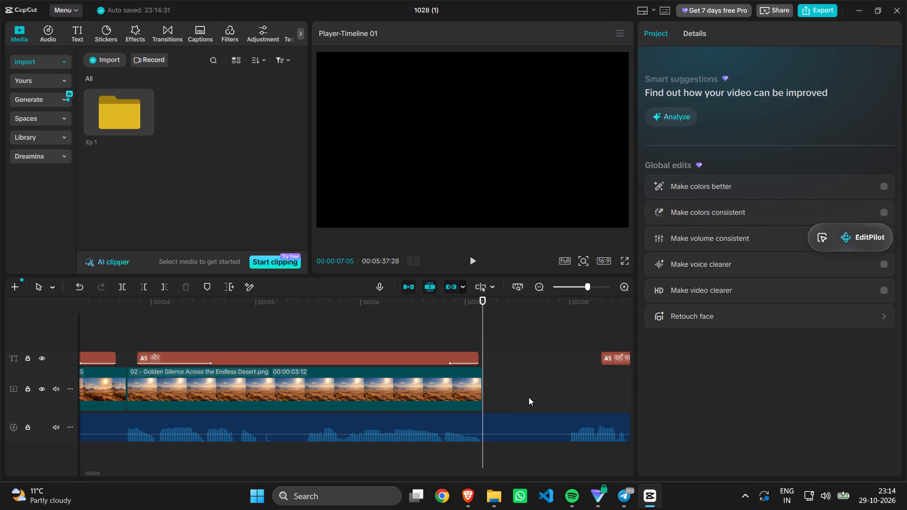
Play back the opening captions over the trimmed desert clips and review their fades and timing against the voice-over.
scroll(529, 397, left, 2)
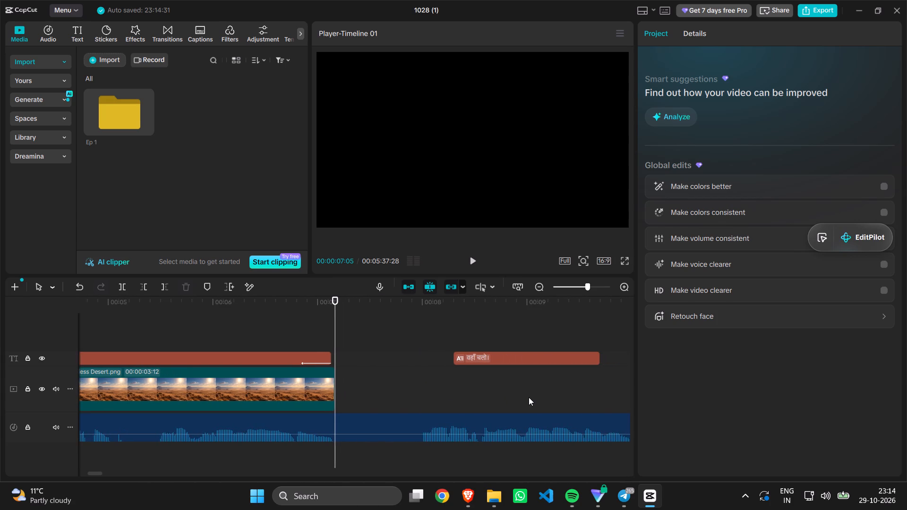
scroll(529, 397, right, 2)
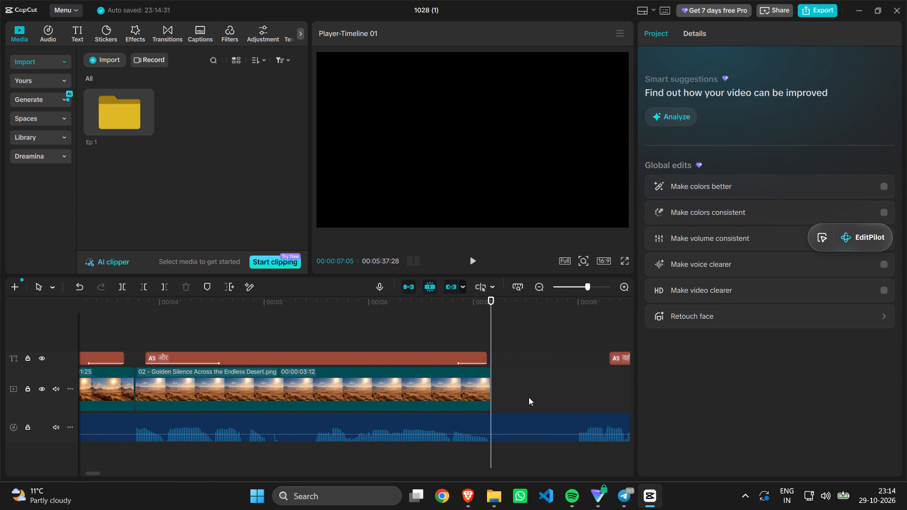
scroll(529, 397, right, 2)
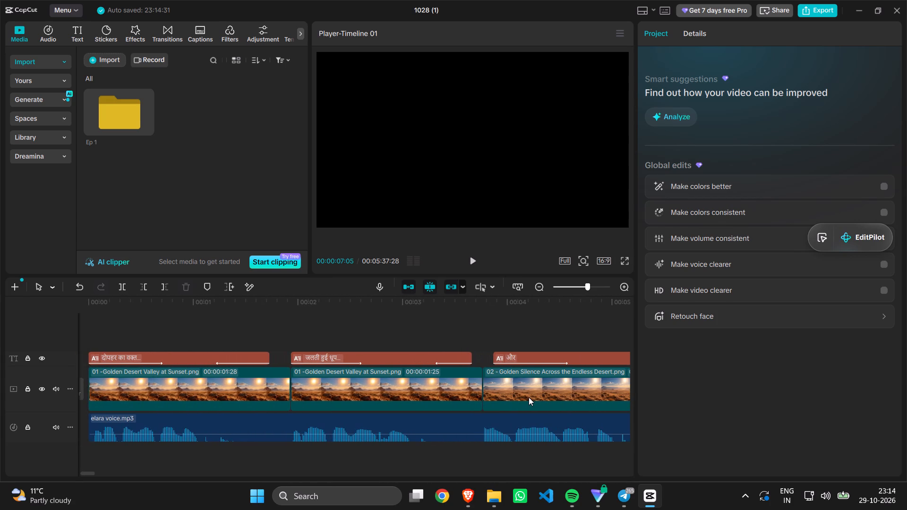
scroll(529, 397, right, 1)
click(355, 341)
key(space)
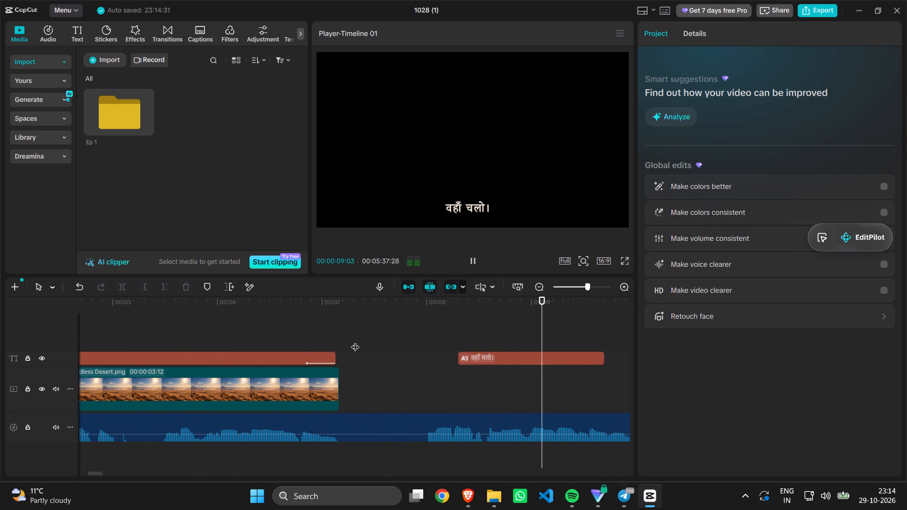
key(space)
scroll(355, 341, right, 2)
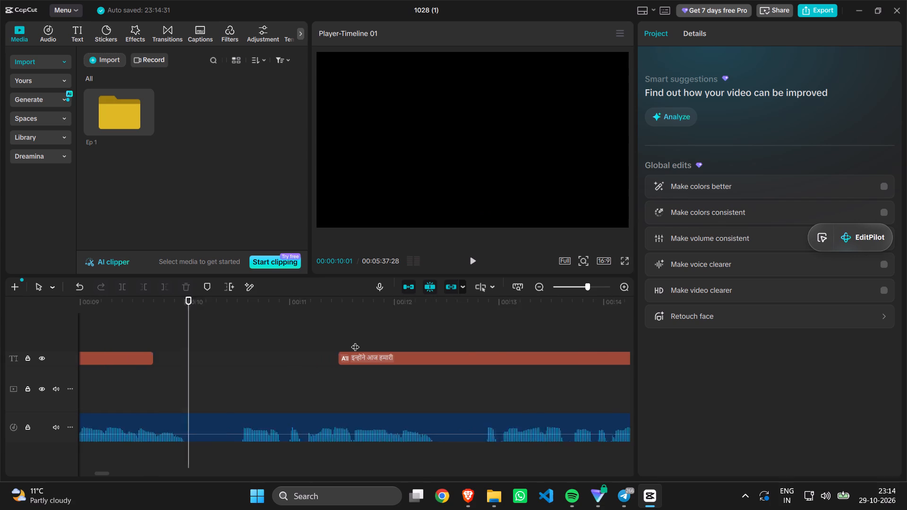
scroll(355, 341, right, 7)
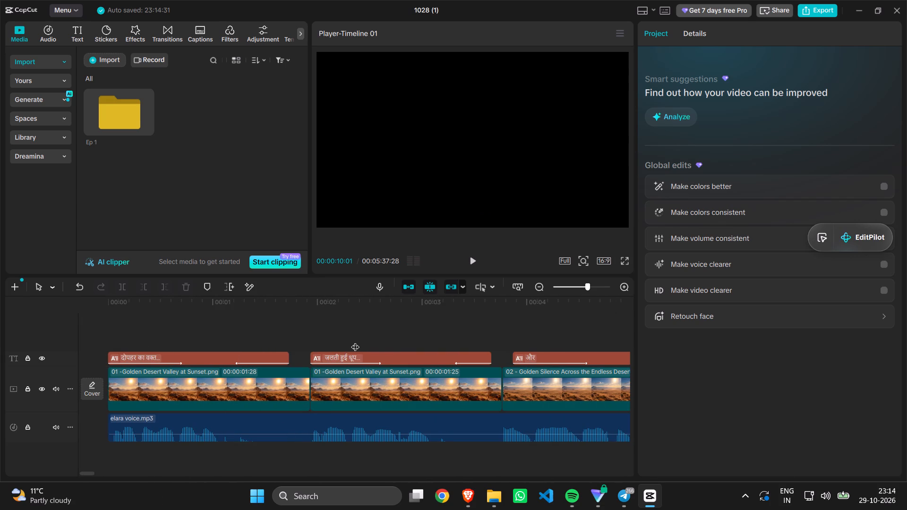
click(158, 332)
key(space)
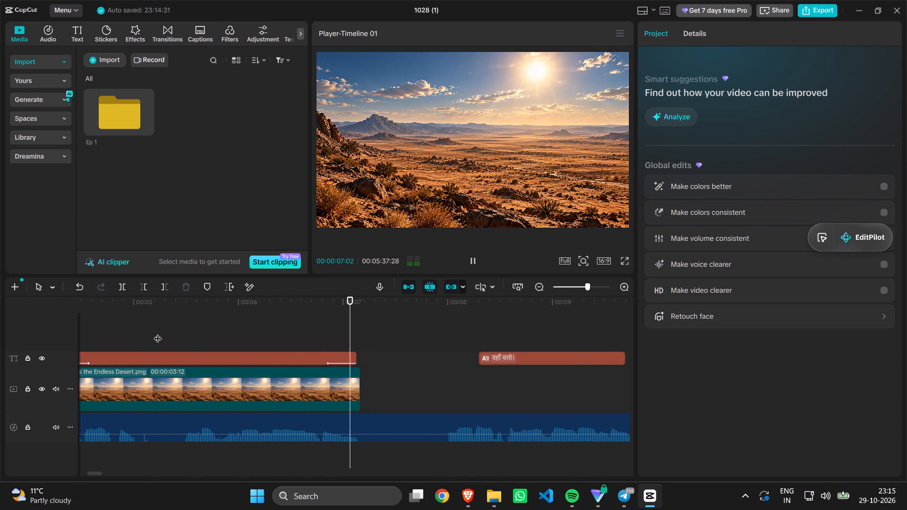
key(space)
Set the fade-in duration of the "और दूर-दूर तक, सिर्फ़ सुनसान मैदान।" caption to 1.2 s and play it back.
click(151, 388)
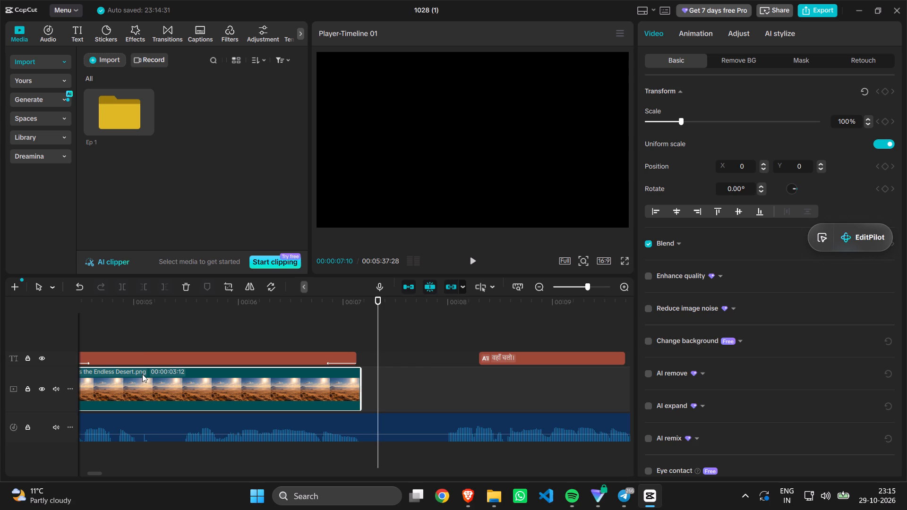
scroll(137, 336, right, 1)
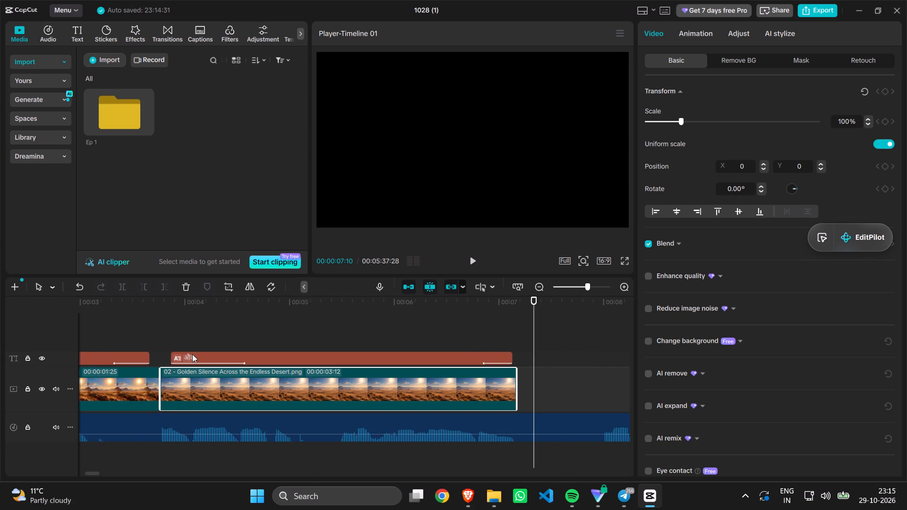
click(192, 354)
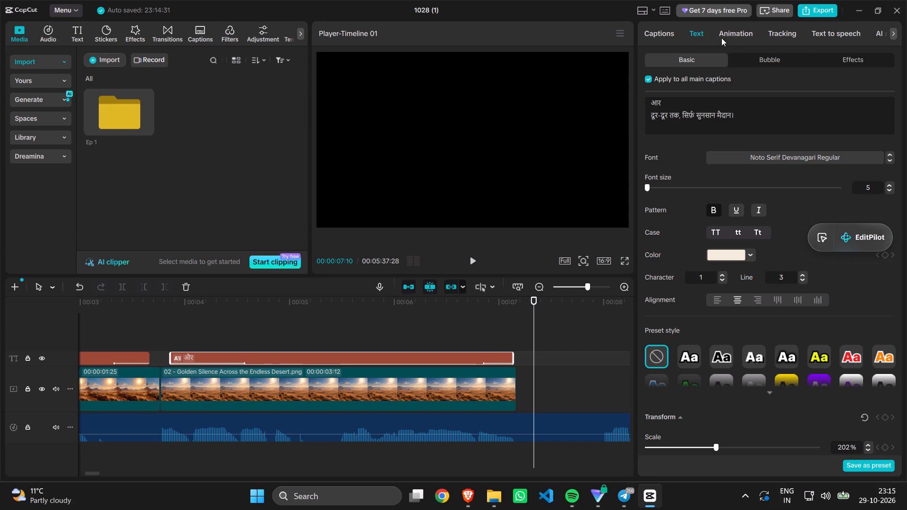
click(733, 29)
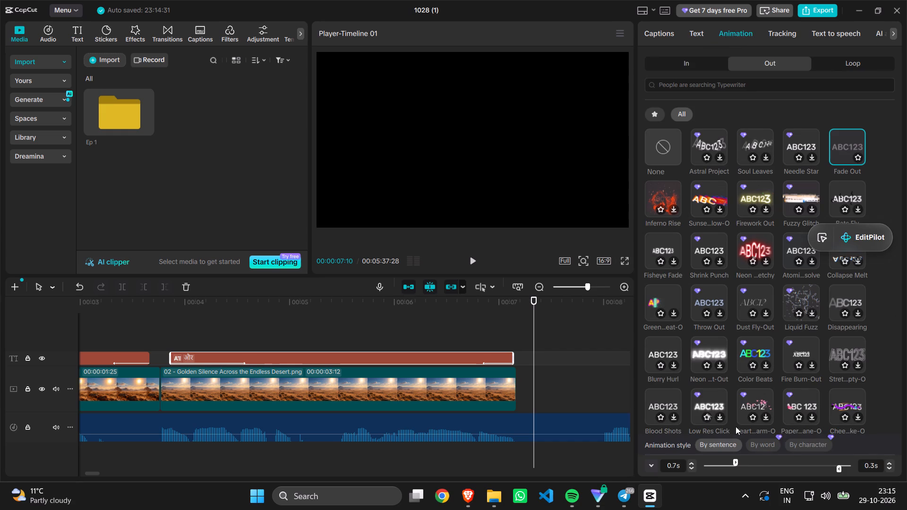
click(757, 461)
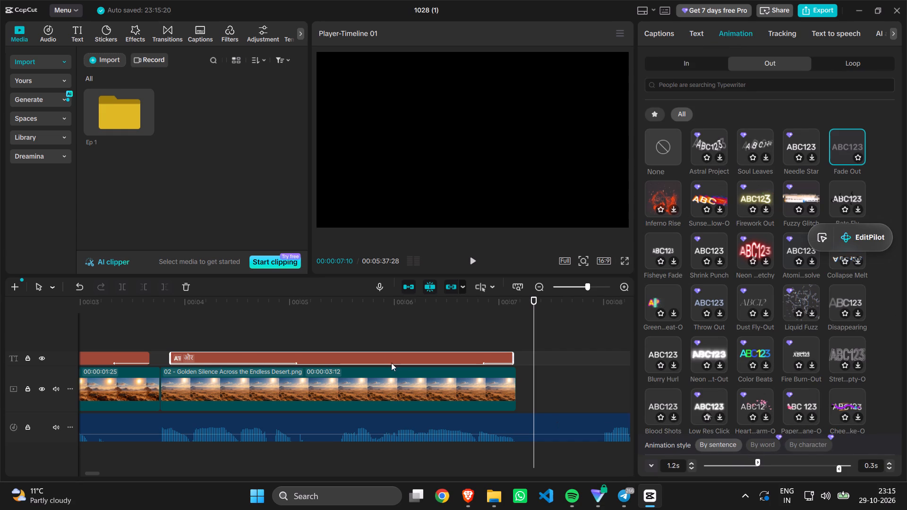
click(203, 331)
key(space)
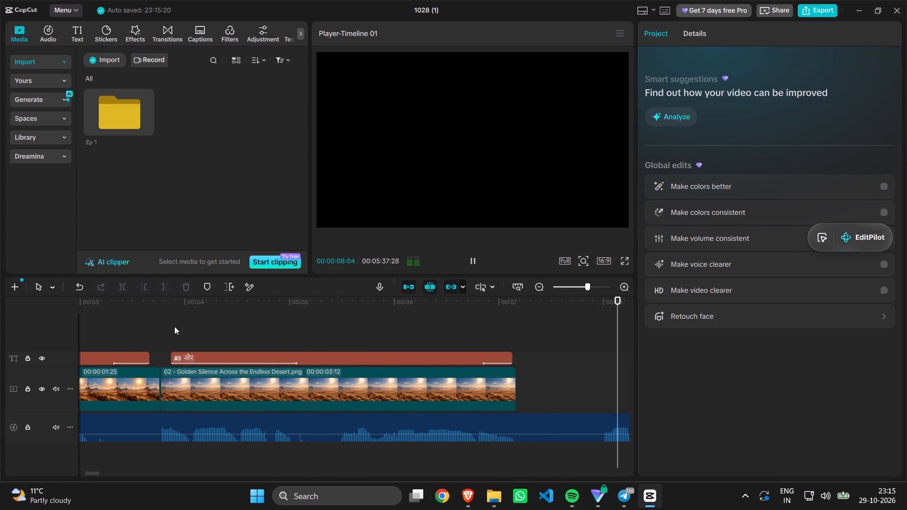
click(174, 326)
scroll(174, 326, right, 10)
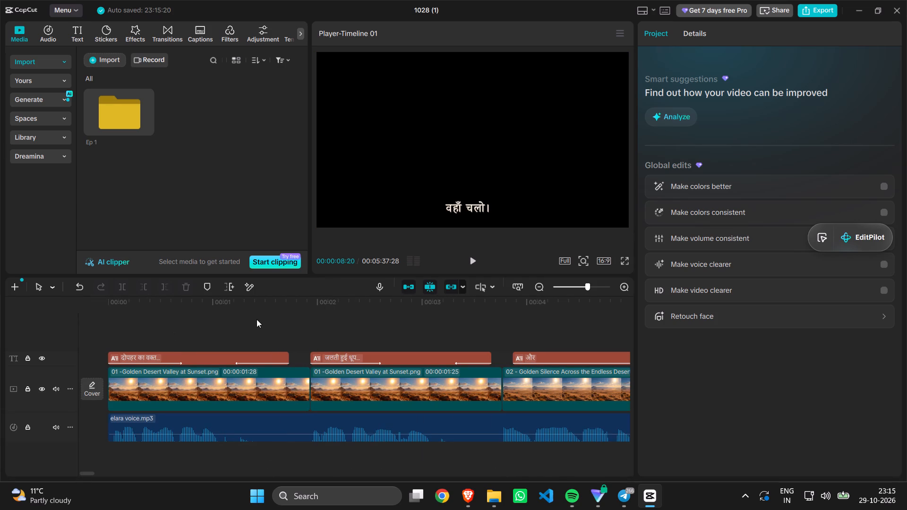
scroll(256, 318, right, 1)
Change the "और दूर-दूर तक..." caption's animation style to By word and play it back.
click(515, 318)
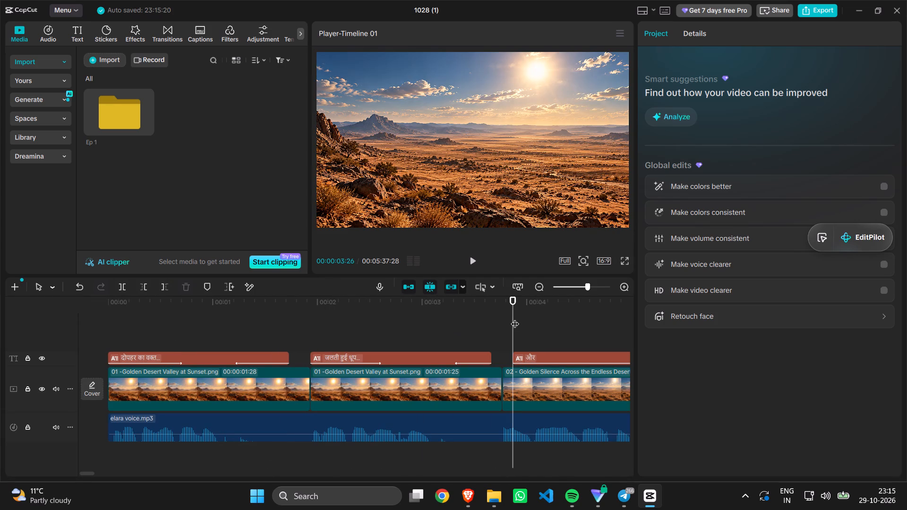
click(545, 359)
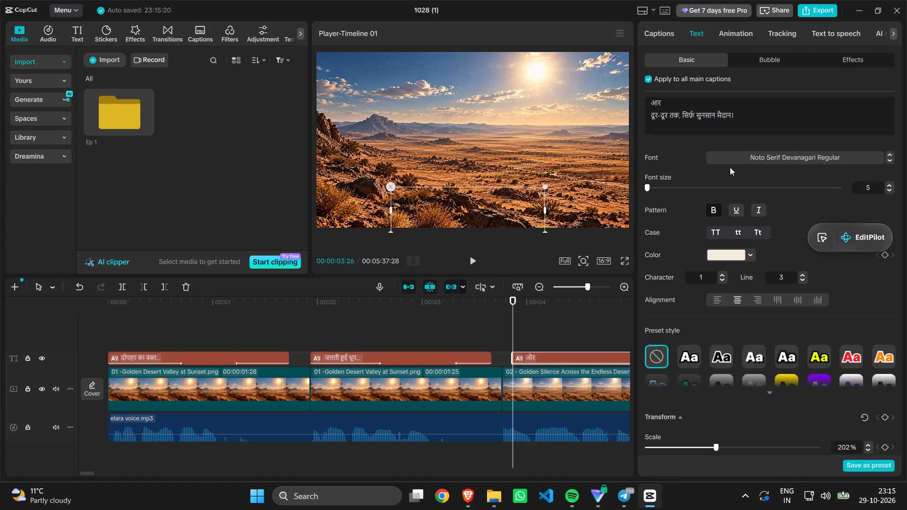
click(724, 34)
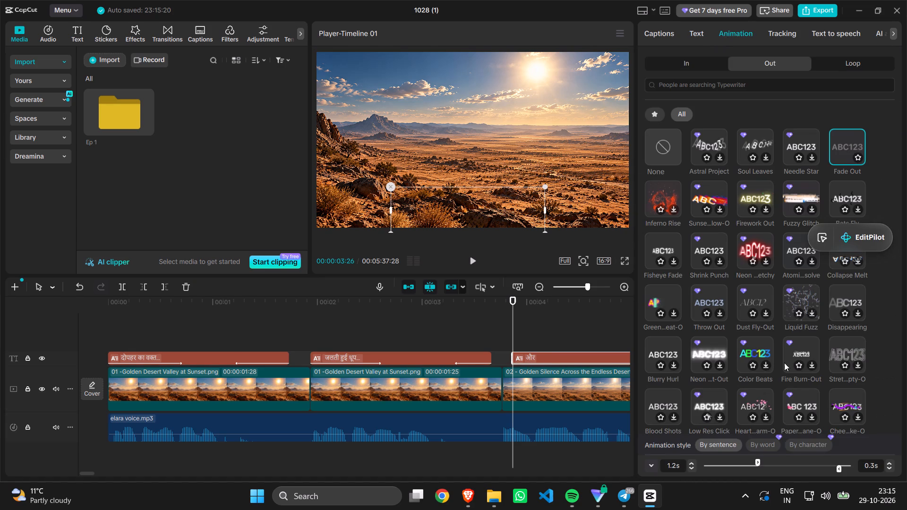
click(751, 442)
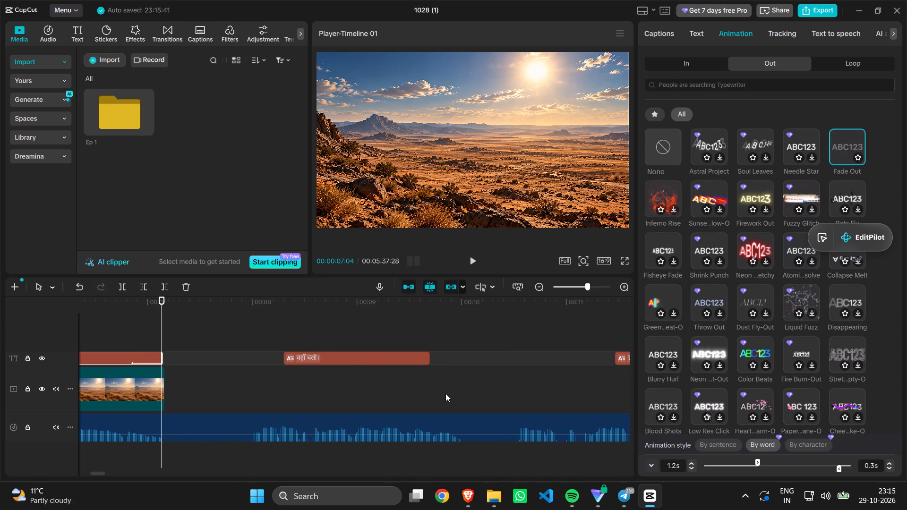
scroll(445, 393, right, 5)
click(283, 335)
key(space)
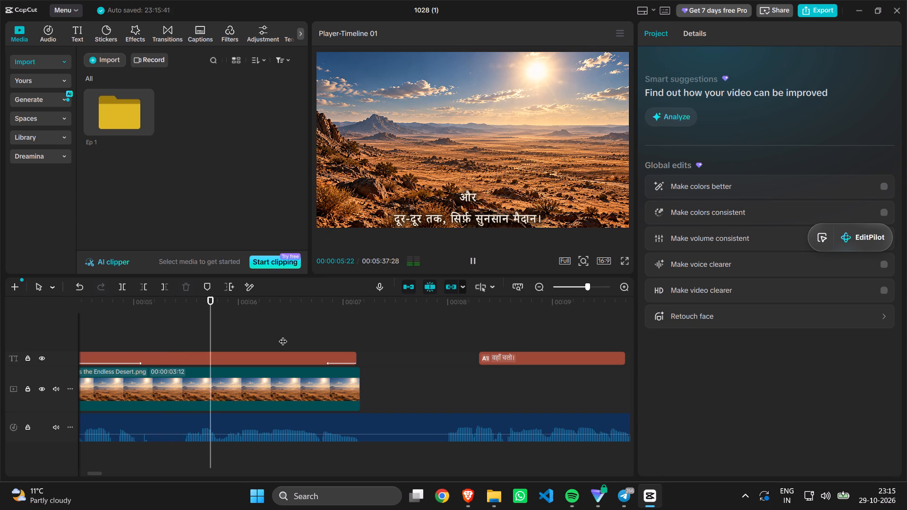
key(space)
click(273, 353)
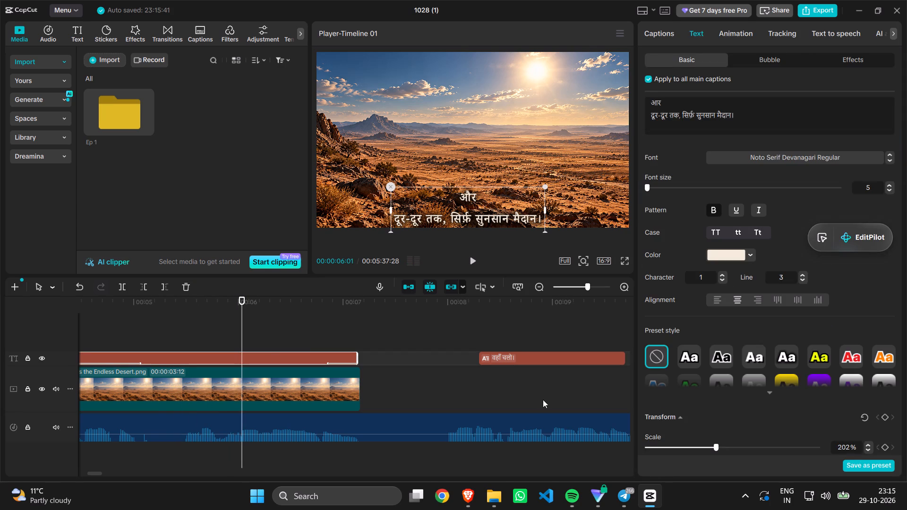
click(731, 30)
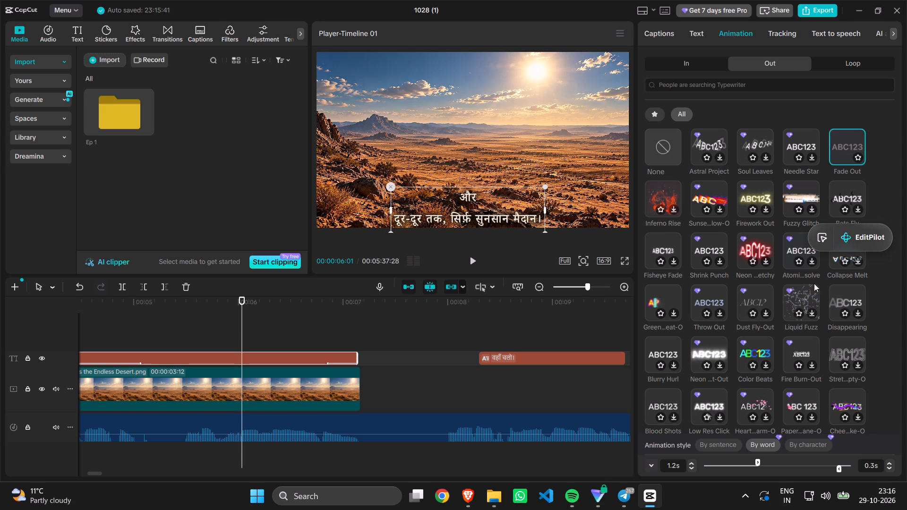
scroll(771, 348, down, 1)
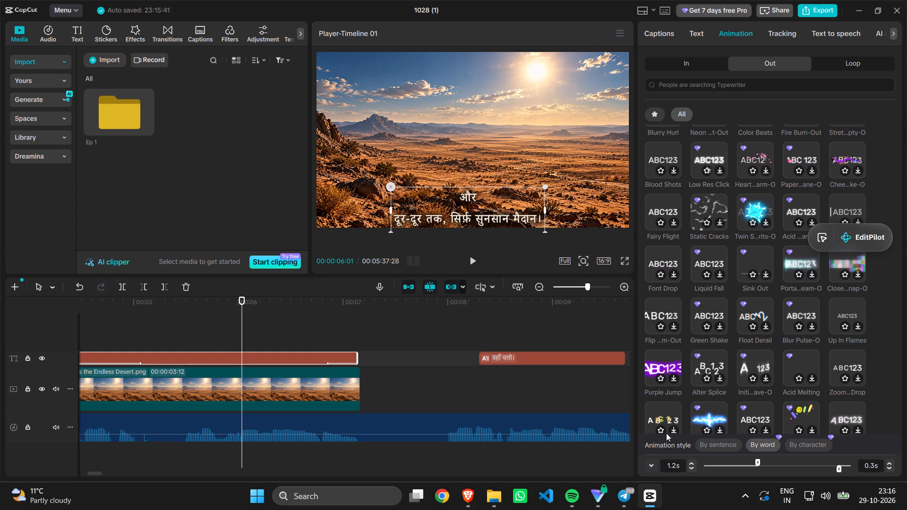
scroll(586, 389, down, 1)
Split the elara voice.mp3 audio at 00:00:07:06, in the silence after the "और दूर-दूर तक..." line.
click(370, 418)
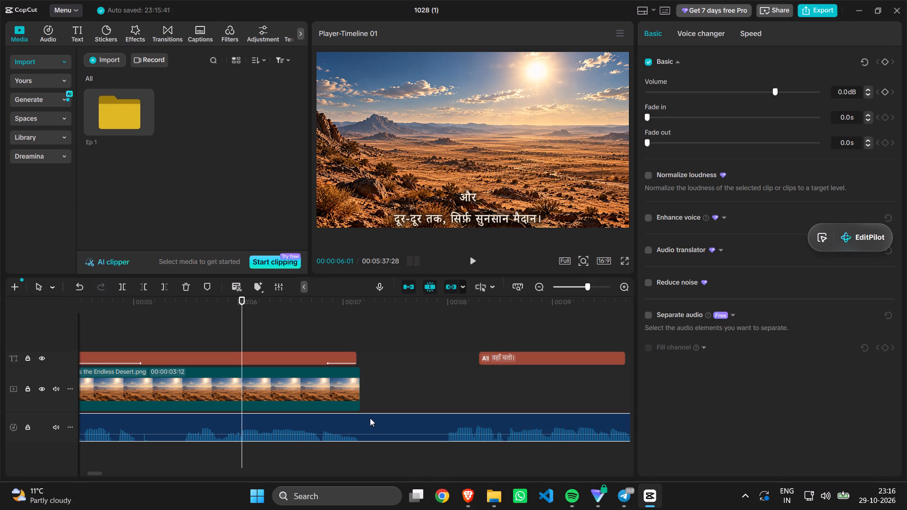
click(359, 328)
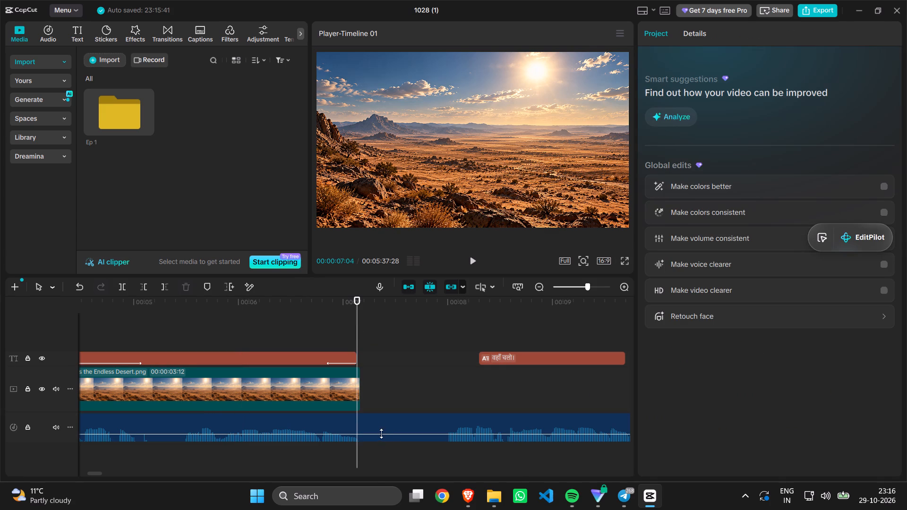
click(373, 430)
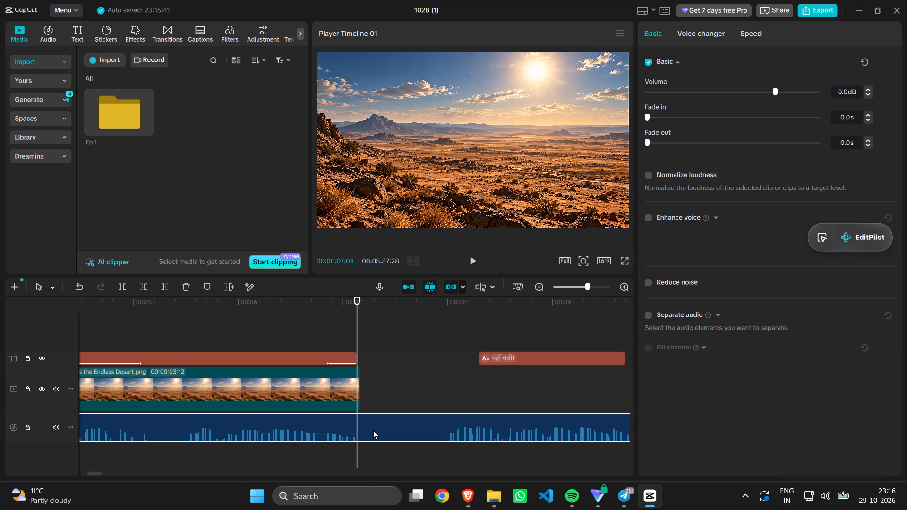
click(368, 430)
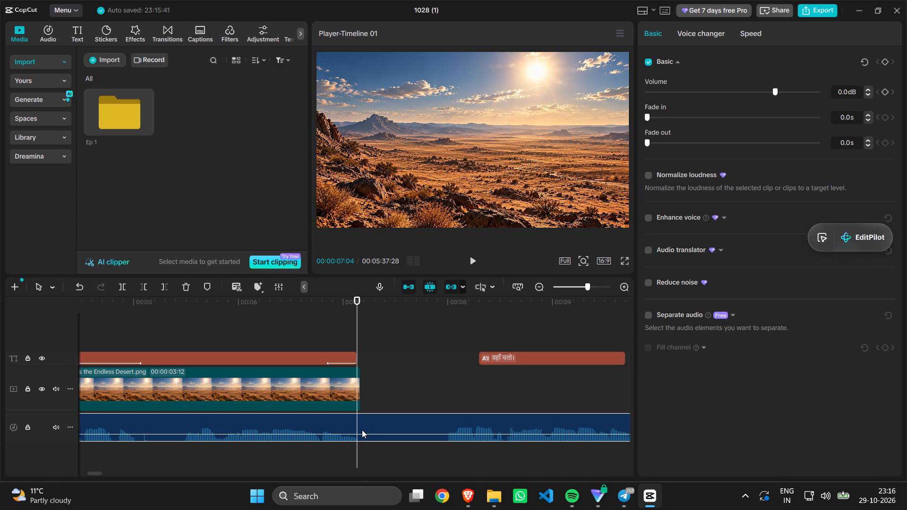
key(Right)
key(Right)
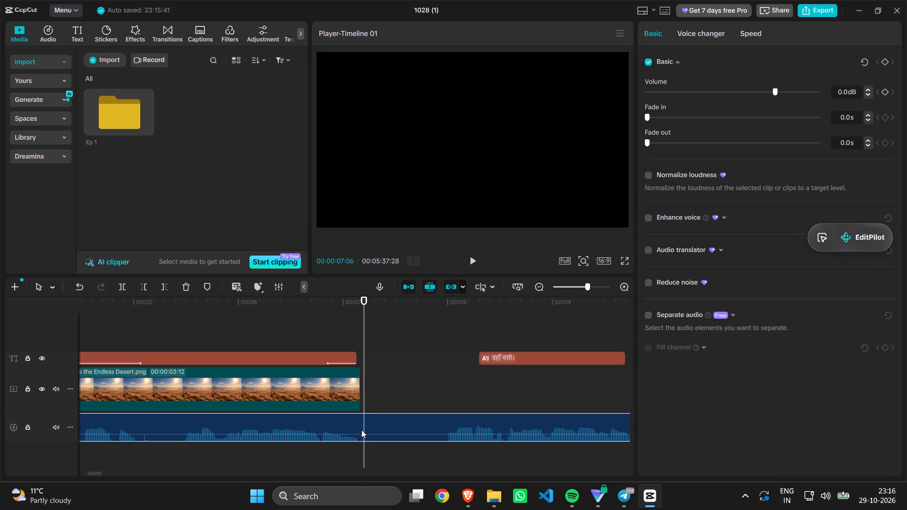
click(120, 288)
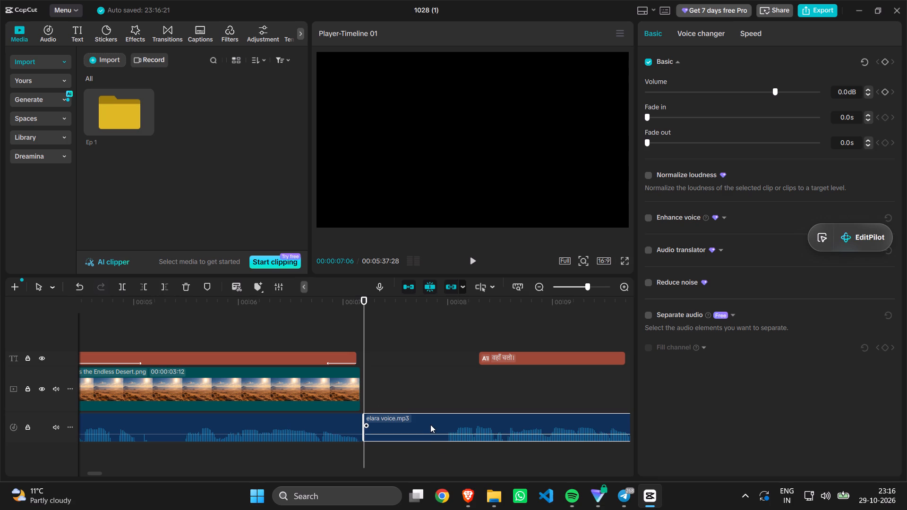
Move the split-off remainder of the elara voice.mp3 audio further along the timeline, then return the playhead to 00:00:00:00.
drag(430, 425, 652, 419)
scroll(398, 413, right, 20)
scroll(398, 413, right, 4)
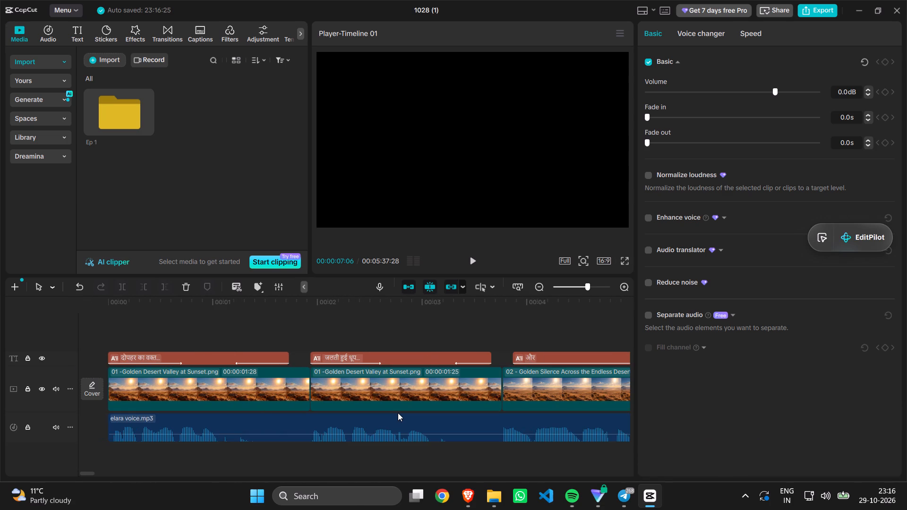
click(109, 330)
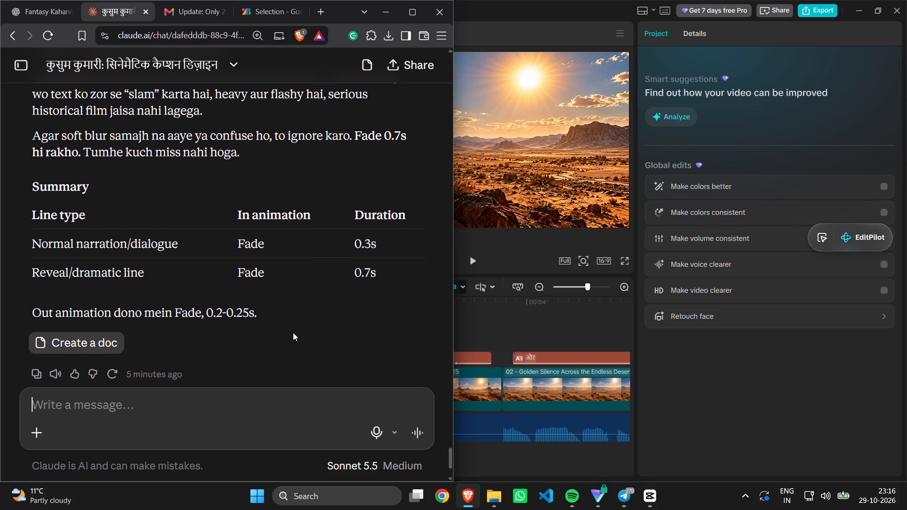
scroll(293, 332, up, 1)
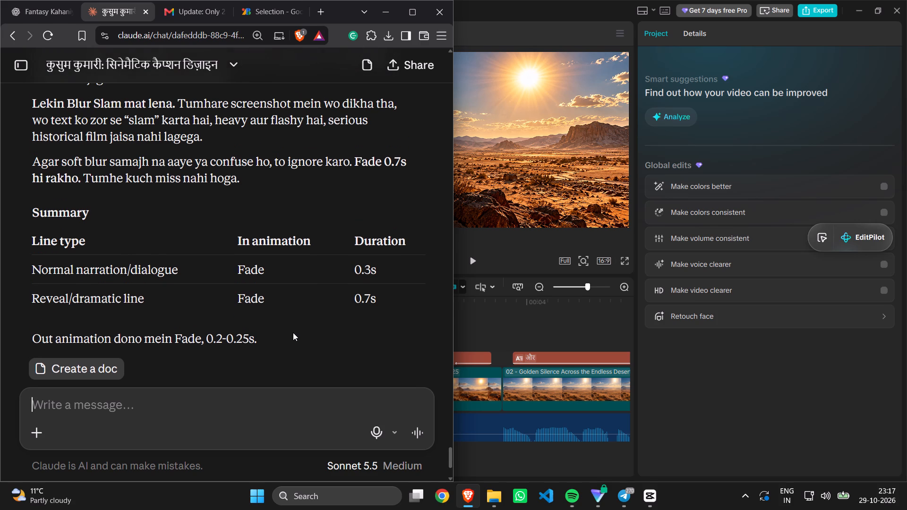
scroll(293, 332, up, 1)
In CapCut, set the "दोपहर का वक्त..." caption's fade-in to 0.3 s and its fade-out to 0.7 s.
click(506, 330)
click(250, 359)
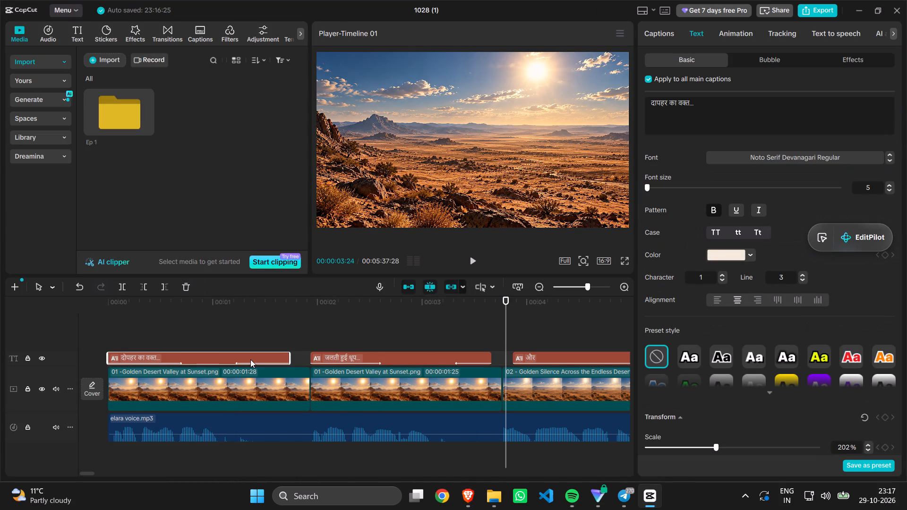
click(731, 28)
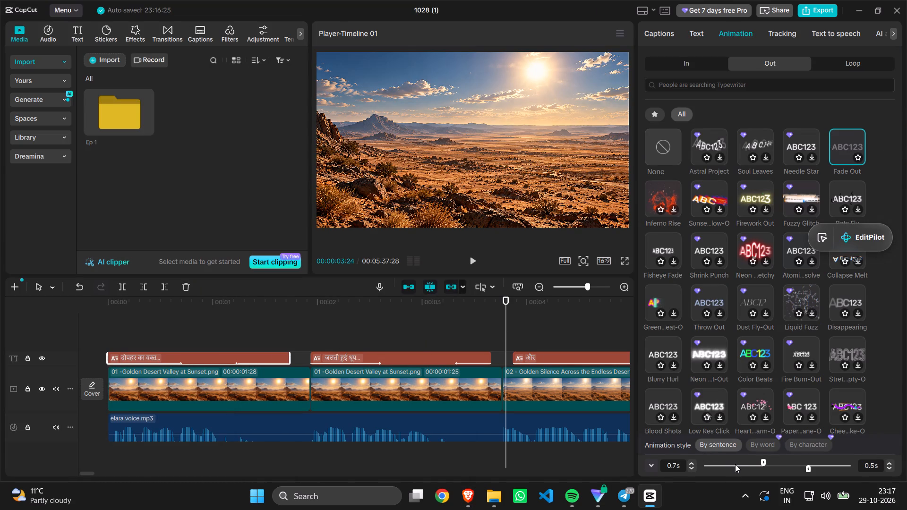
click(794, 466)
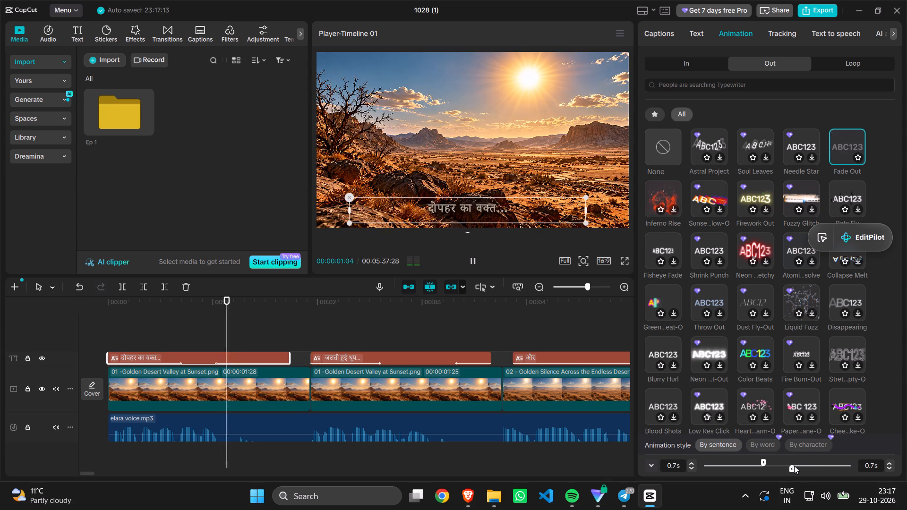
click(736, 463)
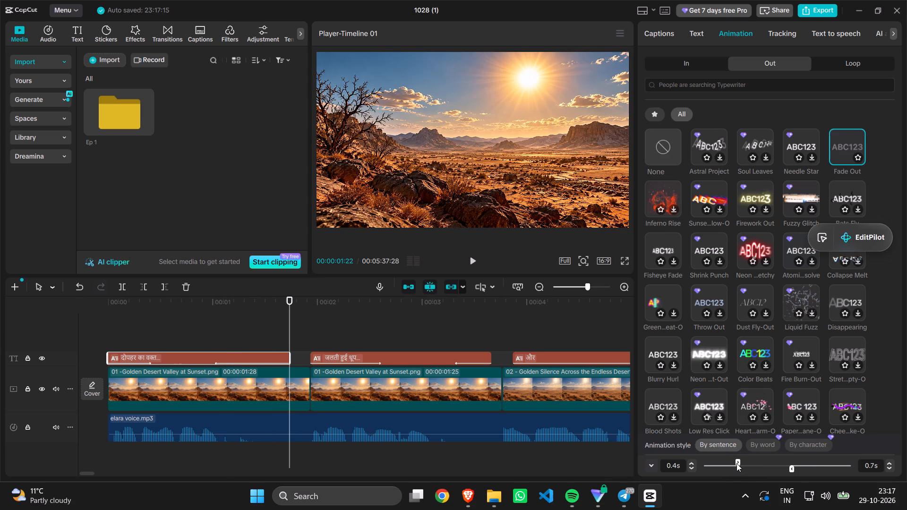
click(732, 465)
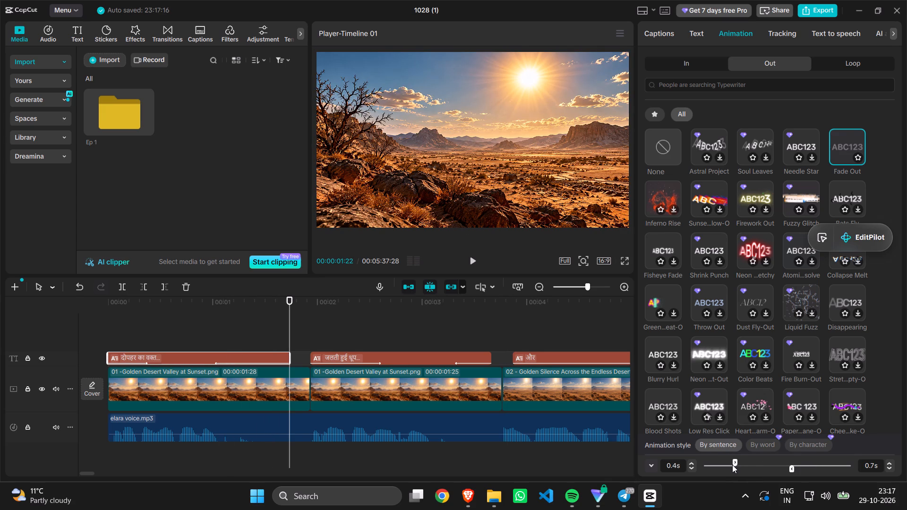
click(732, 465)
click(730, 465)
Play back the opening from the start and review the caption fades against the voice-over.
click(110, 336)
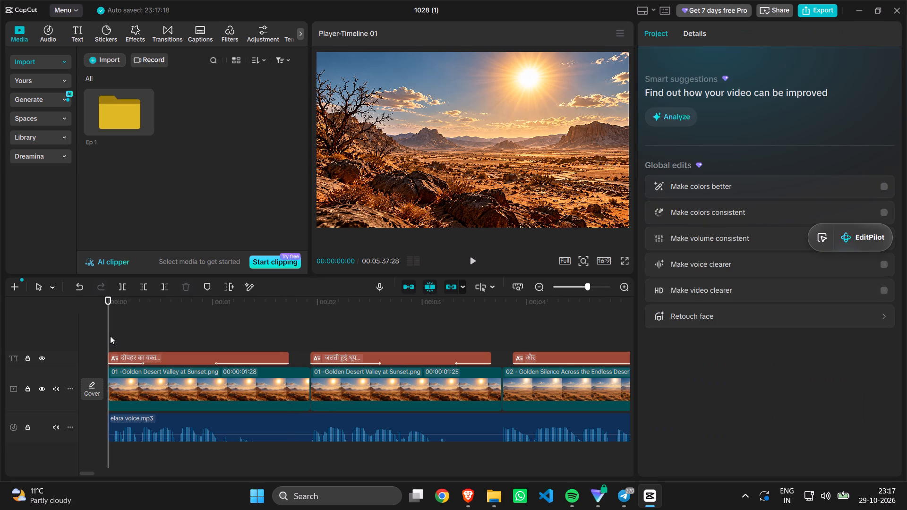
key(space)
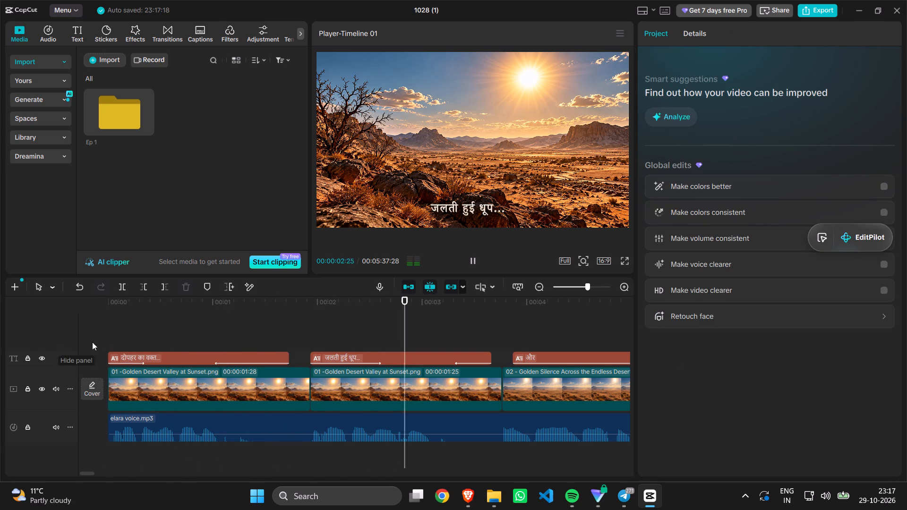
click(115, 338)
key(space)
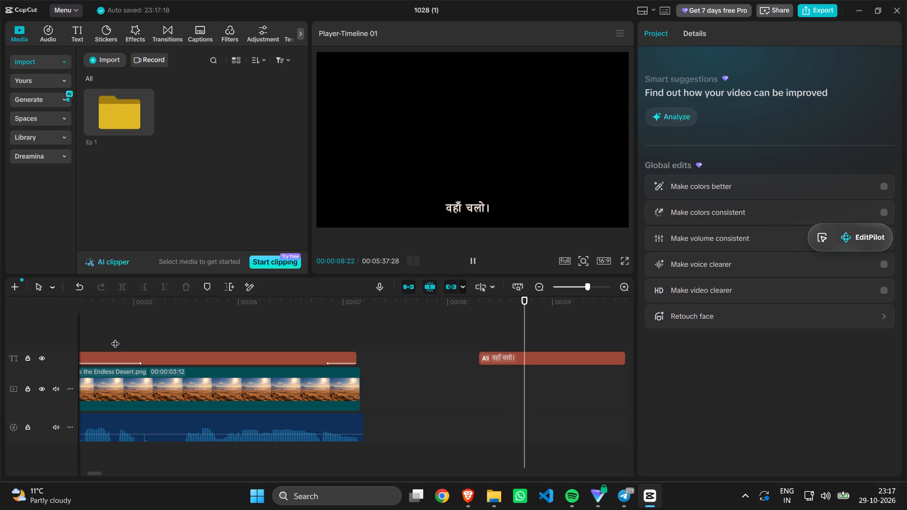
key(space)
Search the In animations for "fade in" and apply Fade In to the "और दूर-दूर तक, सिर्फ़ सुनसान मैदान।" caption.
click(113, 361)
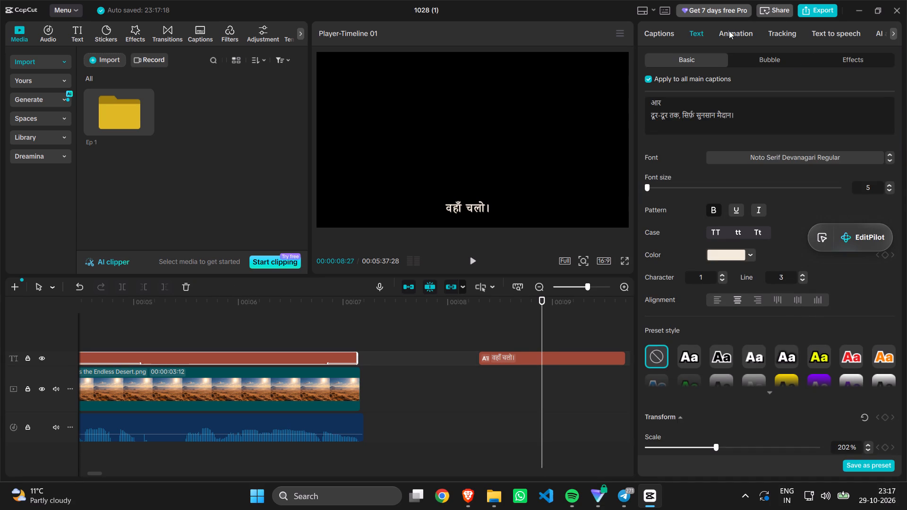
click(729, 31)
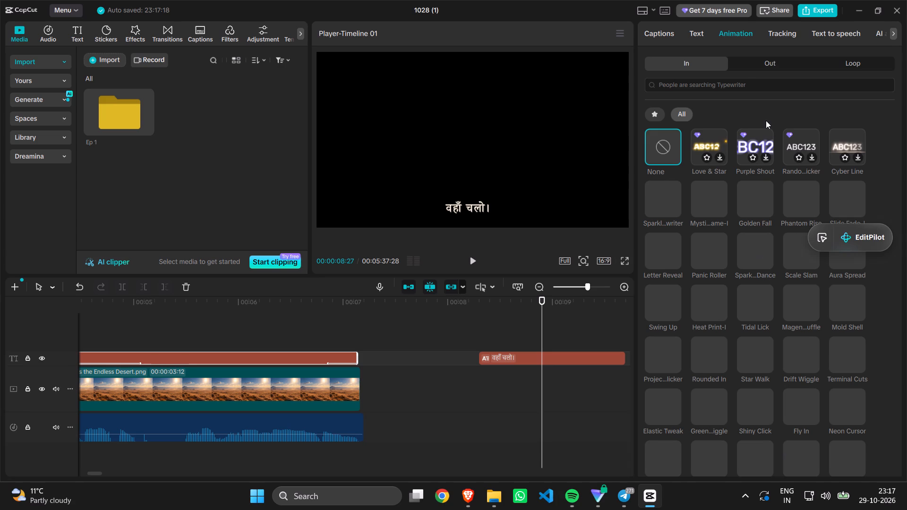
scroll(765, 327, up, 1)
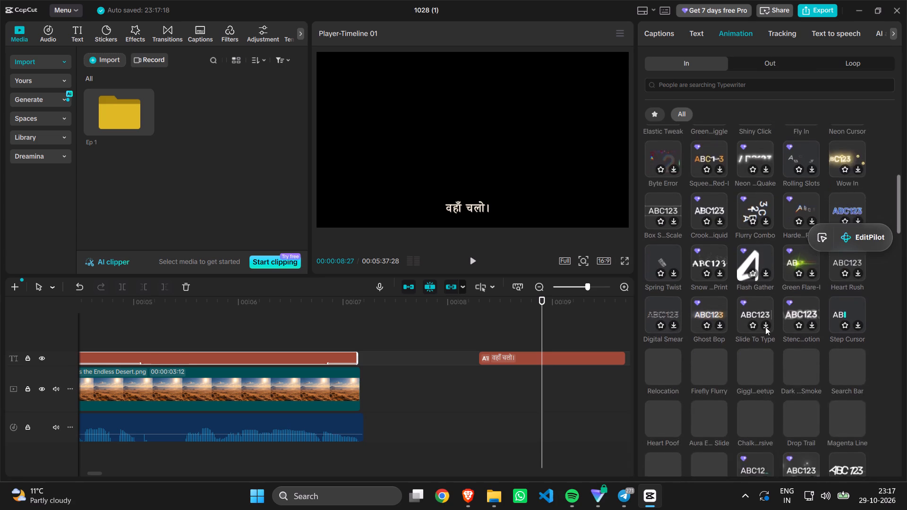
scroll(765, 327, up, 1)
click(742, 62)
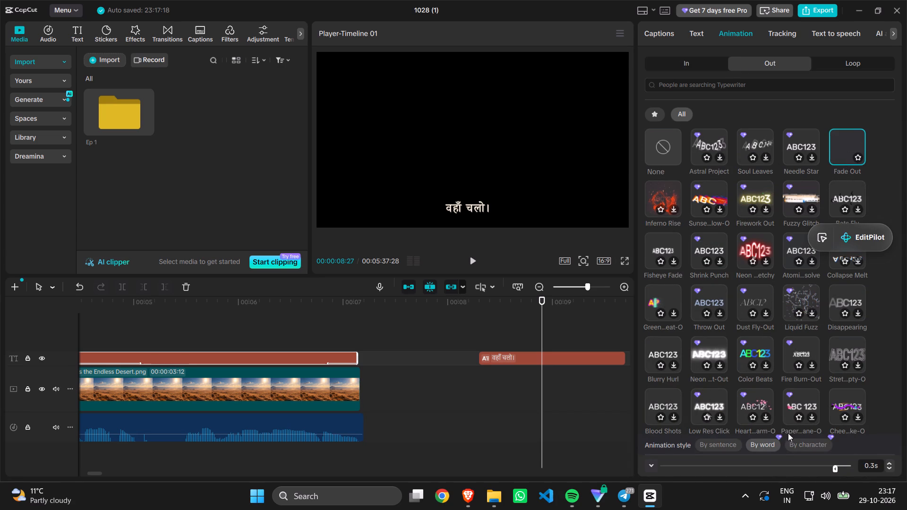
click(689, 62)
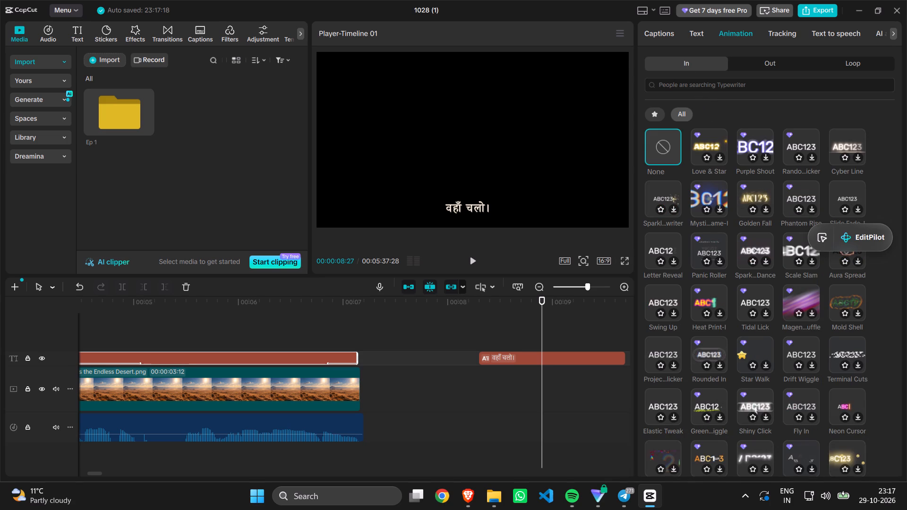
click(693, 87)
key(f)
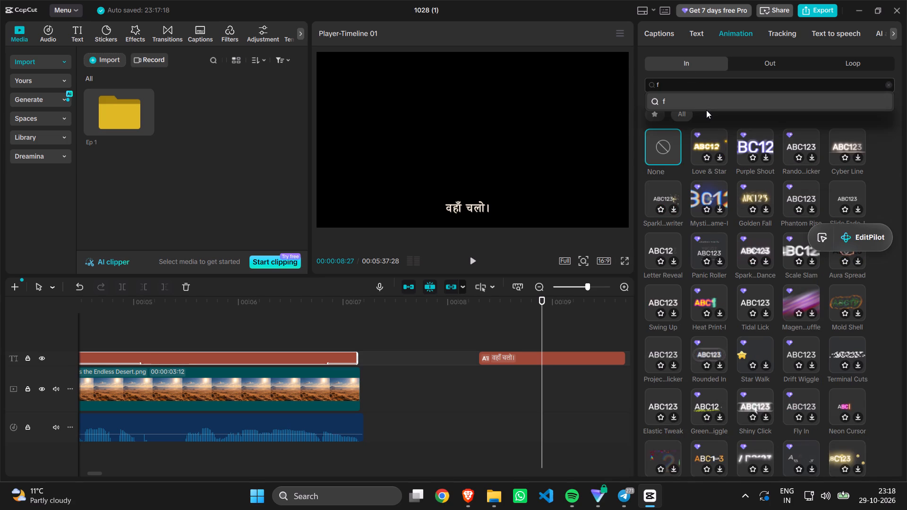
text(ade)
key(Return)
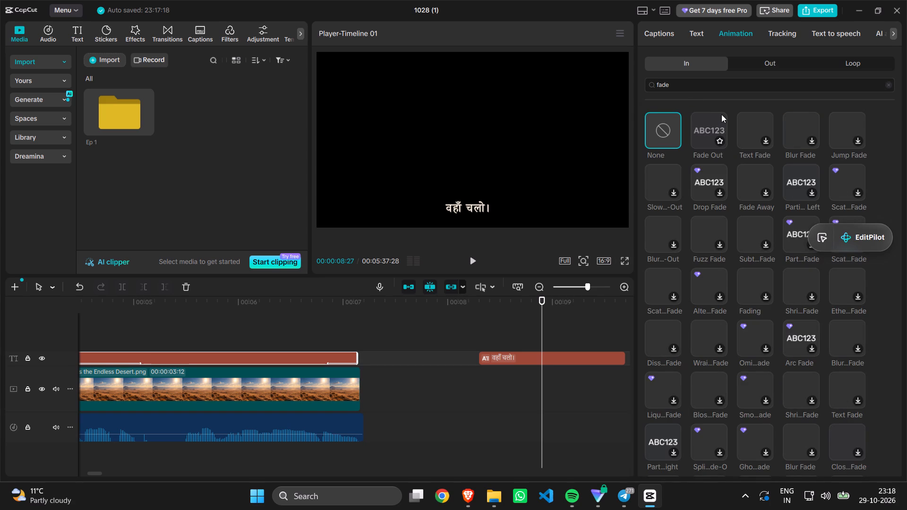
click(694, 86)
key(space)
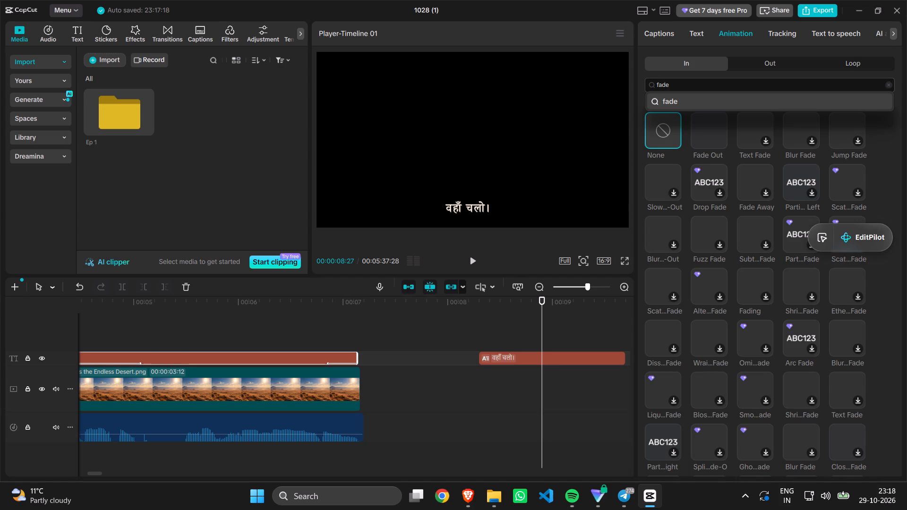
text(in)
key(Return)
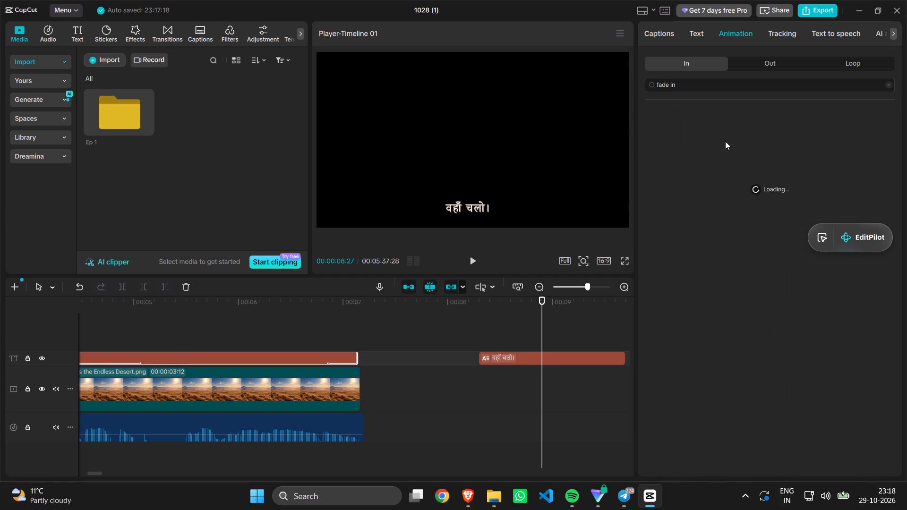
click(710, 132)
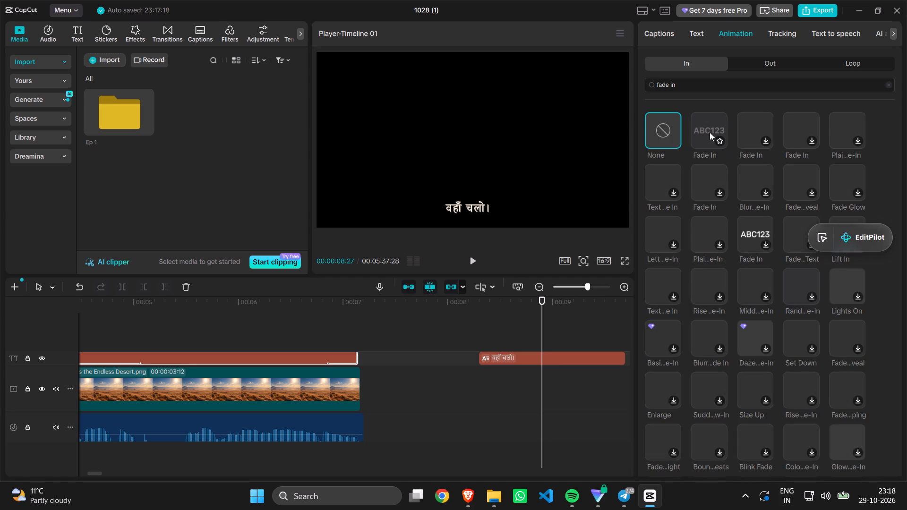
double_click(710, 132)
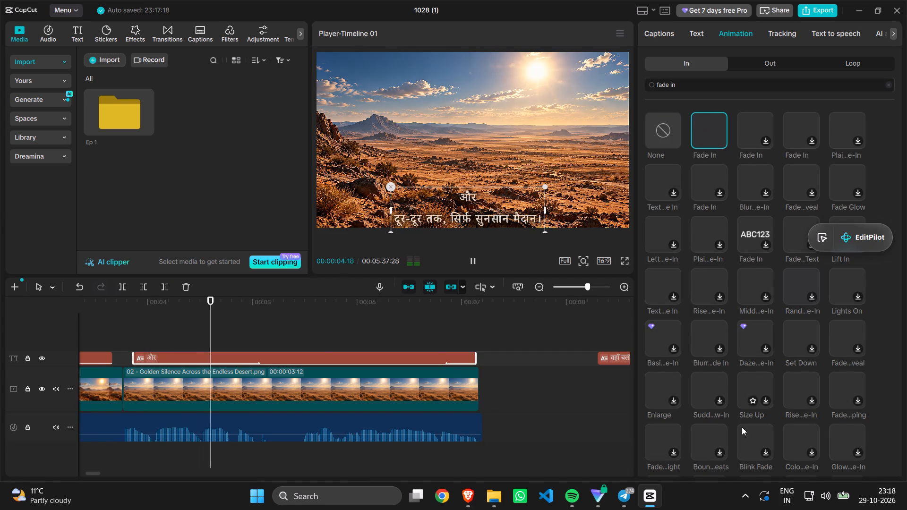
Set the fade-in duration of the "और दूर-दूर तक, सिर्फ़ सुनसान मैदान।" caption to 0.3 s.
key(space)
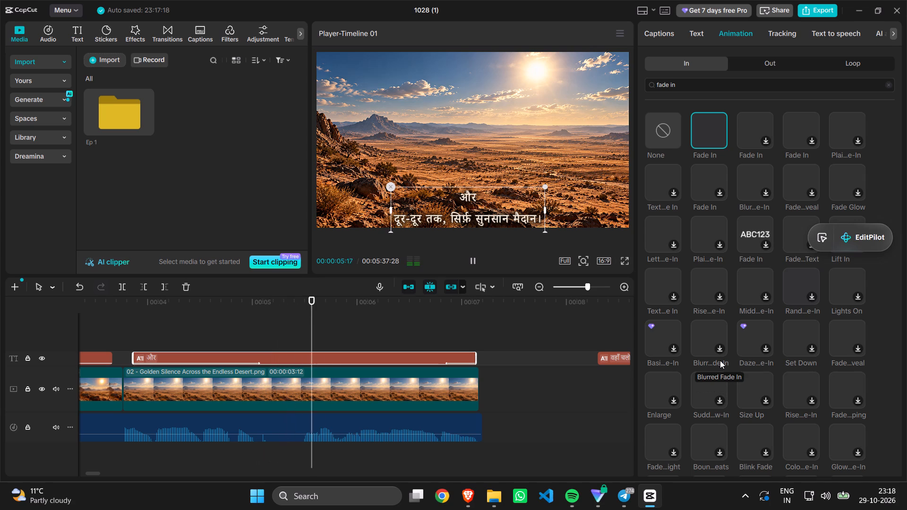
key(space)
click(284, 350)
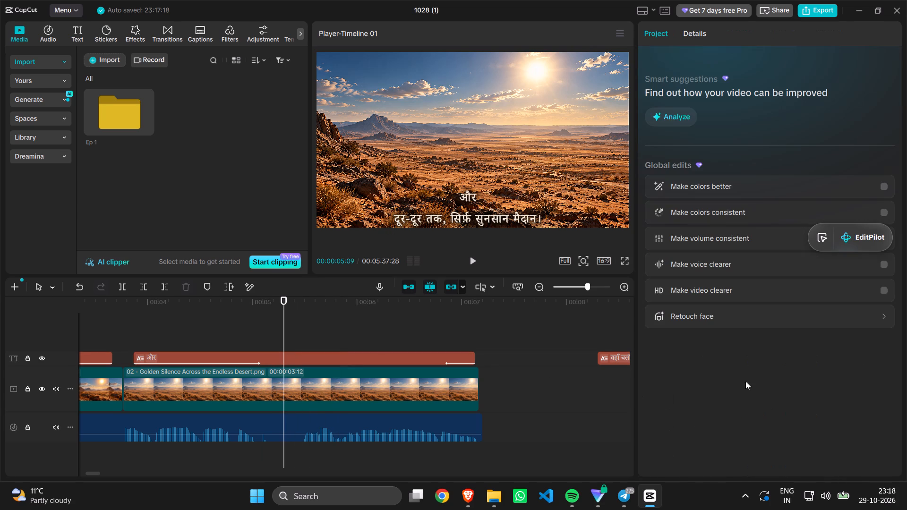
click(369, 355)
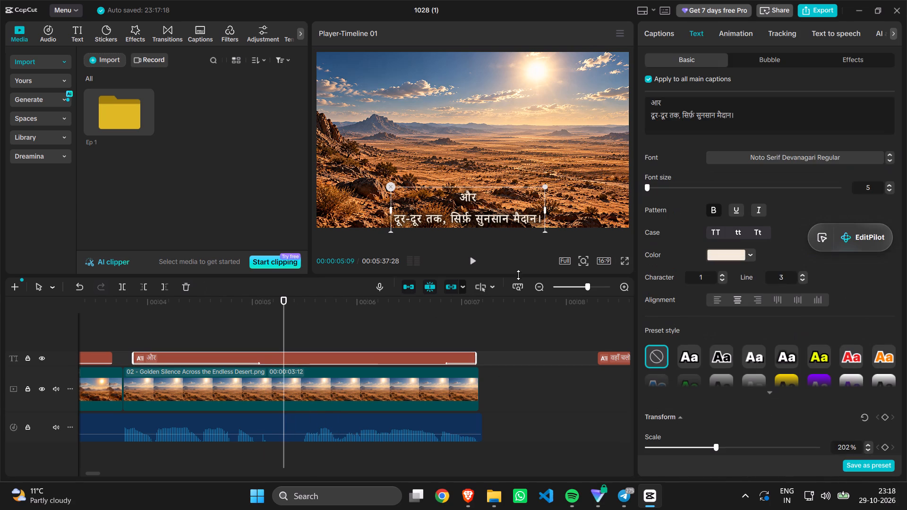
click(731, 36)
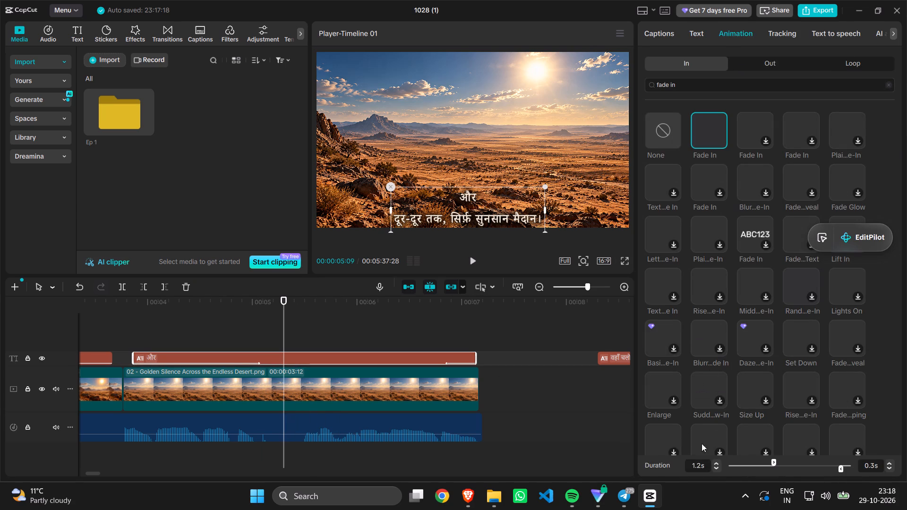
click(767, 463)
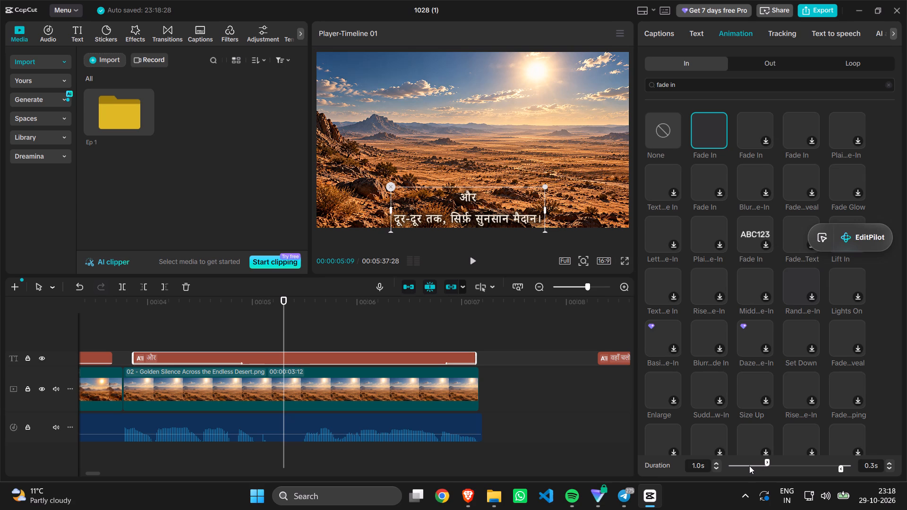
click(749, 466)
click(743, 466)
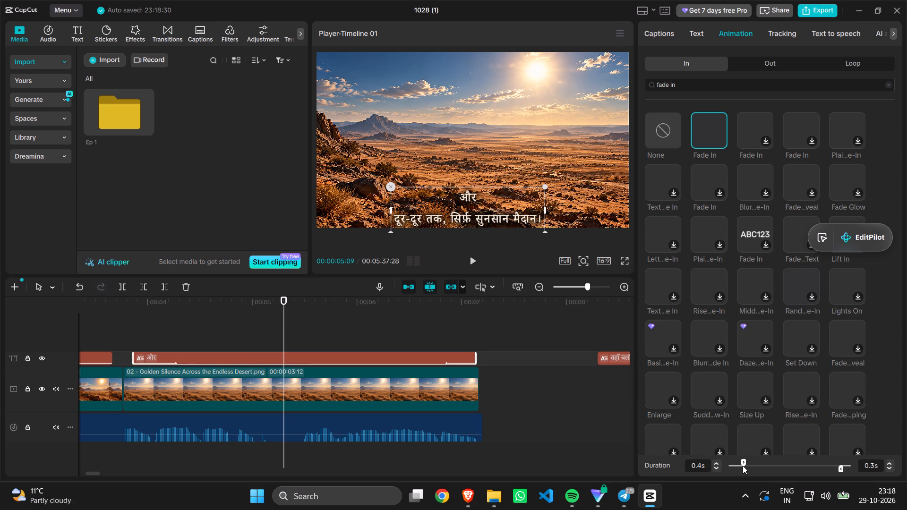
click(741, 466)
Play back the third caption line from the start of its image clip to review its fades against the voice-over.
scroll(313, 337, right, 1)
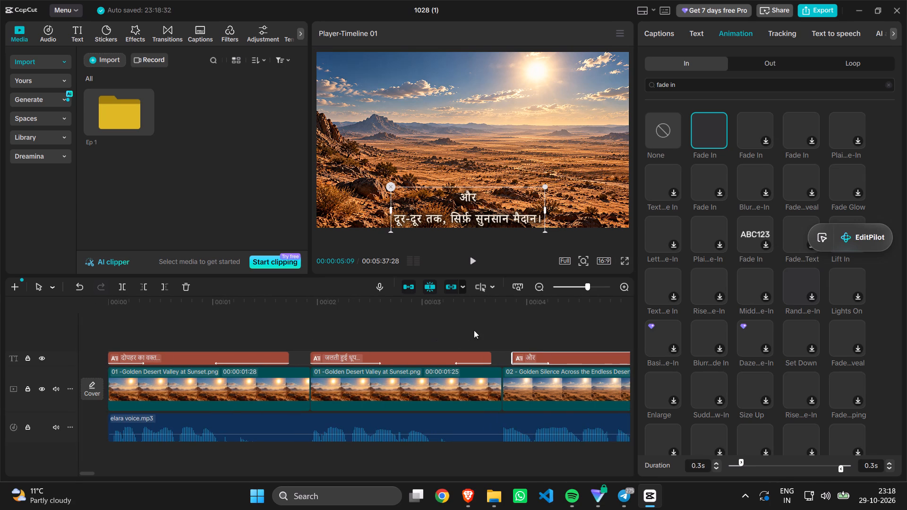
click(490, 327)
click(507, 330)
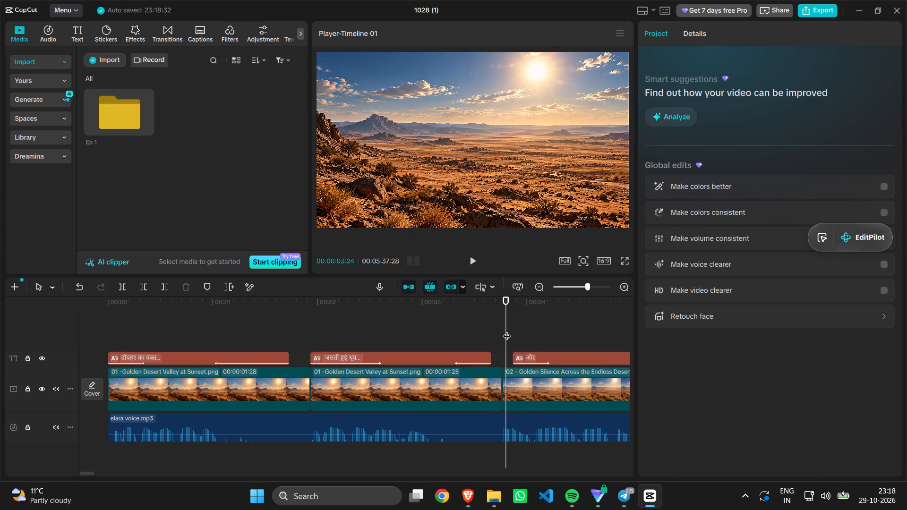
key(space)
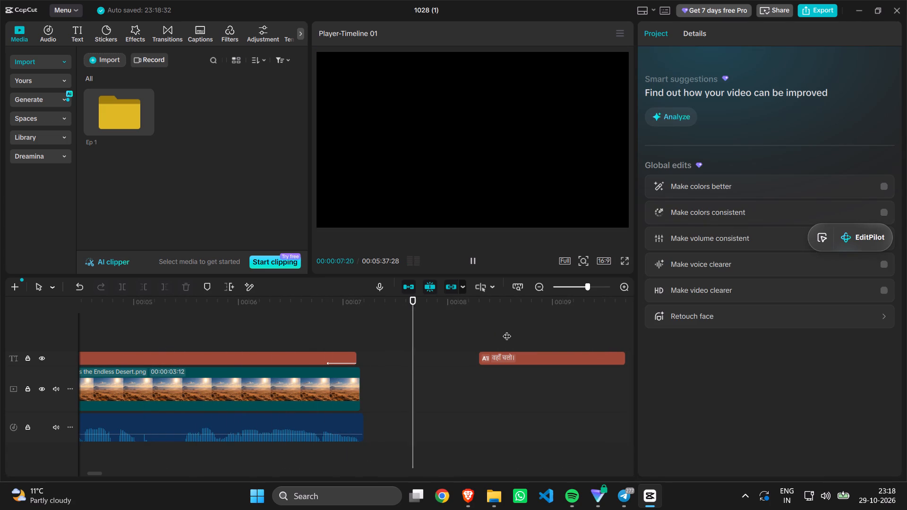
key(space)
scroll(507, 330, right, 4)
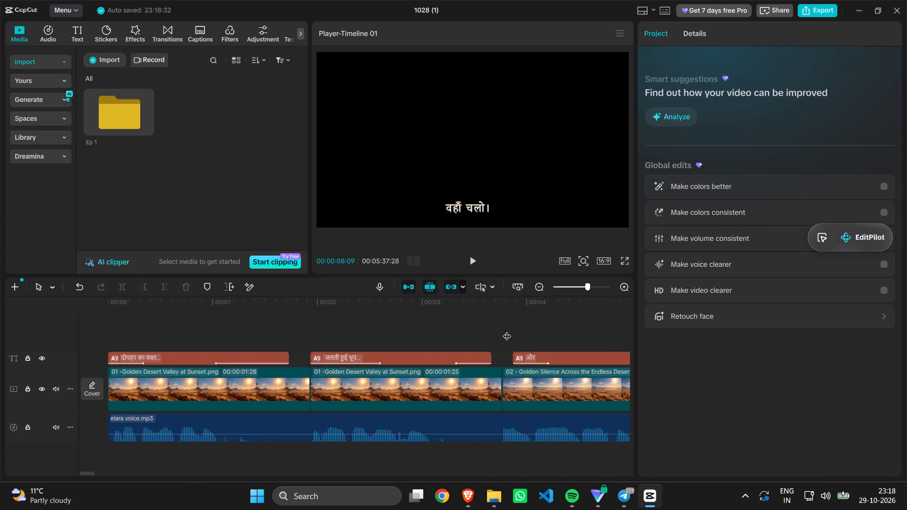
scroll(507, 330, right, 3)
Set the "जलती हुई धूप..." caption's fade-in to 0.3 s and its fade-out to 0.7 s.
click(395, 357)
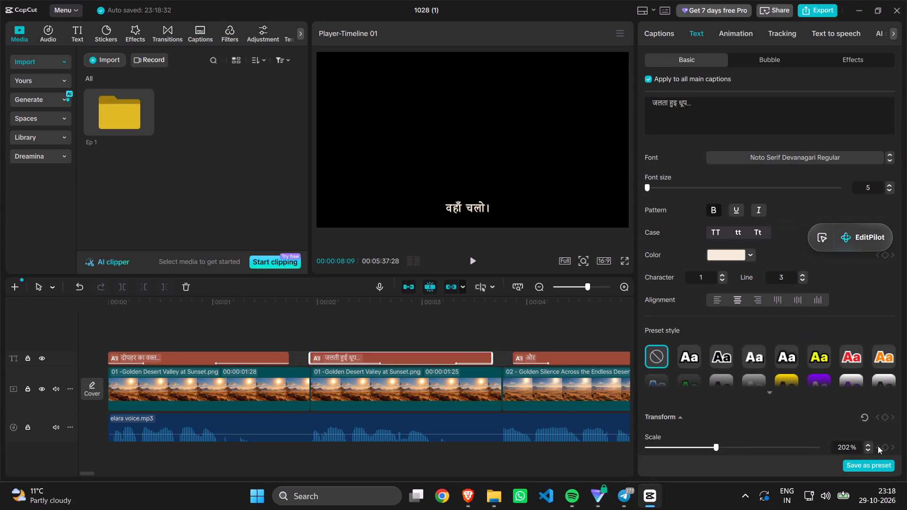
click(735, 40)
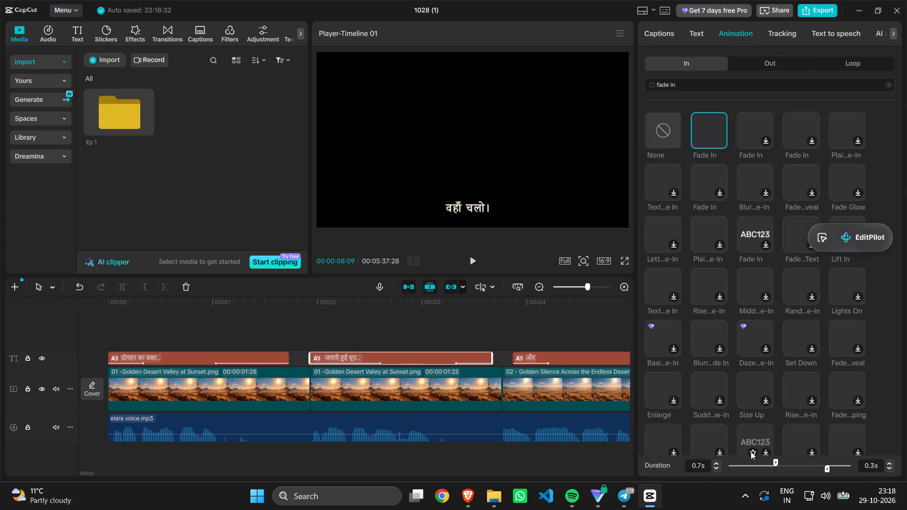
click(759, 462)
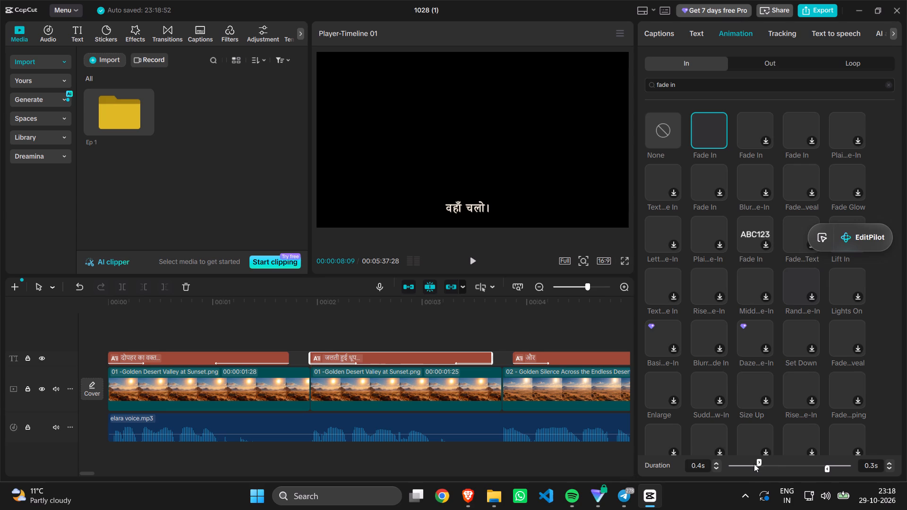
click(753, 464)
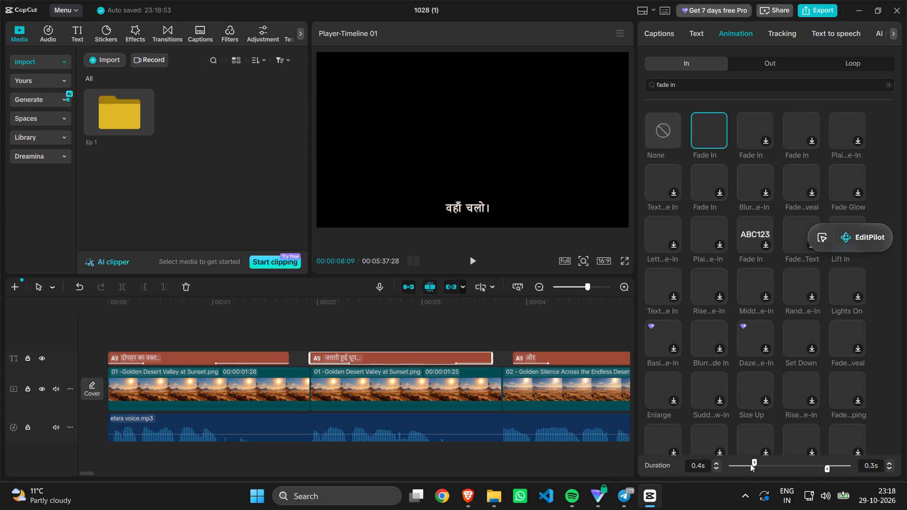
click(750, 464)
click(801, 466)
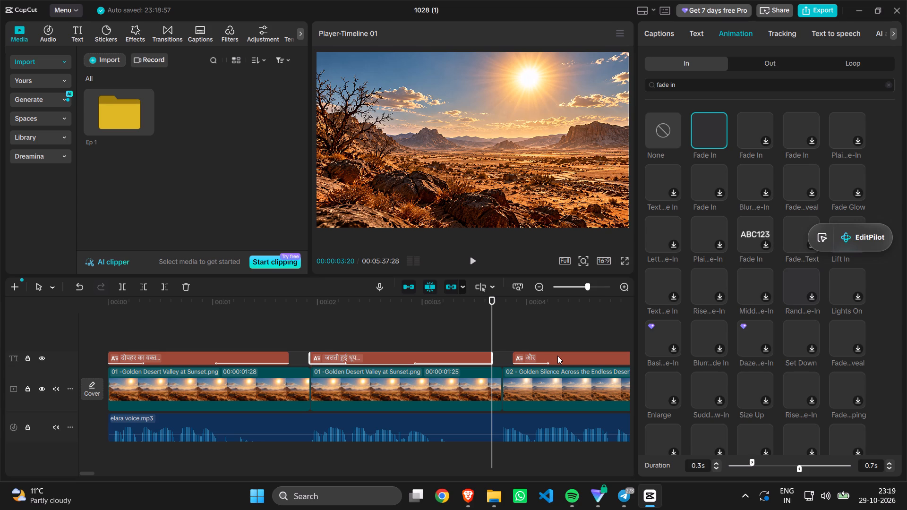
scroll(446, 340, right, 6)
click(123, 332)
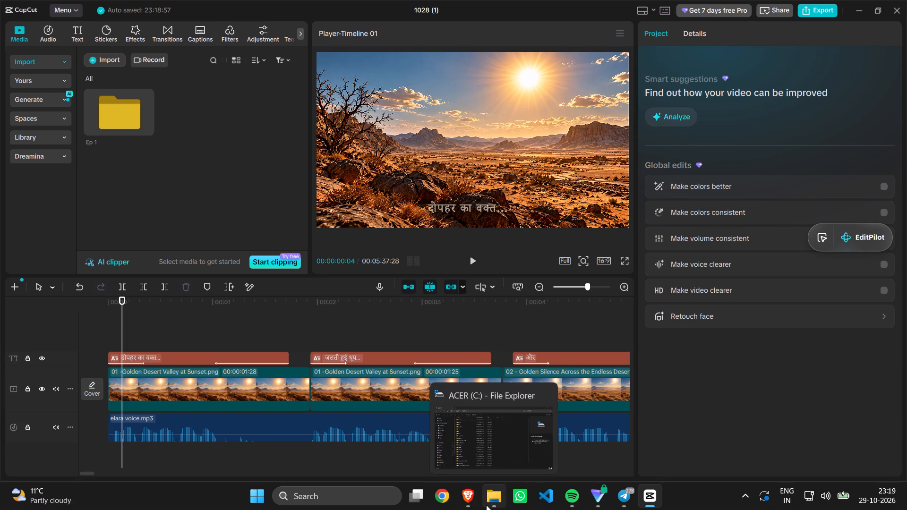
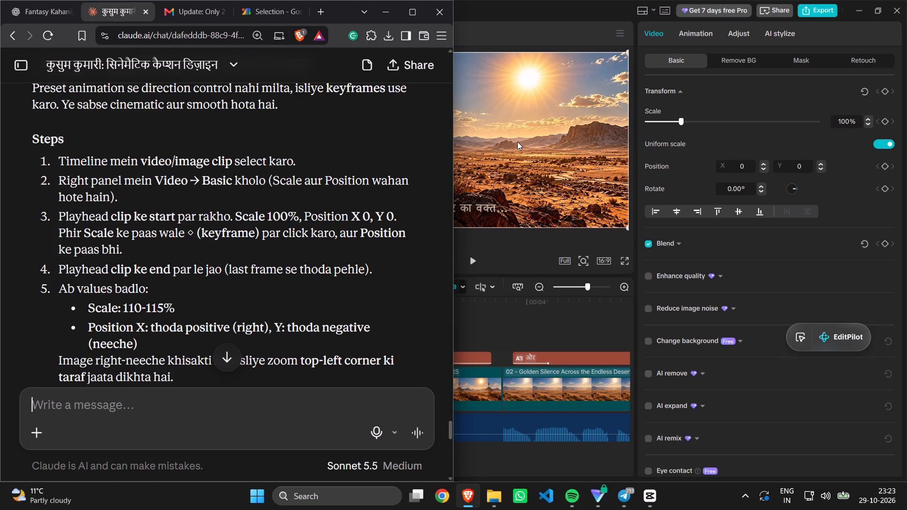
In CapCut, add scale keyframes at 100% to the first image clip at 00:00:00:04 and 00:00:01:20.
click(885, 119)
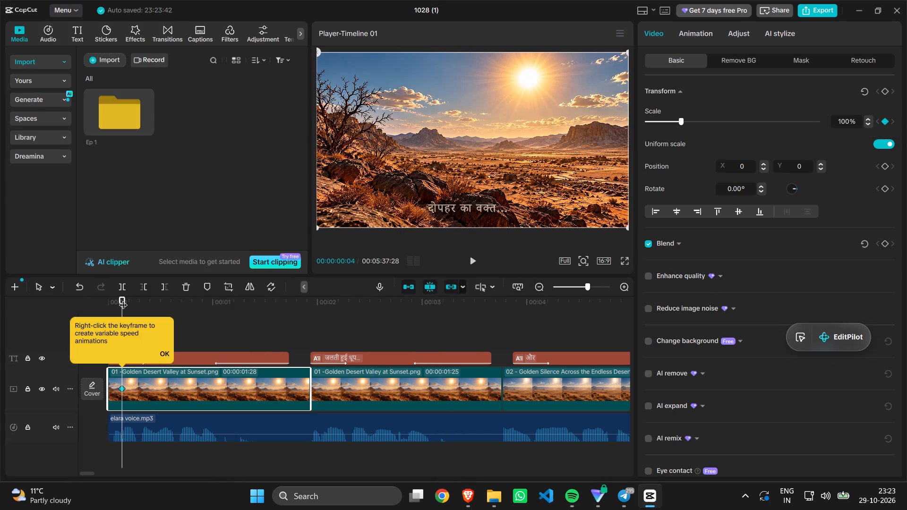
drag(123, 299, 210, 309)
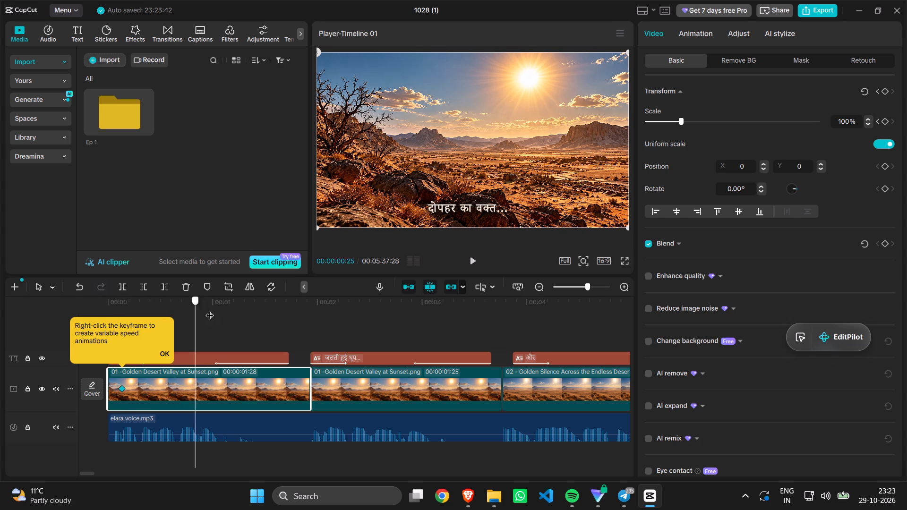
drag(210, 309, 281, 310)
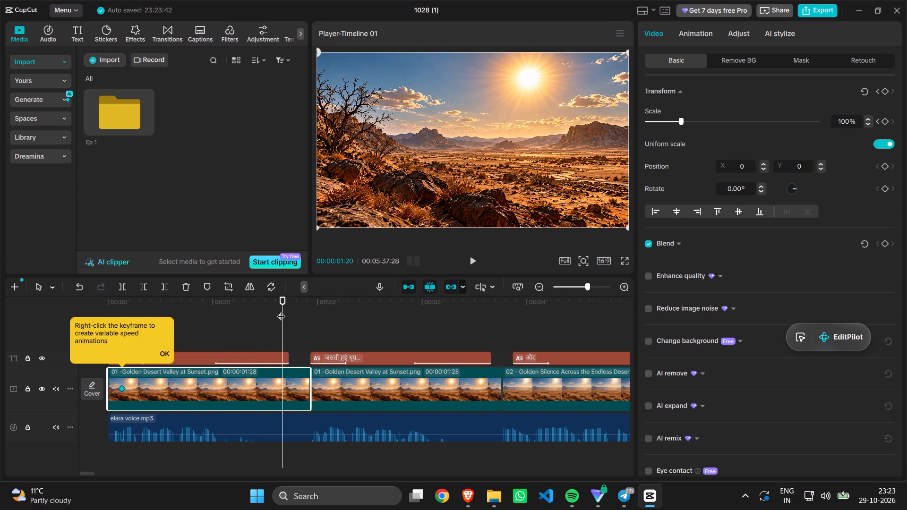
click(166, 353)
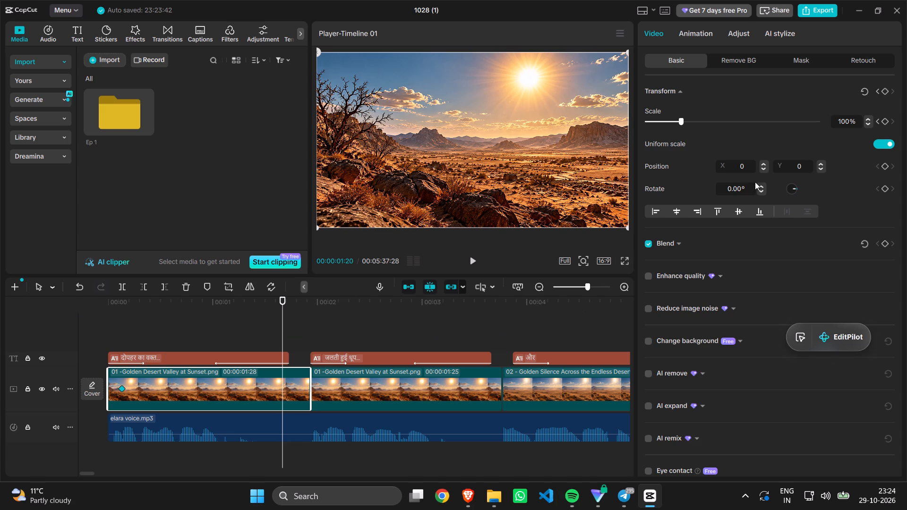
click(884, 123)
Add a position keyframe at X 0, Y 0 to the second image clip at 00:00:03:14.
click(471, 331)
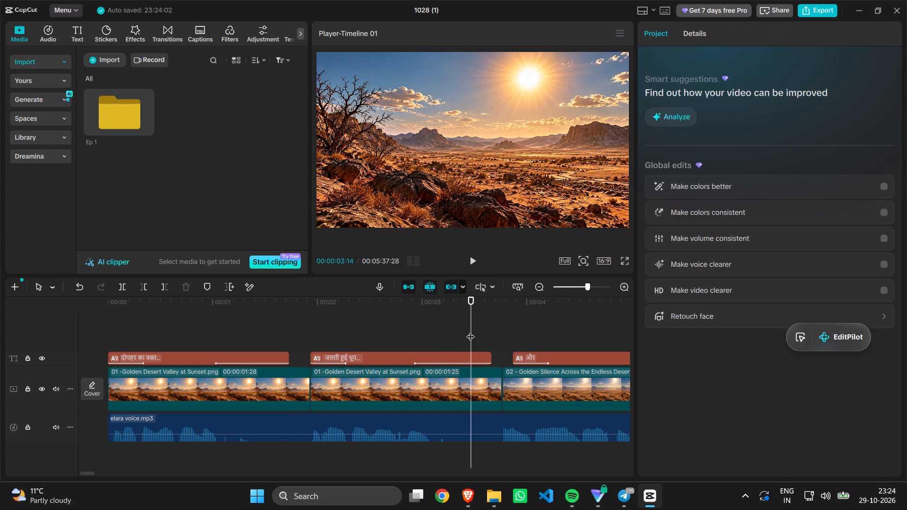
click(410, 375)
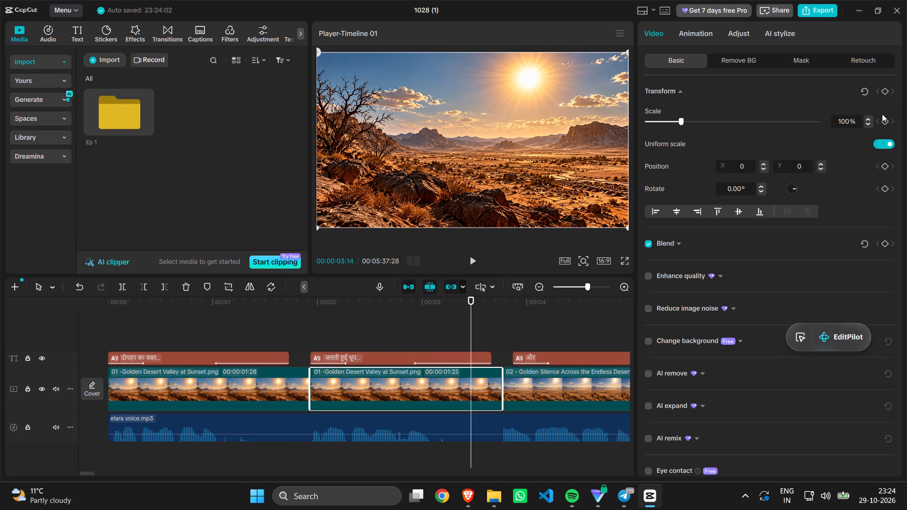
click(884, 164)
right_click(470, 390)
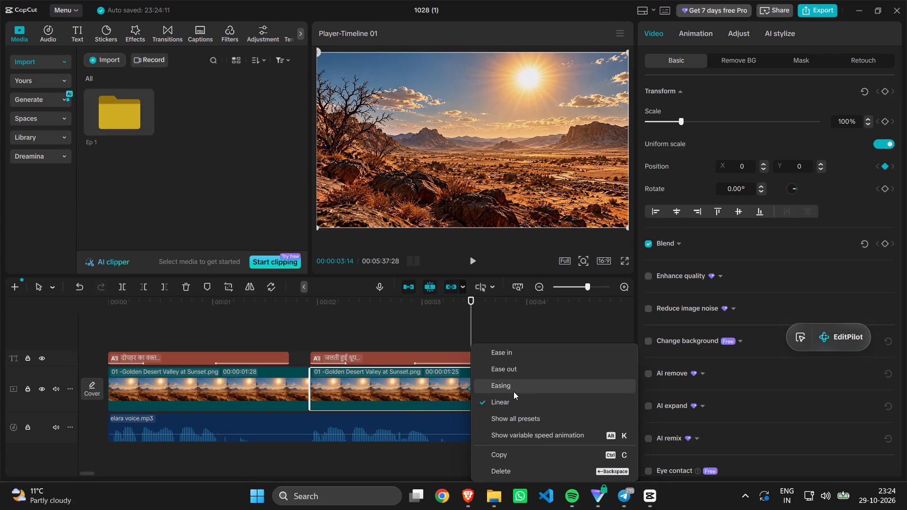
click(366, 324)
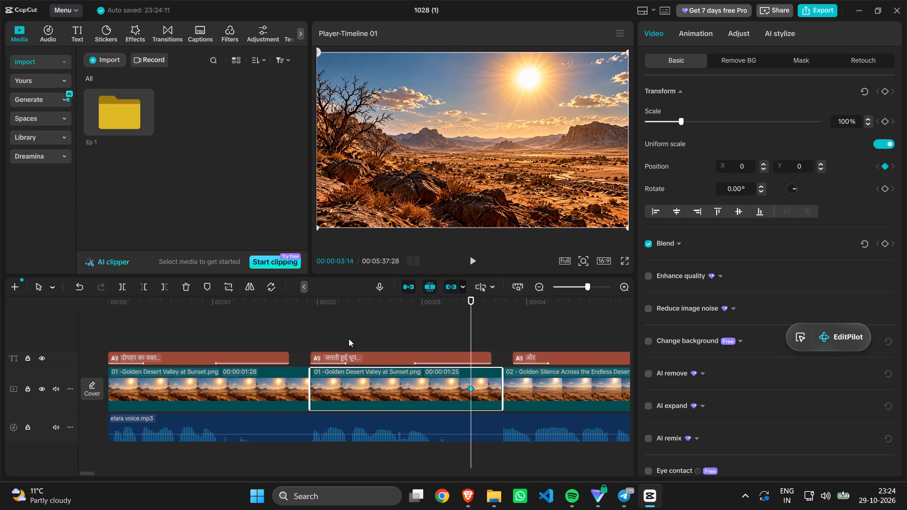
Play back the opening desert image clips with their captions and look over the timeline beyond the third clip.
key(space)
key(Left)
key(Left)
key(Left)
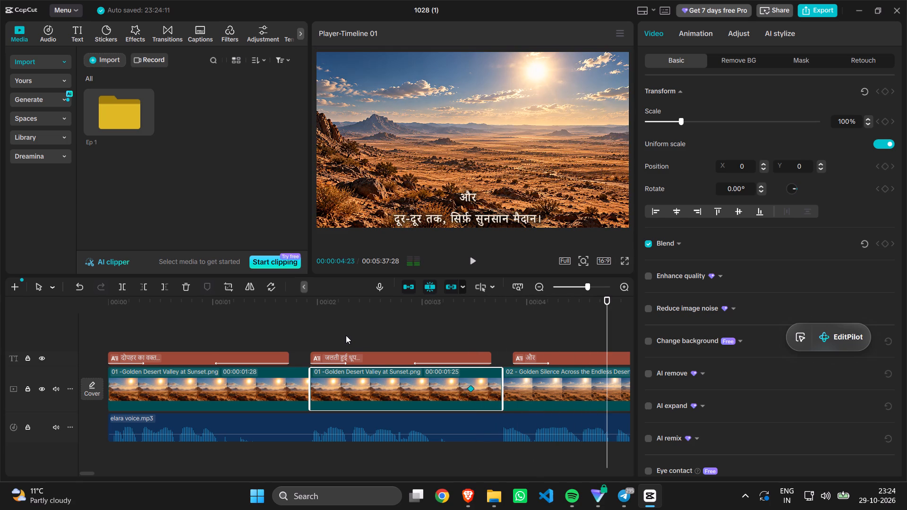
click(346, 335)
key(space)
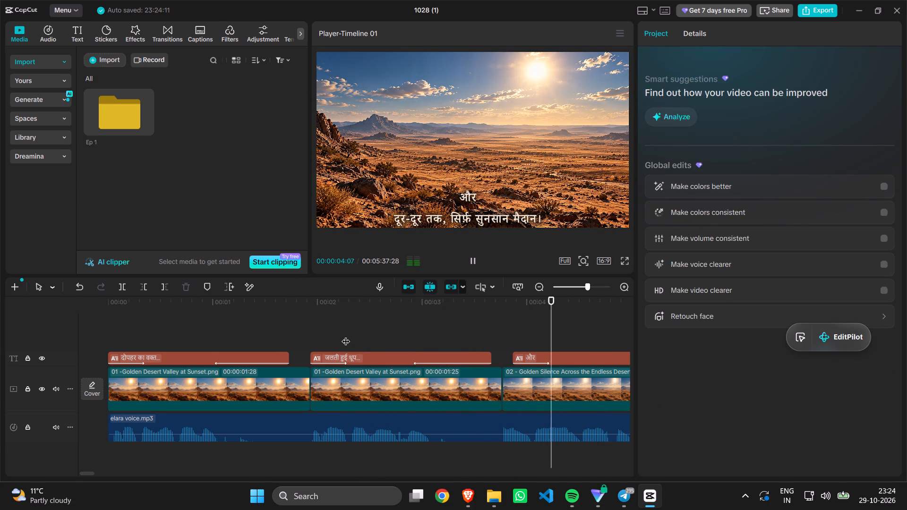
scroll(314, 351, right, 8)
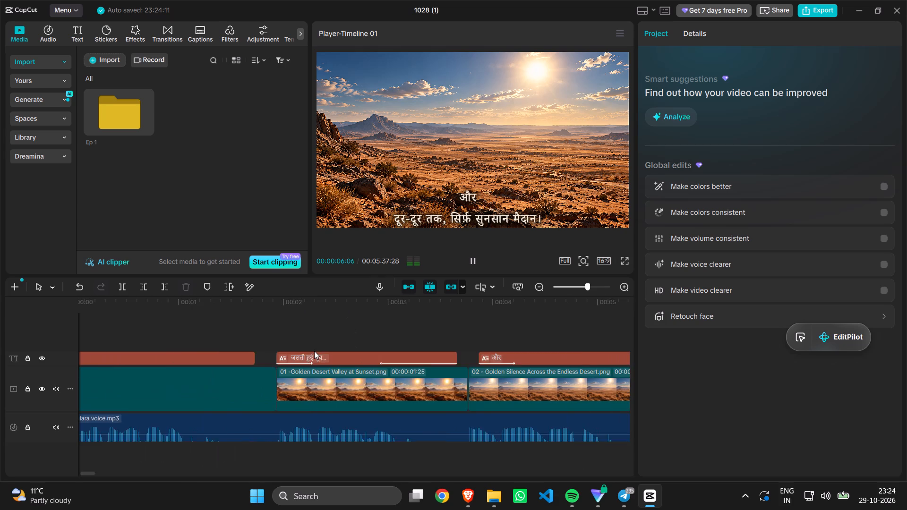
scroll(314, 351, right, 16)
key(space)
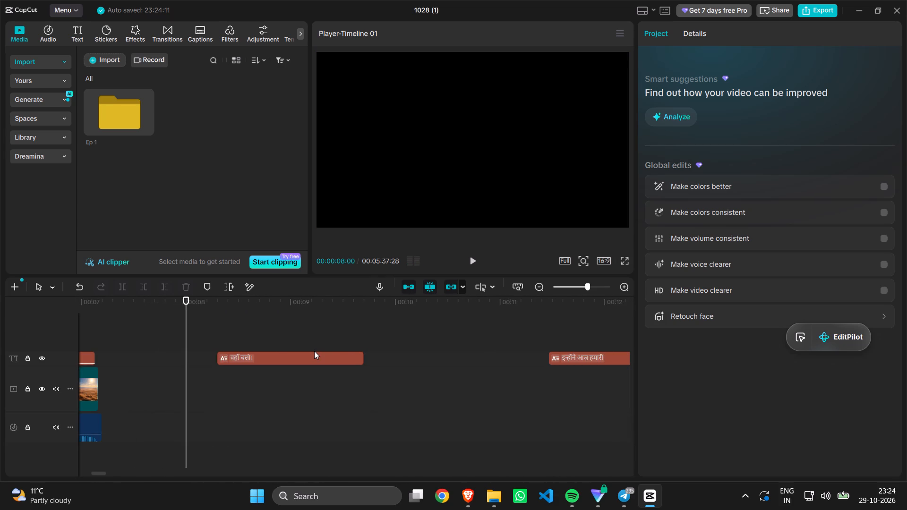
scroll(314, 351, right, 15)
click(143, 346)
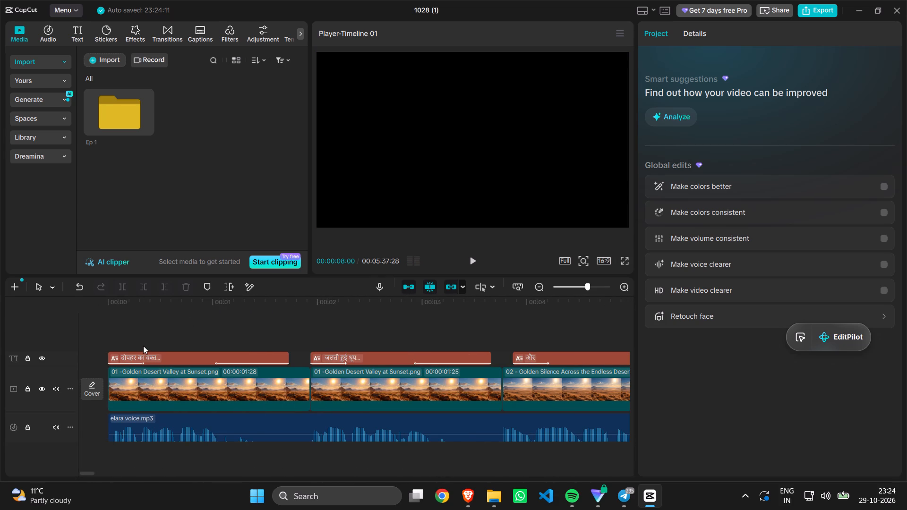
key(space)
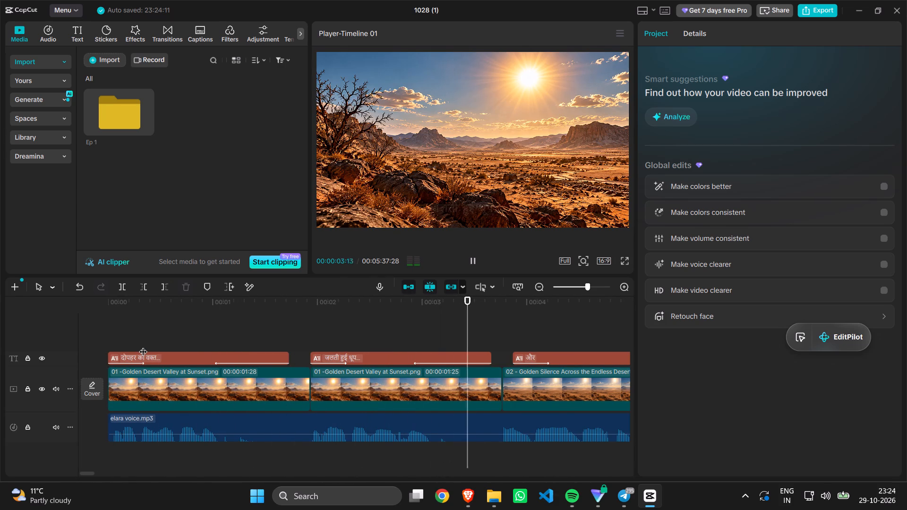
key(space)
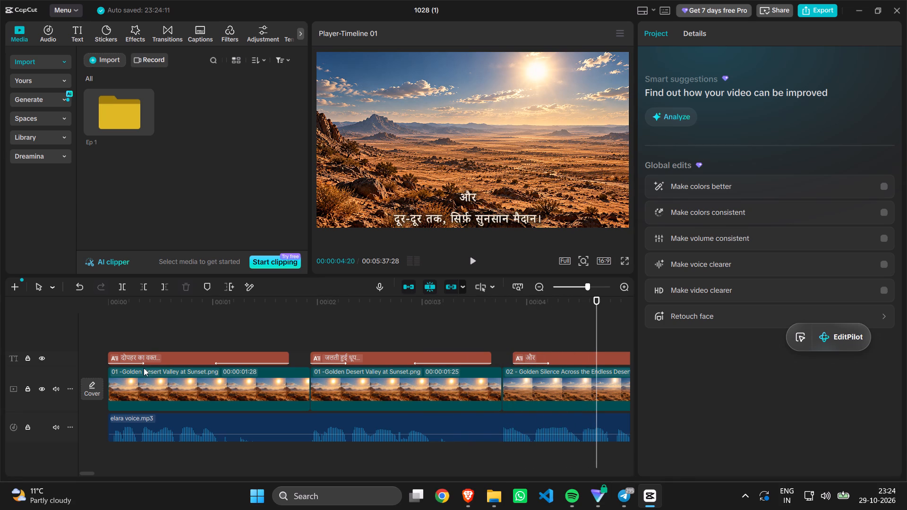
scroll(191, 335, left, 2)
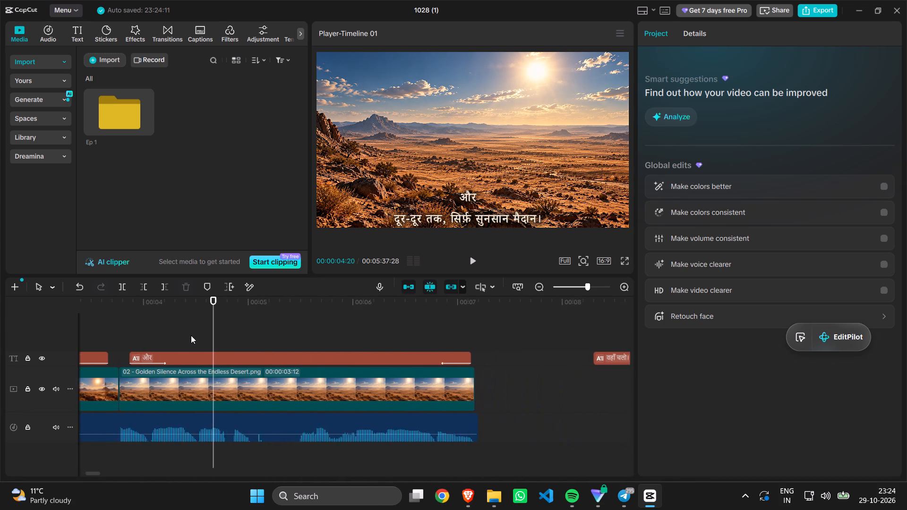
scroll(191, 335, left, 1)
scroll(463, 372, up, 1)
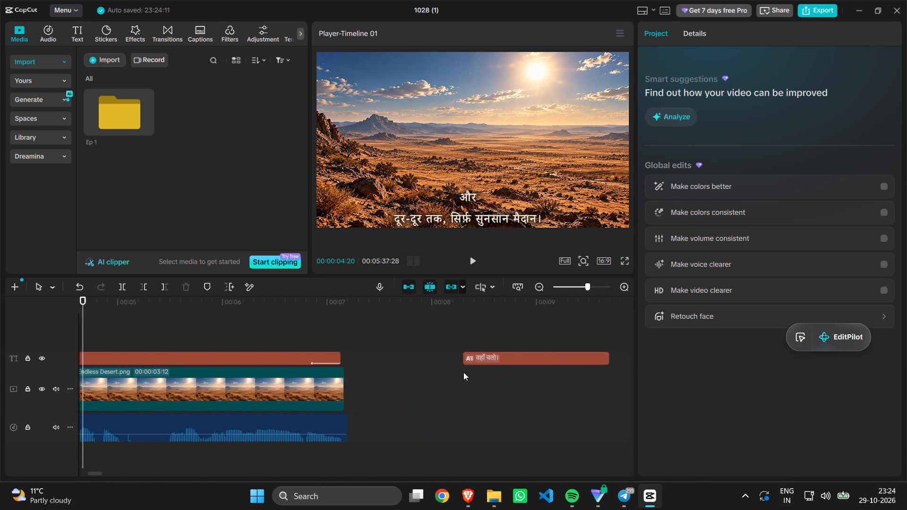
scroll(463, 372, up, 1)
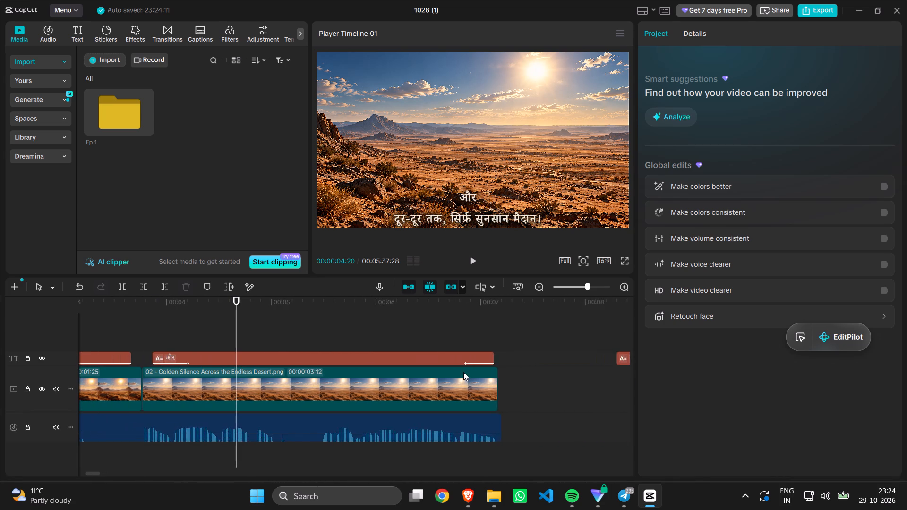
scroll(463, 372, up, 1)
scroll(463, 372, right, 2)
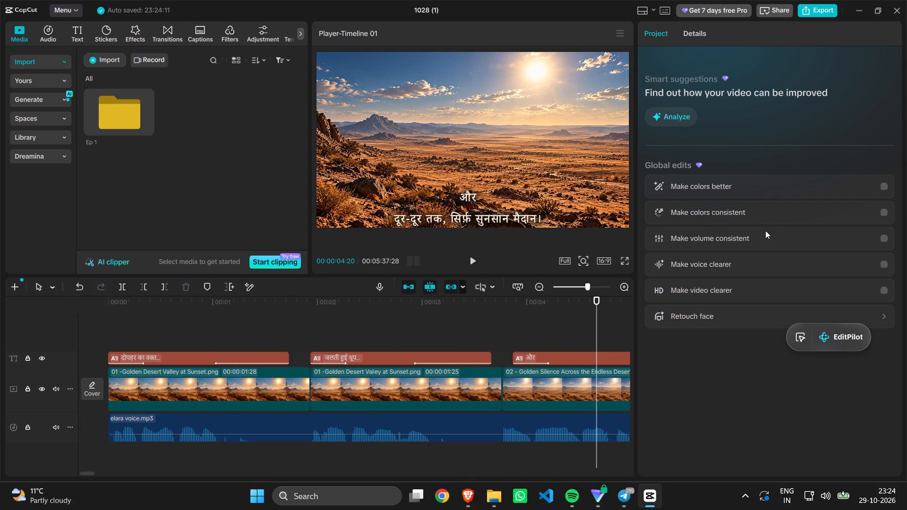
click(397, 348)
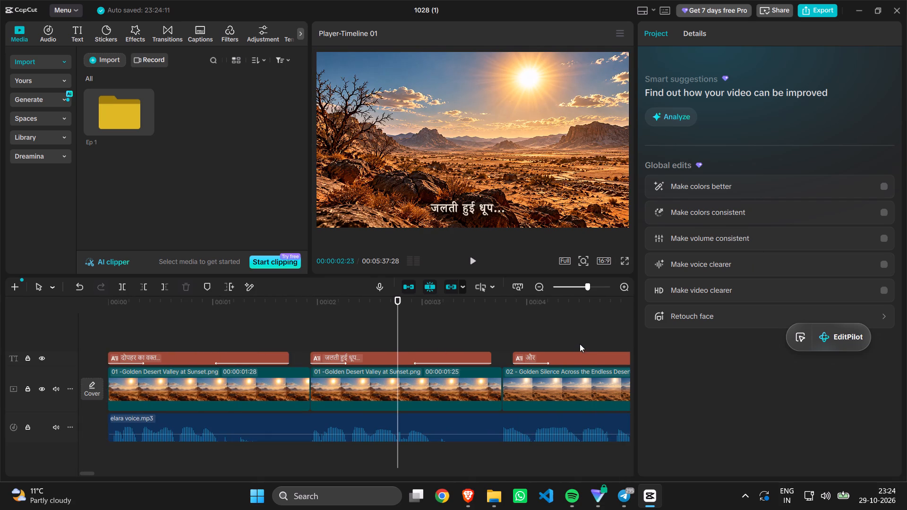
Open the caption list from the third caption and look through the captions that follow it.
click(574, 353)
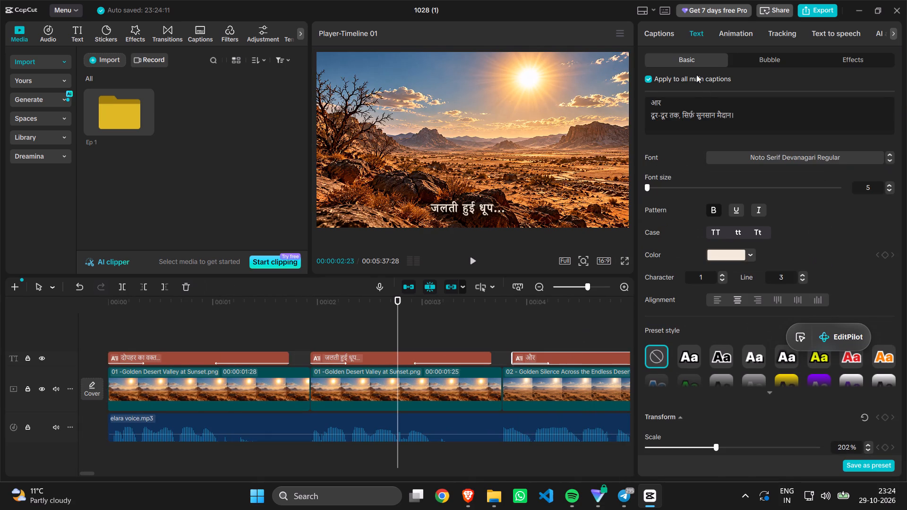
click(658, 28)
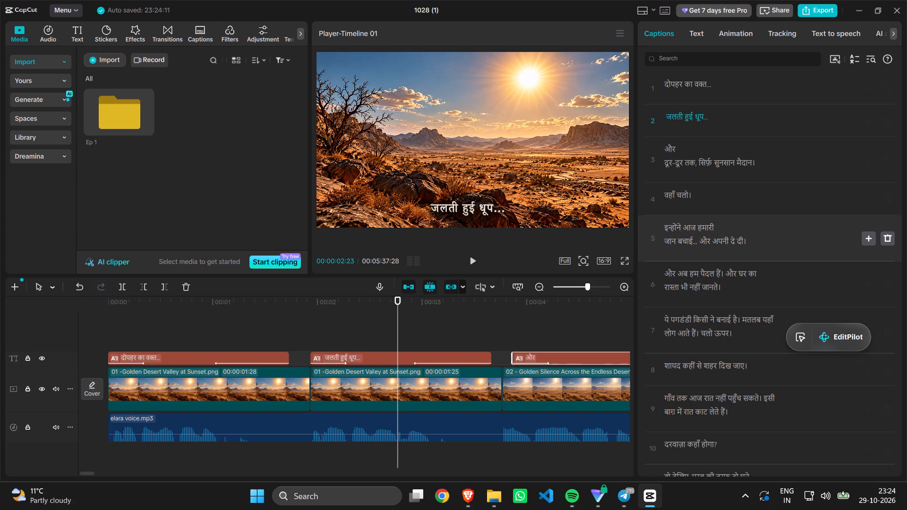
scroll(757, 237, up, 1)
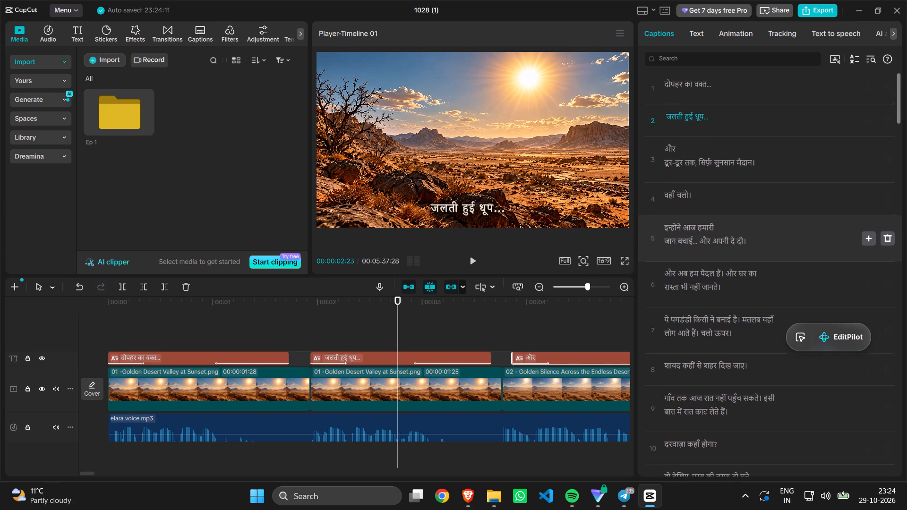
scroll(757, 237, up, 3)
scroll(746, 273, up, 7)
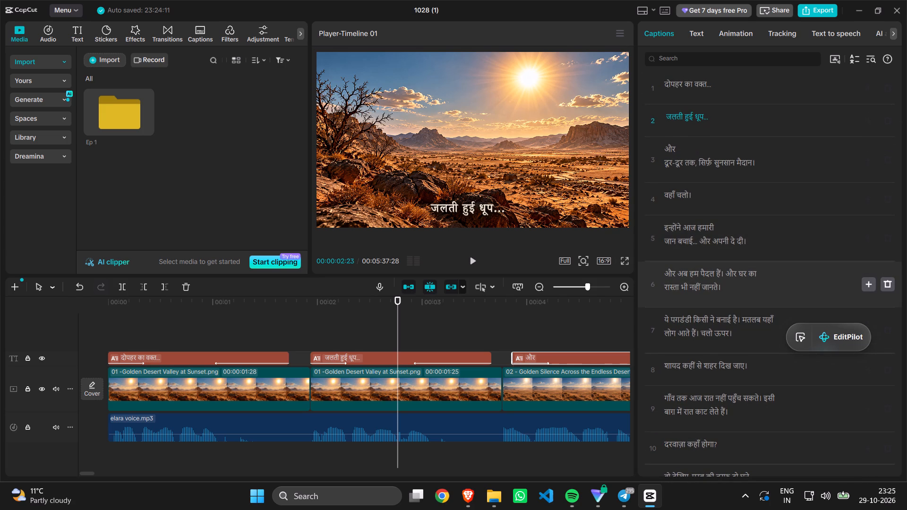
click(709, 61)
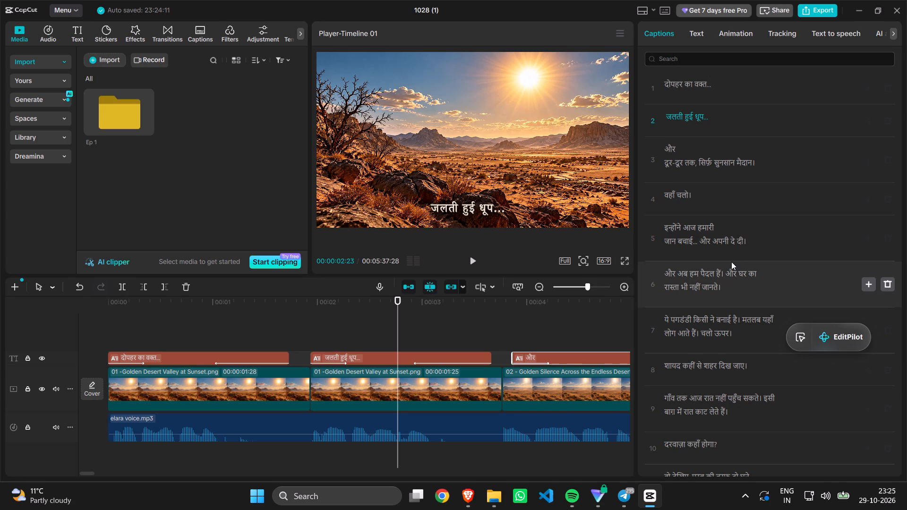
scroll(731, 262, down, 5)
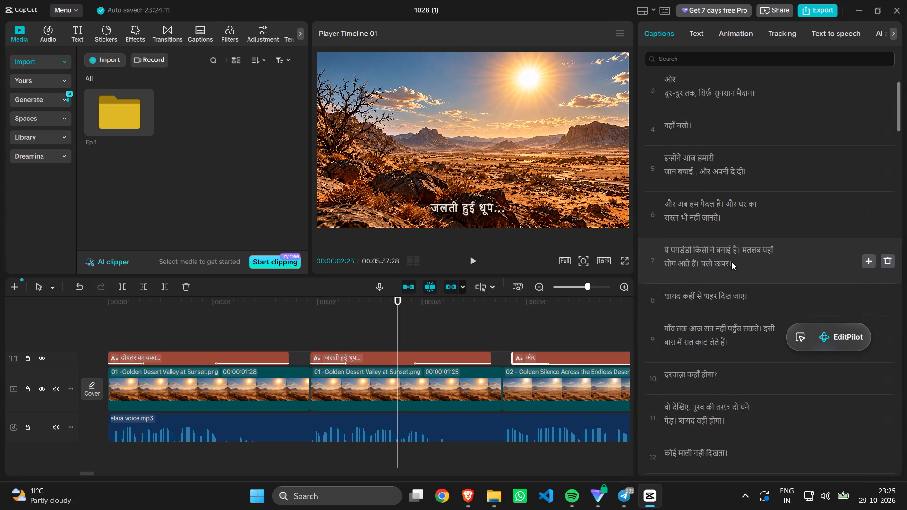
scroll(731, 262, down, 2)
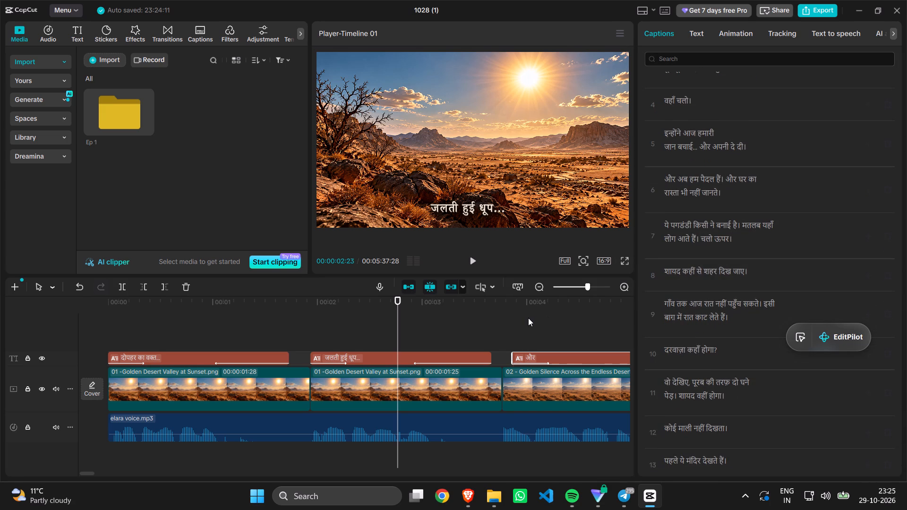
scroll(462, 326, down, 1)
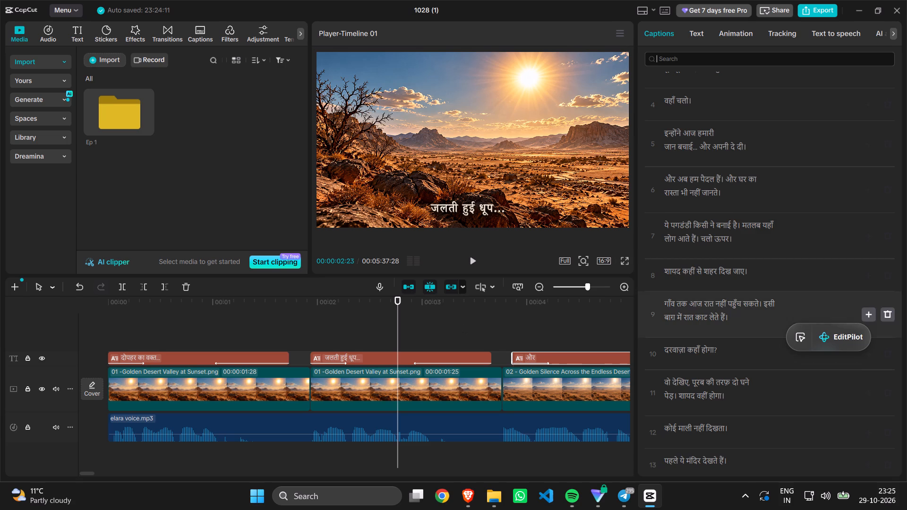
scroll(732, 270, up, 13)
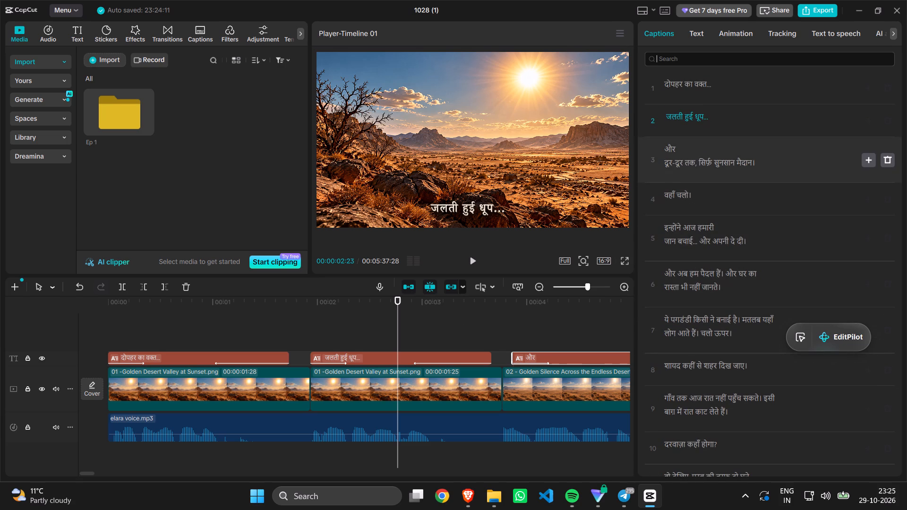
Delete every caption after the third one, from "वहाँ चलो।" through "और एक चेहरा जो उसने अभी तक नहीं देखा था।", keeping the first three.
click(886, 201)
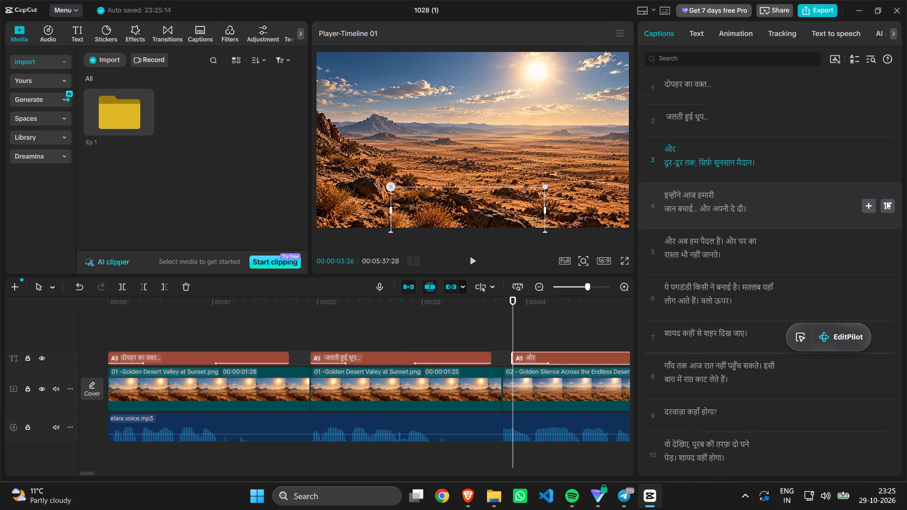
click(886, 201)
triple_click(886, 201)
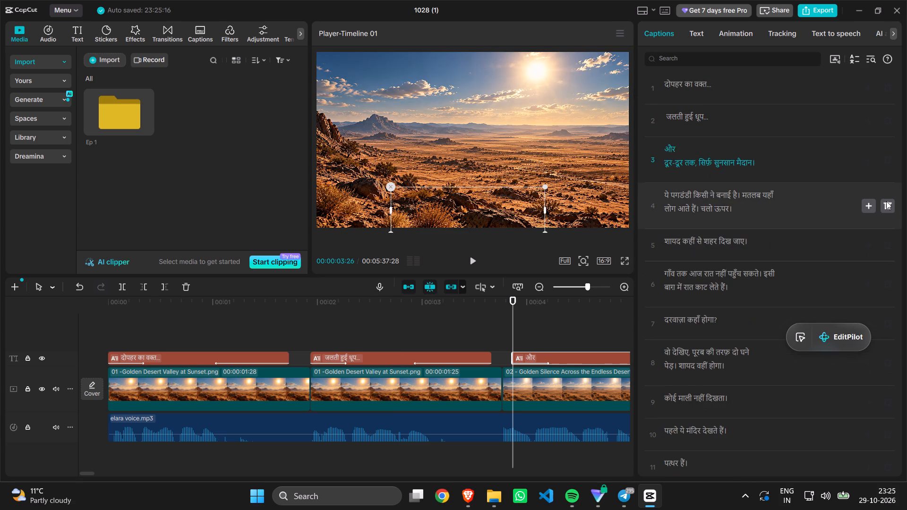
triple_click(886, 201)
double_click(886, 201)
triple_click(886, 201)
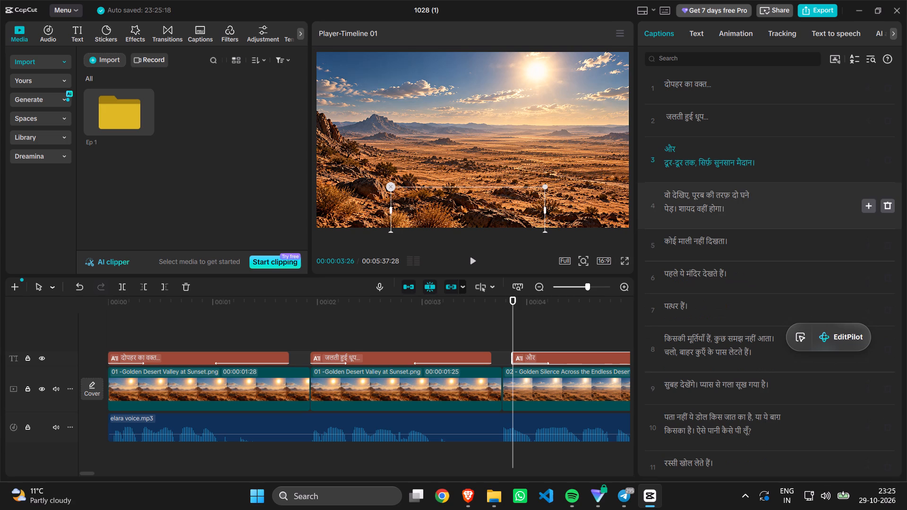
triple_click(886, 201)
double_click(886, 201)
click(886, 201)
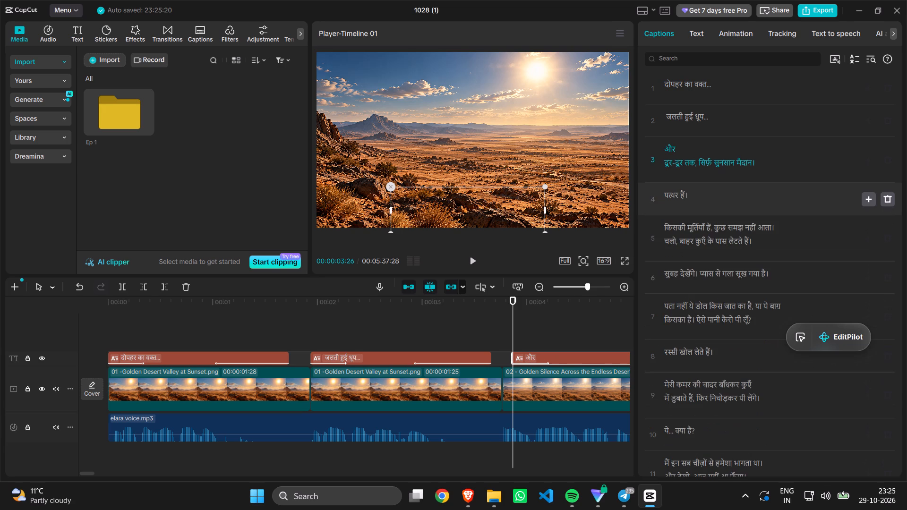
click(886, 201)
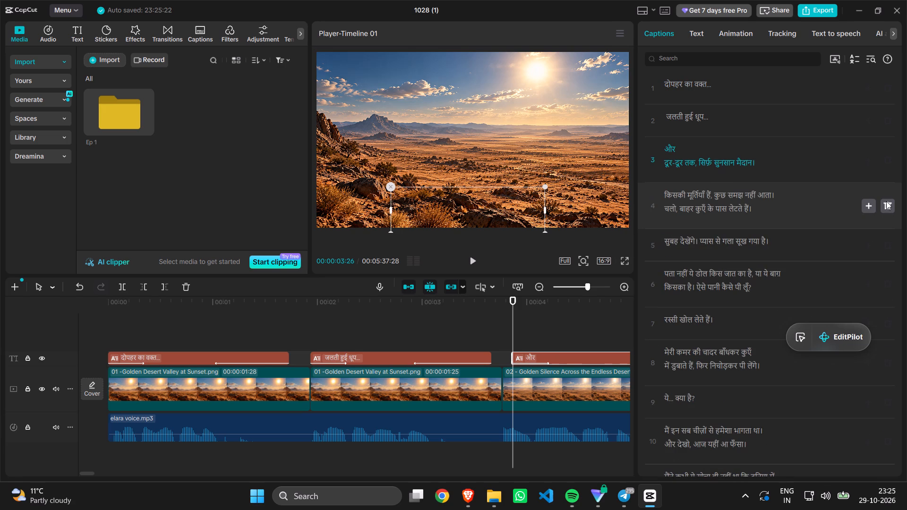
click(886, 201)
click(886, 201)
click(886, 201)
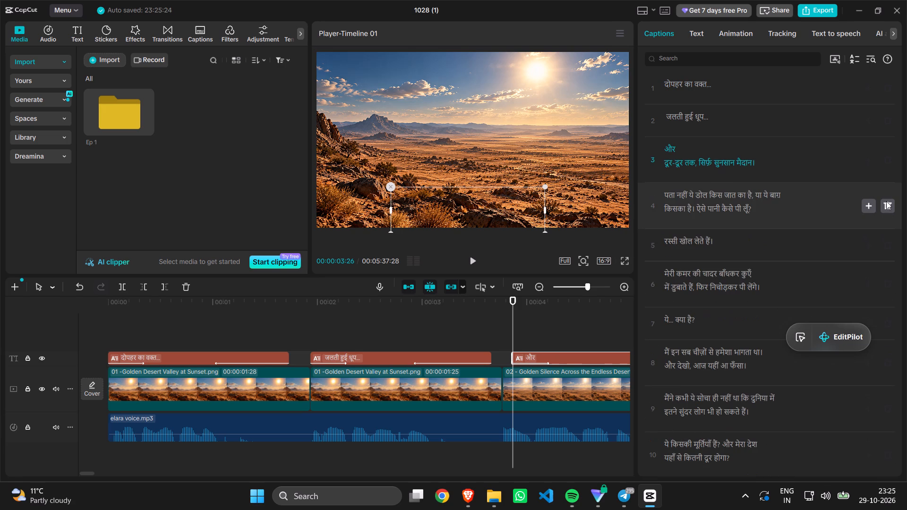
click(886, 201)
click(886, 201)
click(886, 201)
click(886, 201)
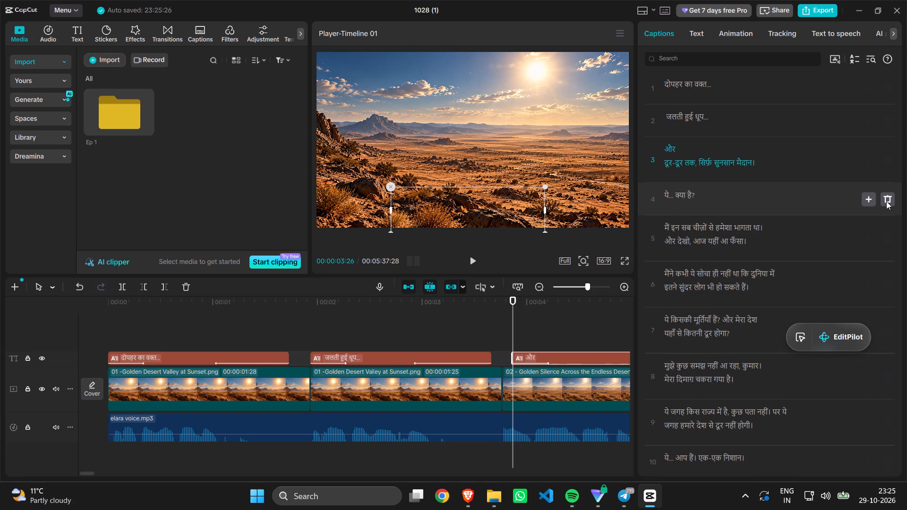
click(886, 201)
double_click(886, 201)
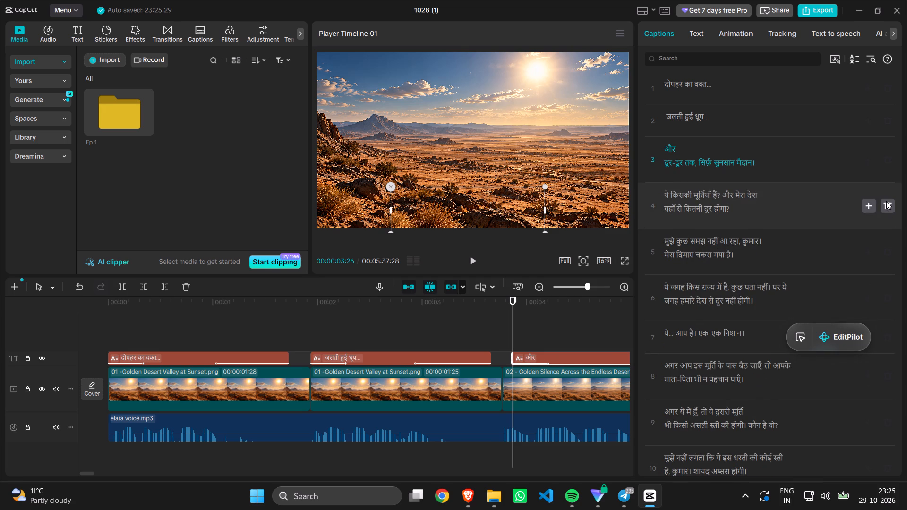
click(886, 201)
click(886, 201)
triple_click(886, 201)
triple_click(886, 201)
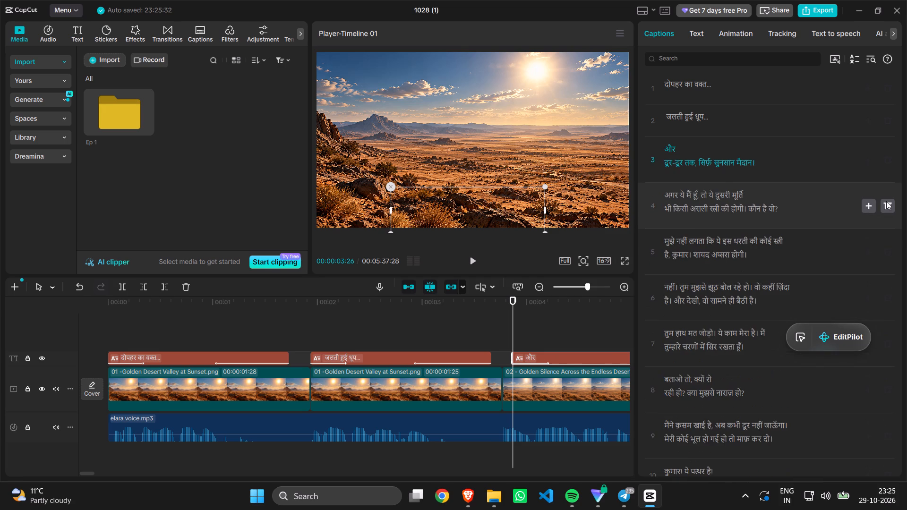
triple_click(886, 201)
click(886, 201)
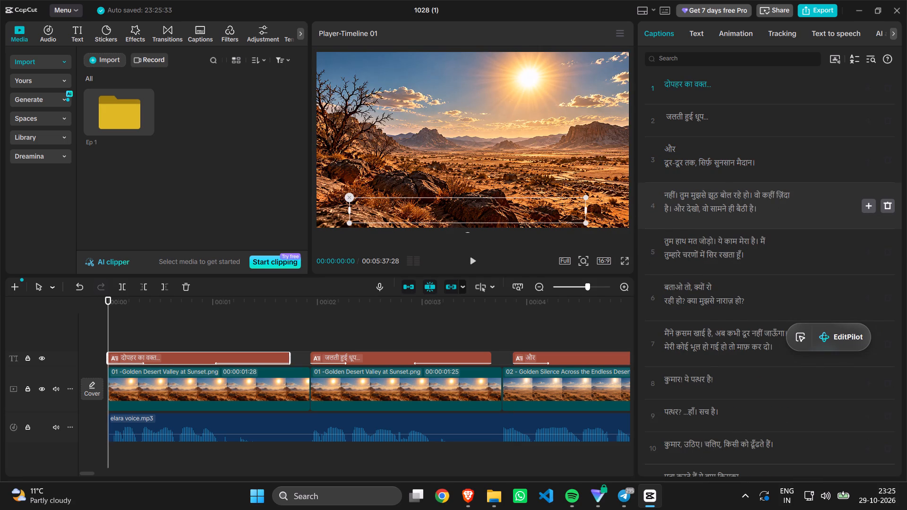
triple_click(886, 201)
triple_click(886, 201)
triple_click(886, 201)
triple_click(886, 201)
triple_click(886, 201)
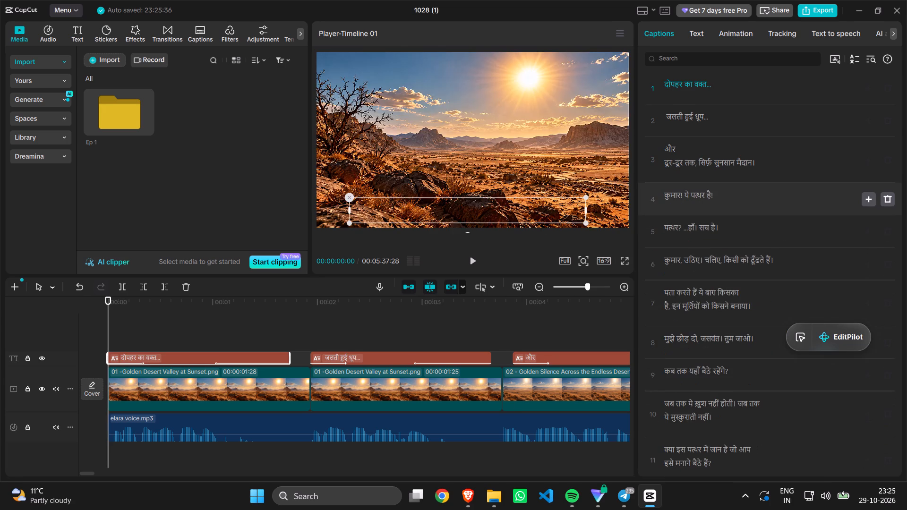
triple_click(886, 201)
triple_click(886, 201)
triple_click(886, 201)
triple_click(886, 201)
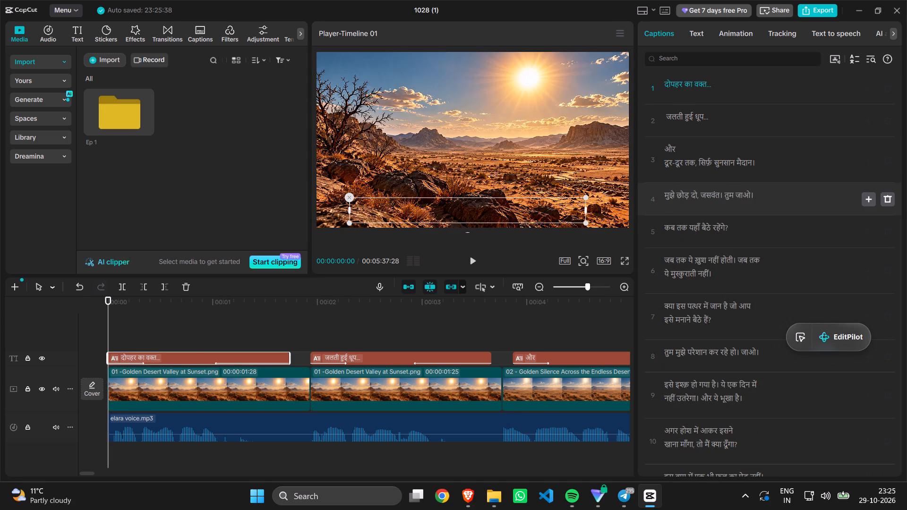
triple_click(886, 201)
triple_click(886, 201)
triple_click(886, 201)
triple_click(886, 201)
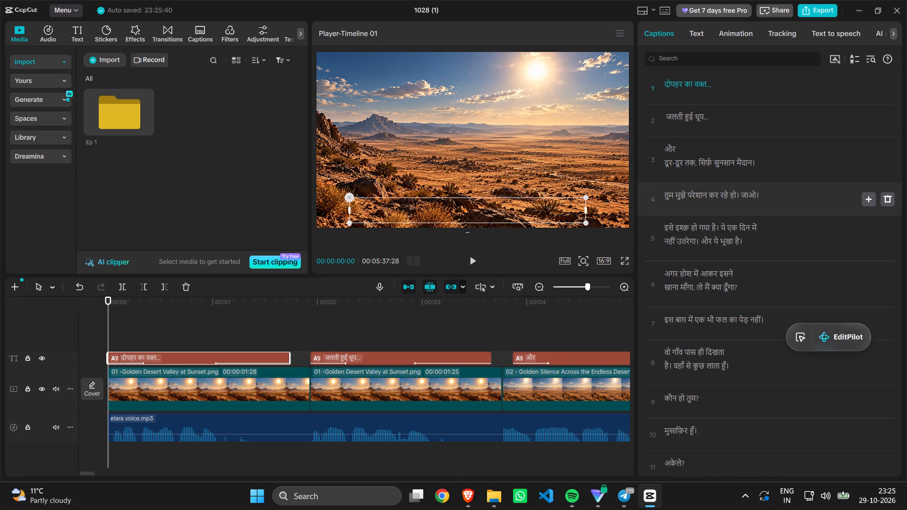
triple_click(886, 201)
triple_click(886, 201)
triple_click(886, 201)
triple_click(886, 201)
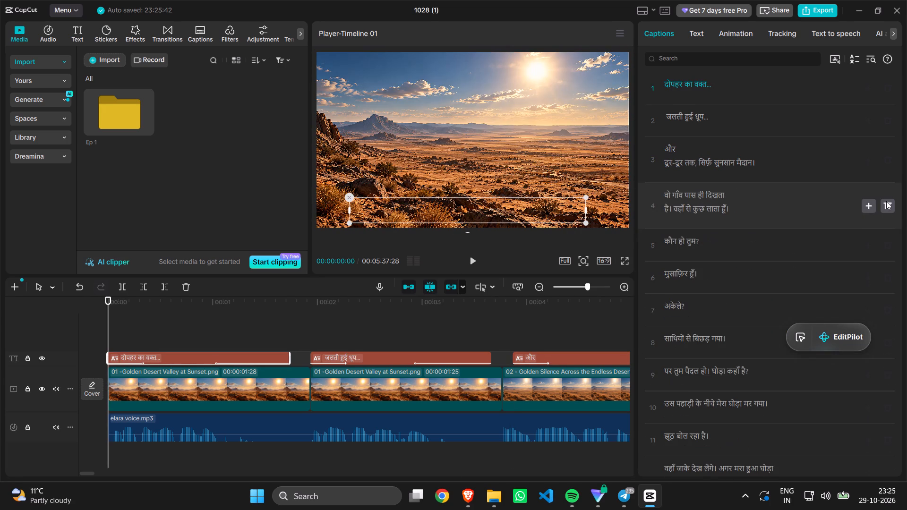
triple_click(886, 201)
triple_click(886, 201)
triple_click(886, 201)
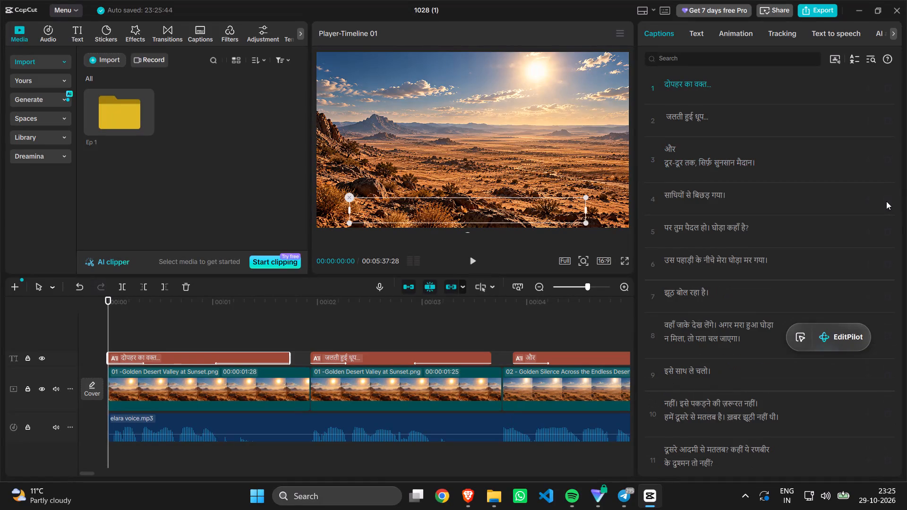
triple_click(886, 201)
triple_click(886, 201)
triple_click(886, 201)
triple_click(886, 201)
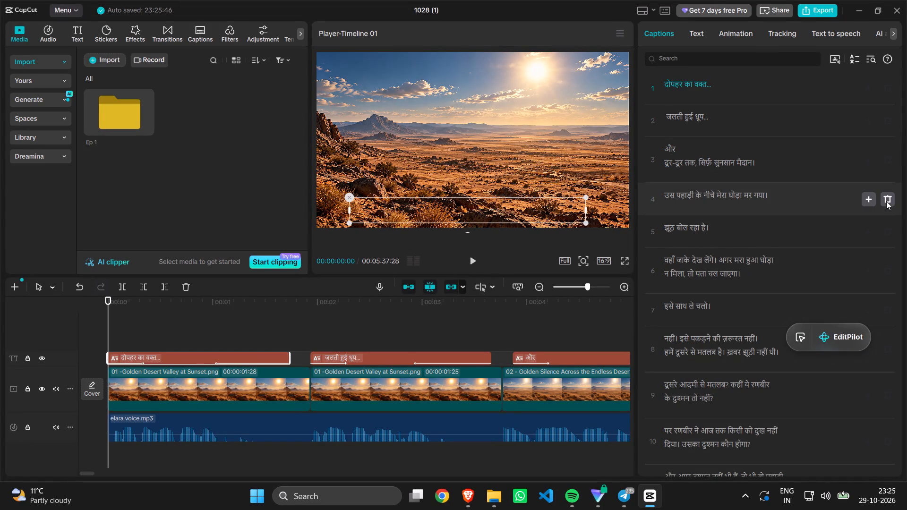
triple_click(886, 201)
triple_click(886, 201)
triple_click(886, 201)
triple_click(886, 201)
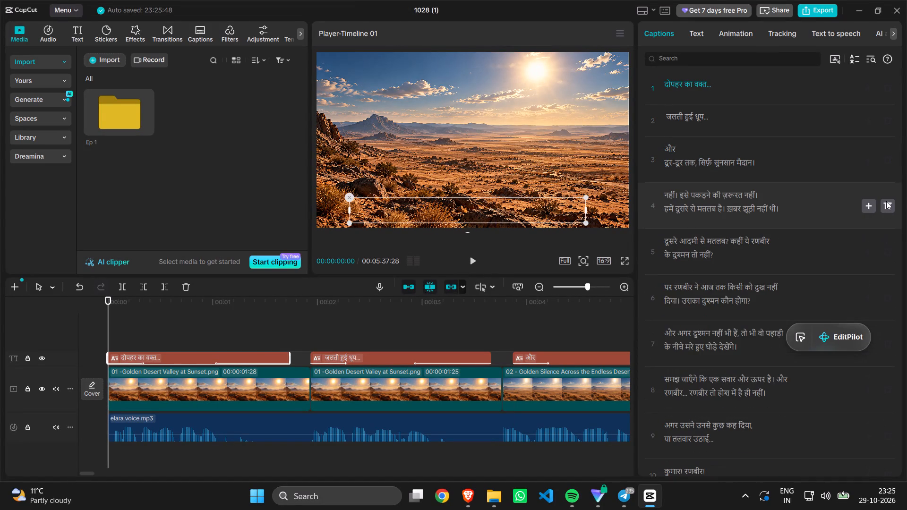
triple_click(886, 201)
triple_click(886, 201)
triple_click(886, 201)
triple_click(886, 201)
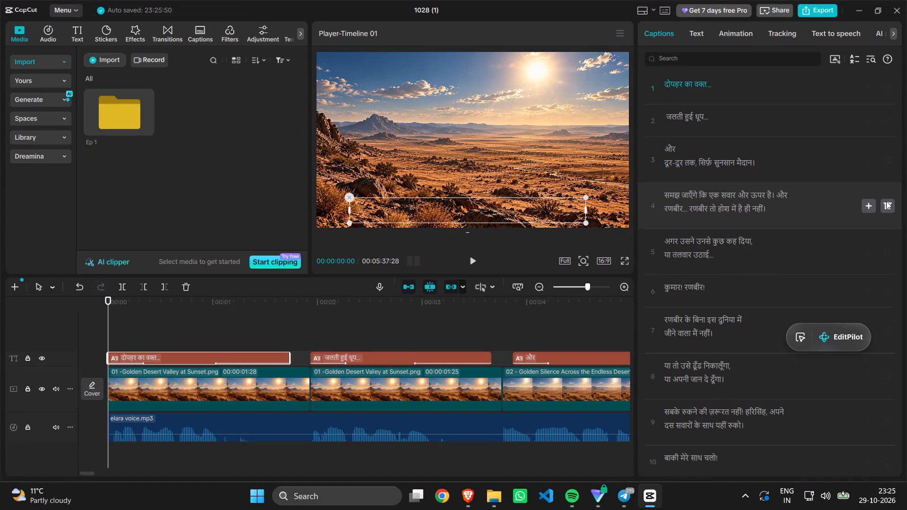
triple_click(886, 201)
triple_click(886, 201)
double_click(886, 201)
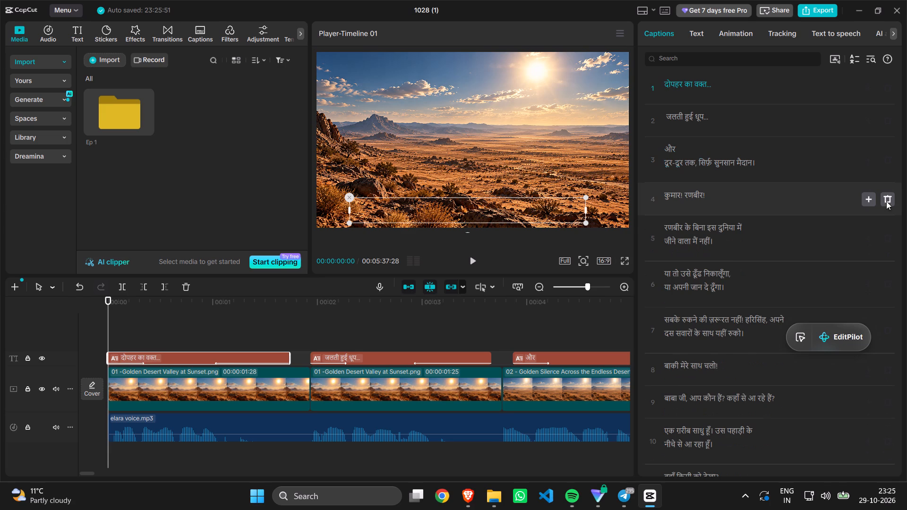
triple_click(886, 201)
double_click(886, 201)
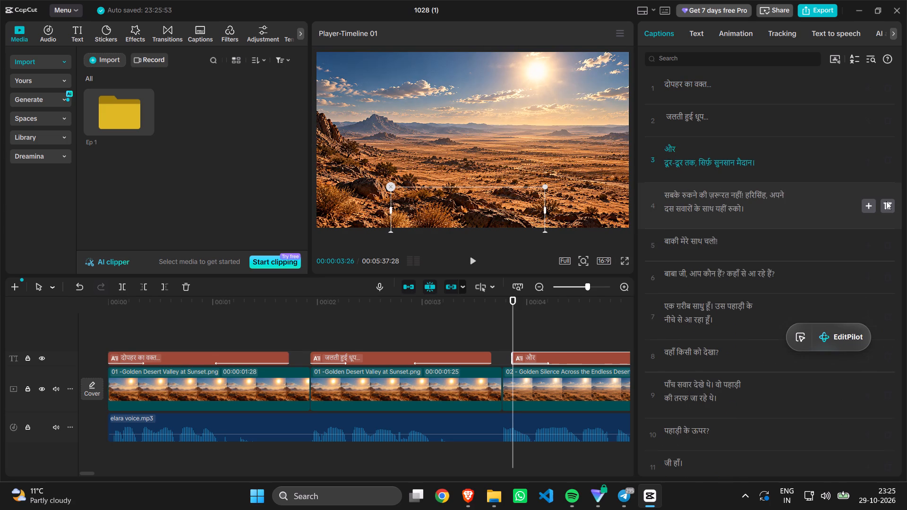
triple_click(888, 196)
double_click(888, 196)
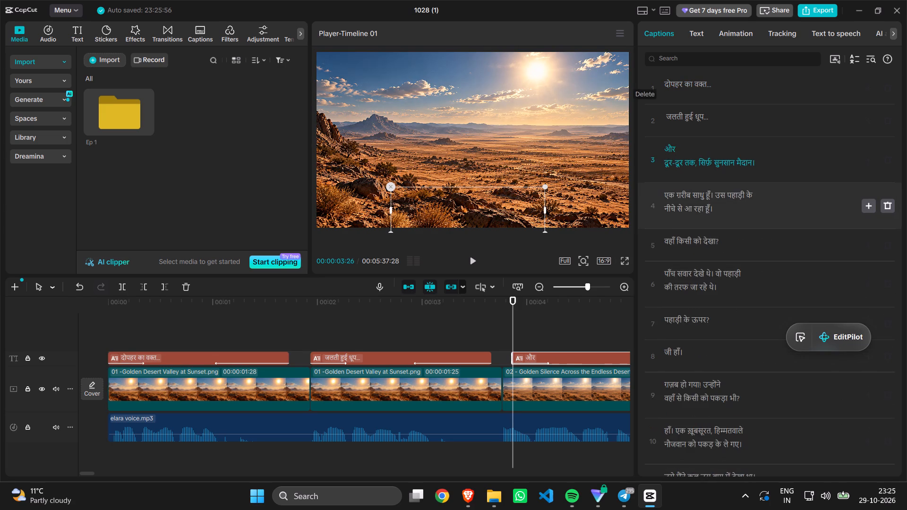
scroll(888, 196, down, 14)
scroll(888, 196, down, 10)
scroll(888, 196, up, 6)
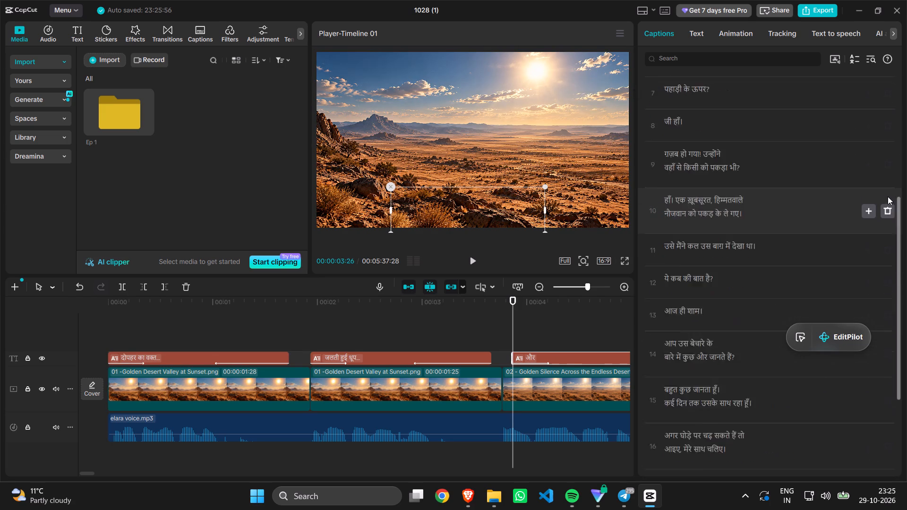
triple_click(888, 196)
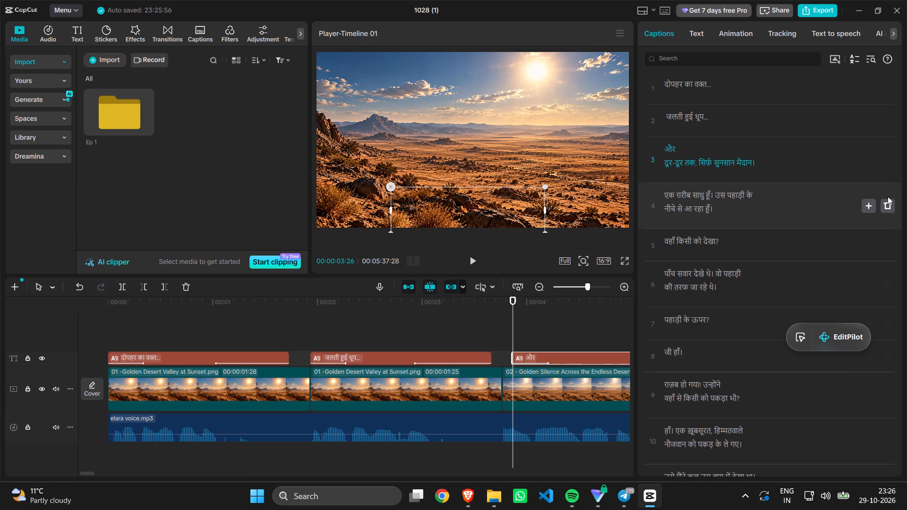
drag(888, 196, 888, 203)
triple_click(888, 203)
triple_click(888, 203)
triple_click(888, 203)
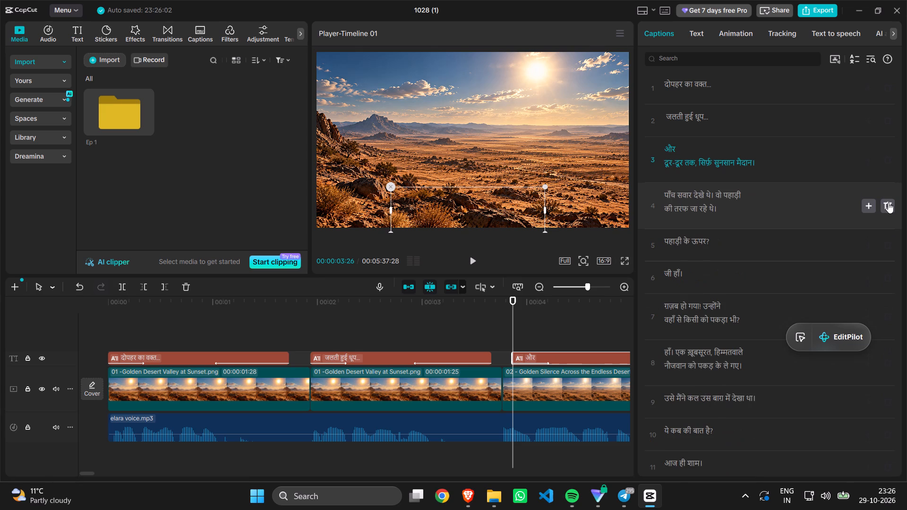
triple_click(888, 203)
triple_click(888, 203)
triple_click(888, 203)
triple_click(888, 203)
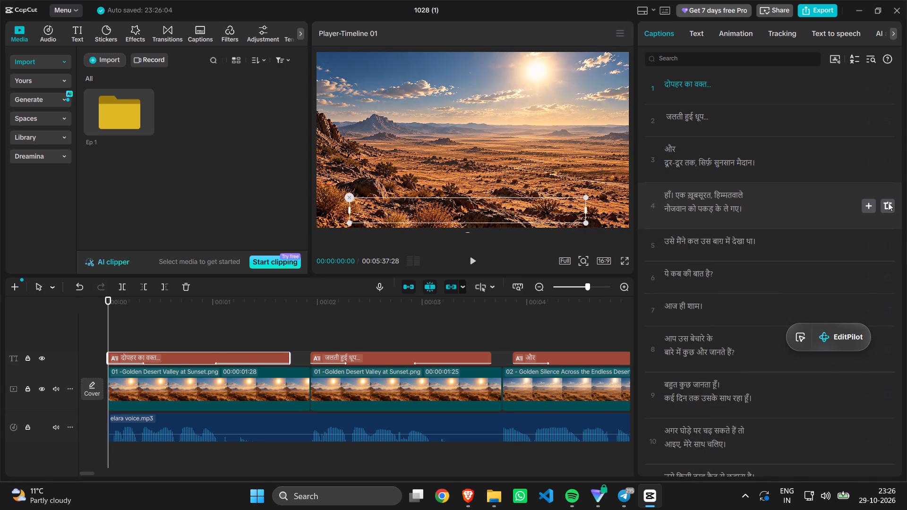
triple_click(888, 203)
triple_click(888, 203)
triple_click(888, 203)
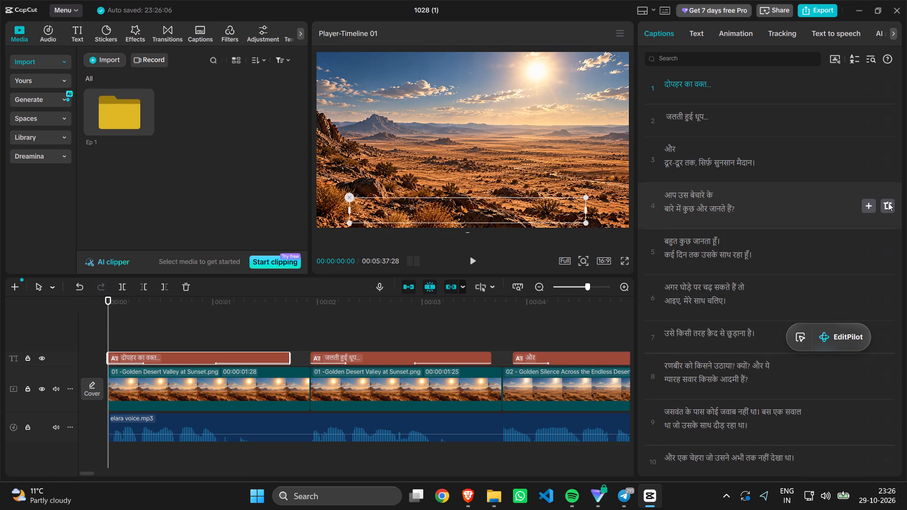
triple_click(888, 203)
triple_click(888, 203)
triple_click(888, 203)
triple_click(888, 203)
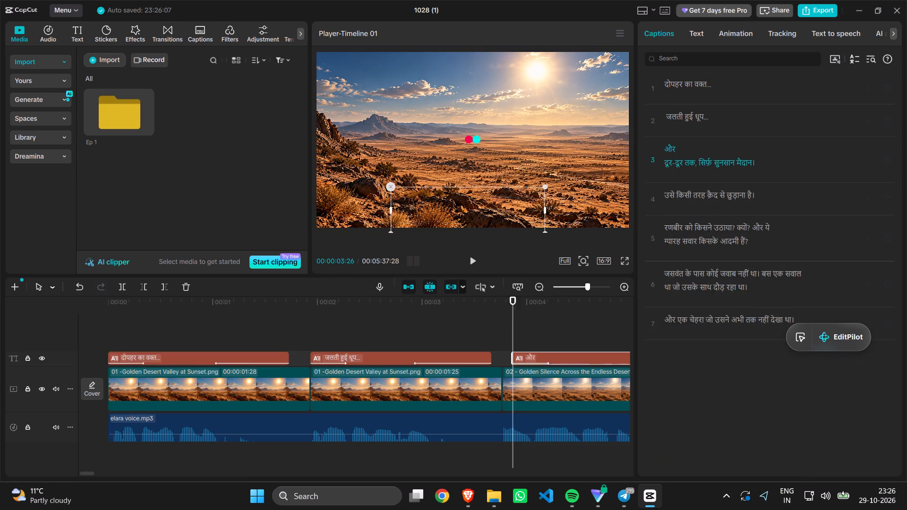
triple_click(888, 203)
double_click(888, 203)
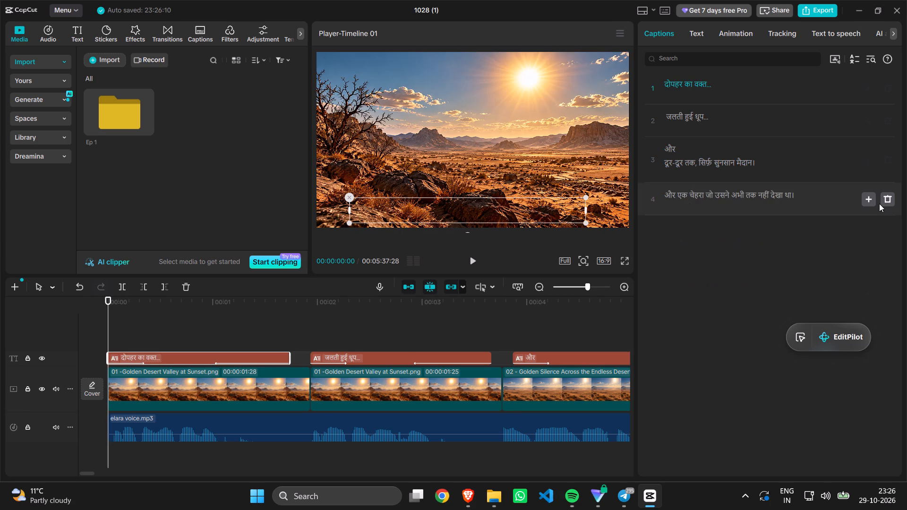
click(885, 197)
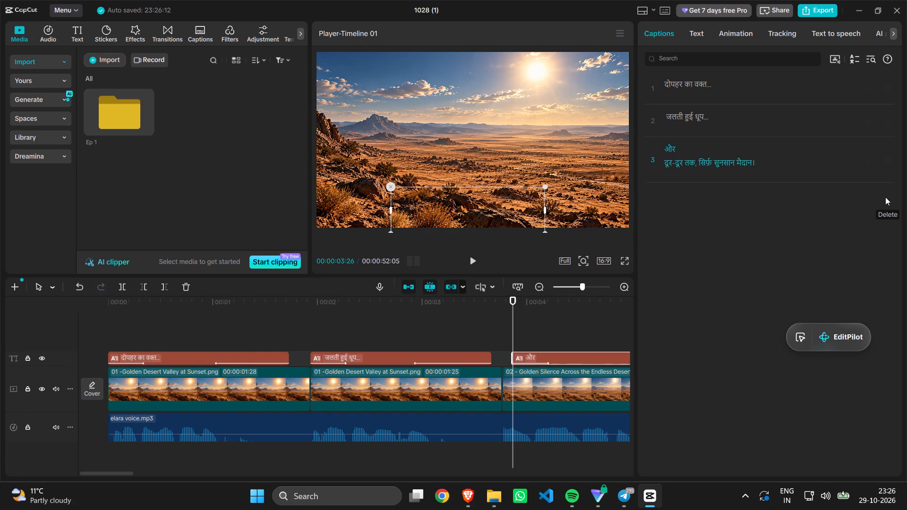
scroll(806, 275, down, 2)
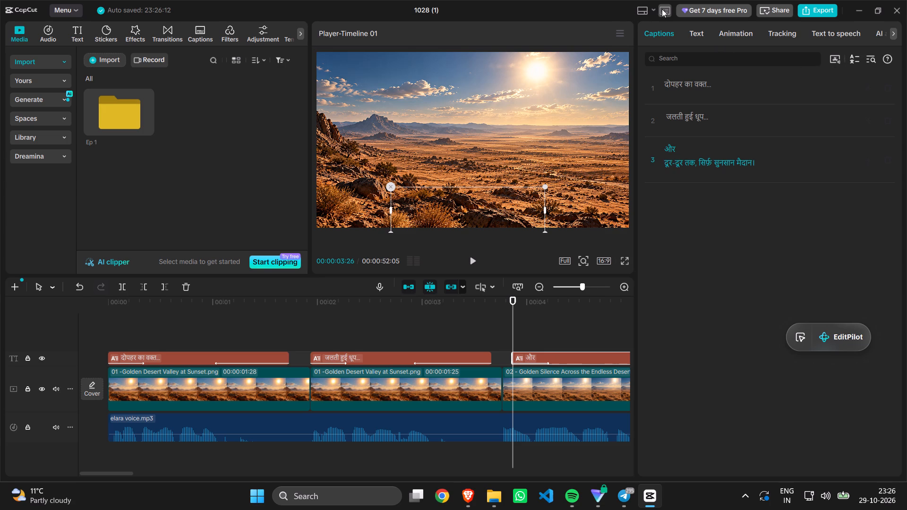
Open the Ep 1 media folder and look through its images.
click(204, 27)
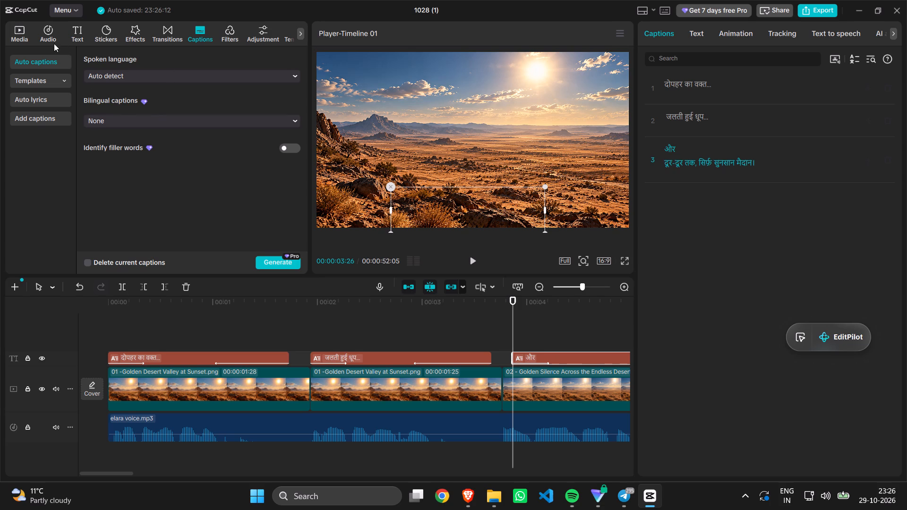
click(22, 32)
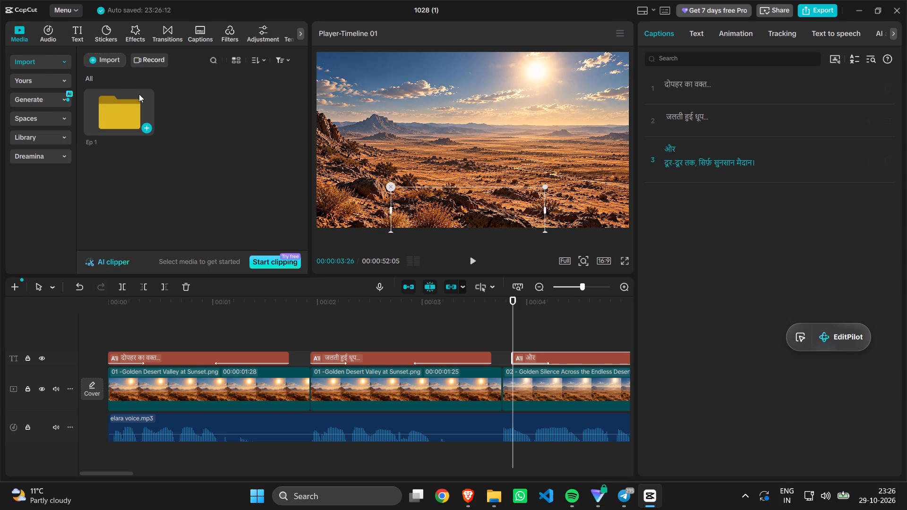
click(139, 94)
double_click(137, 99)
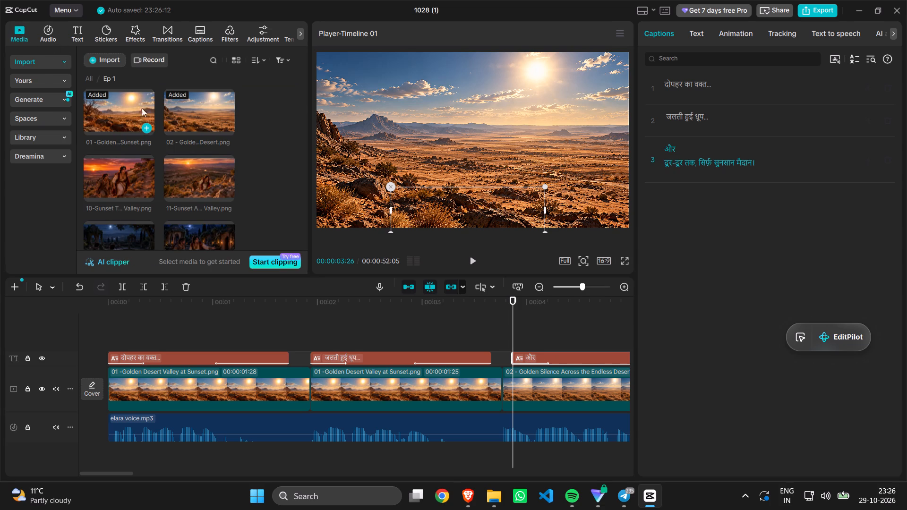
scroll(171, 174, down, 14)
scroll(171, 174, up, 1)
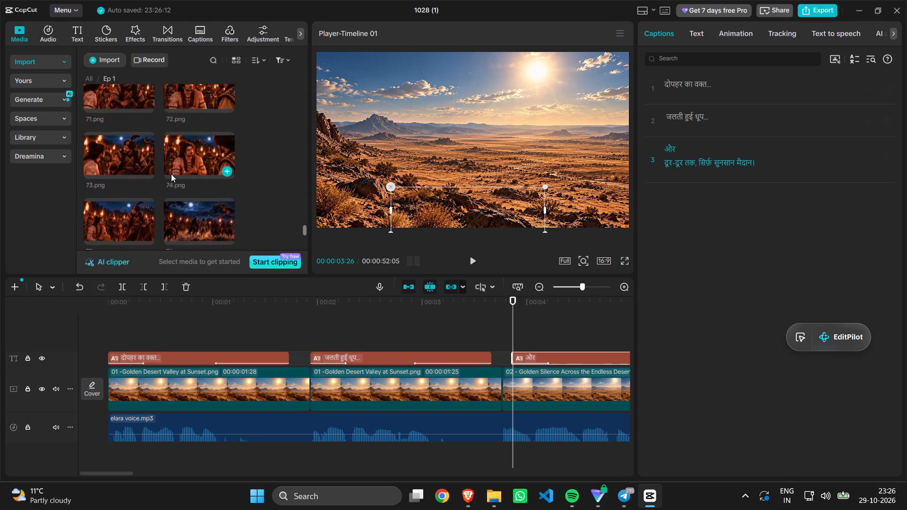
scroll(171, 174, up, 6)
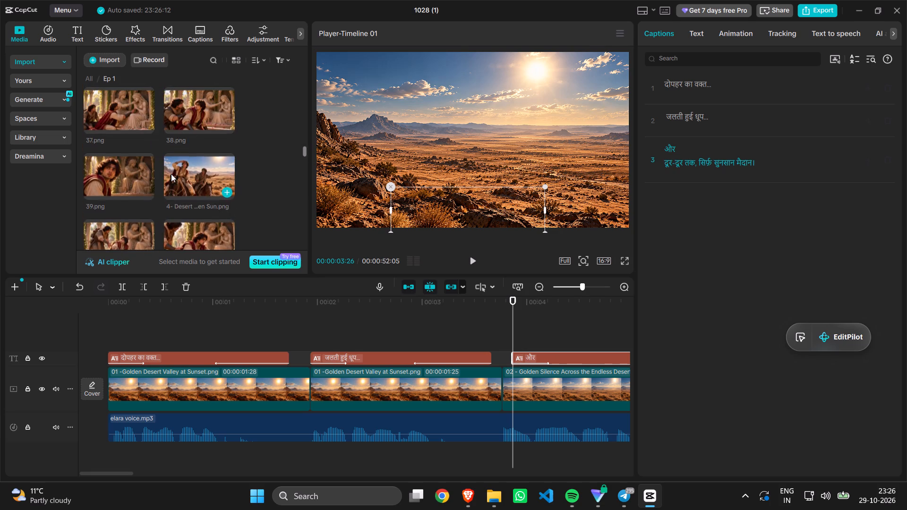
scroll(171, 174, up, 8)
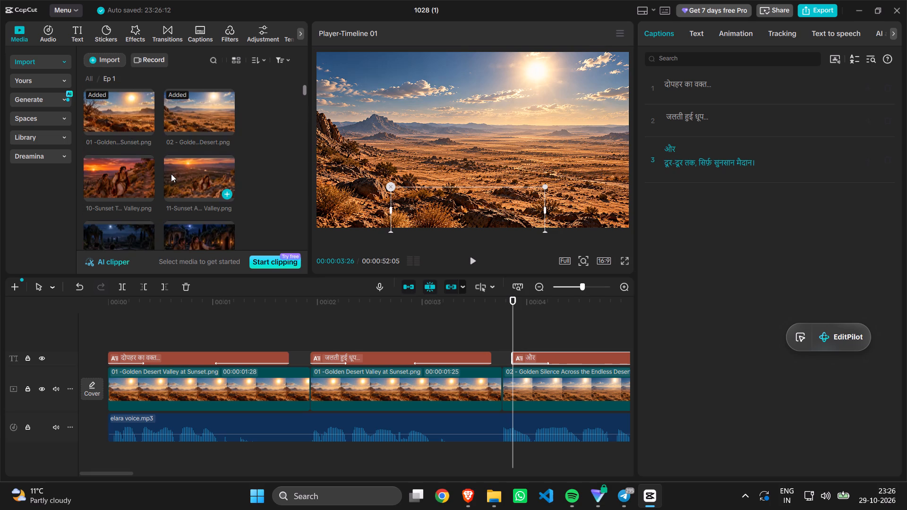
scroll(171, 174, down, 15)
scroll(171, 174, up, 19)
Preview the imported Episode1 .srt file among the added captions.
click(195, 42)
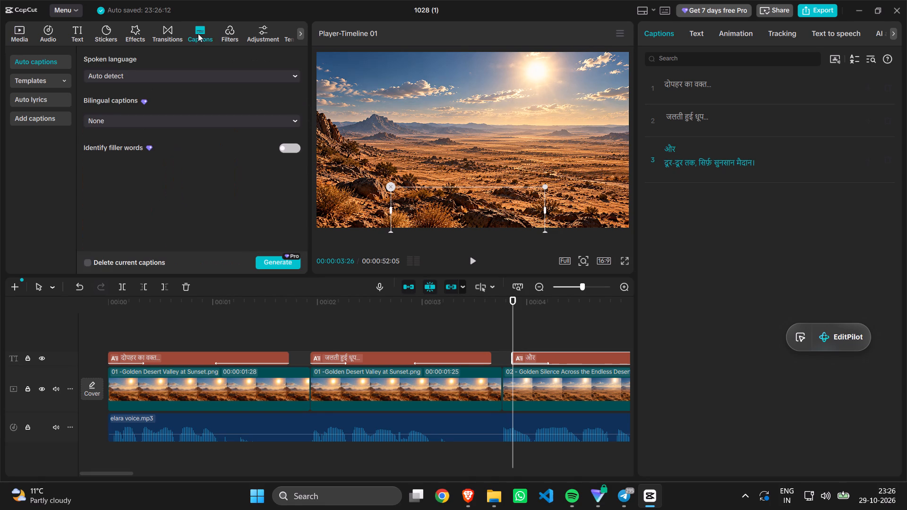
click(198, 34)
click(51, 120)
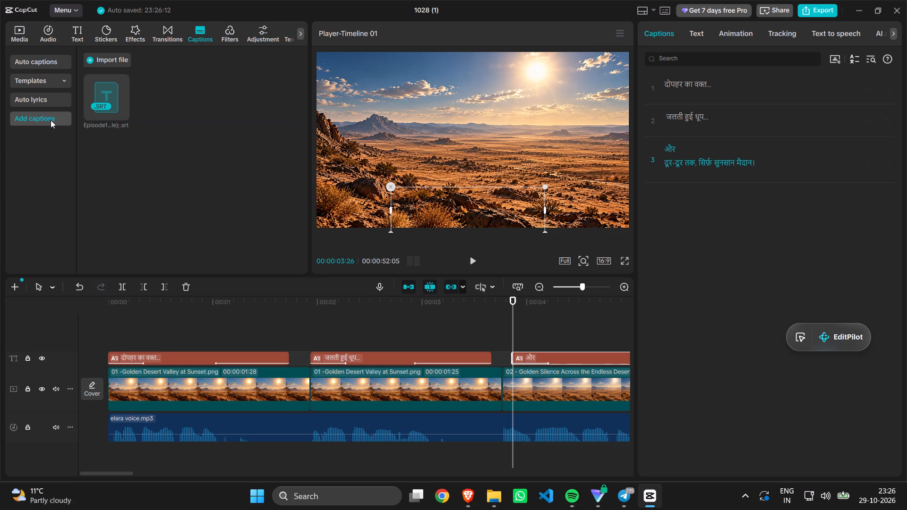
click(103, 91)
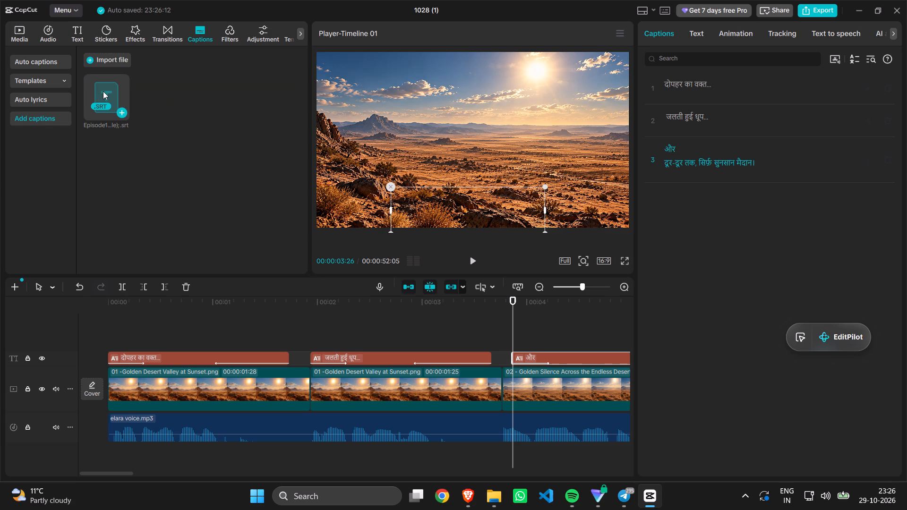
double_click(107, 94)
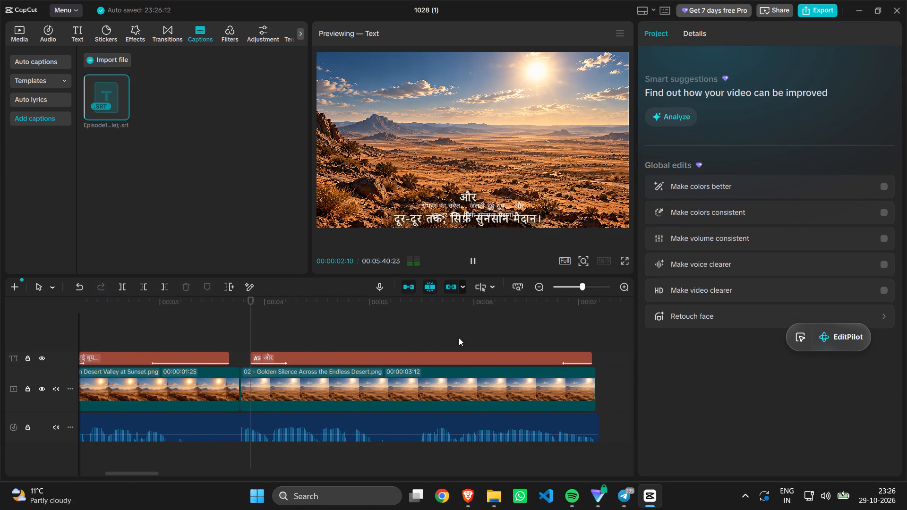
Look over the whole timeline, including the end of the voice track and the gap after the third image clip.
scroll(459, 338, left, 1)
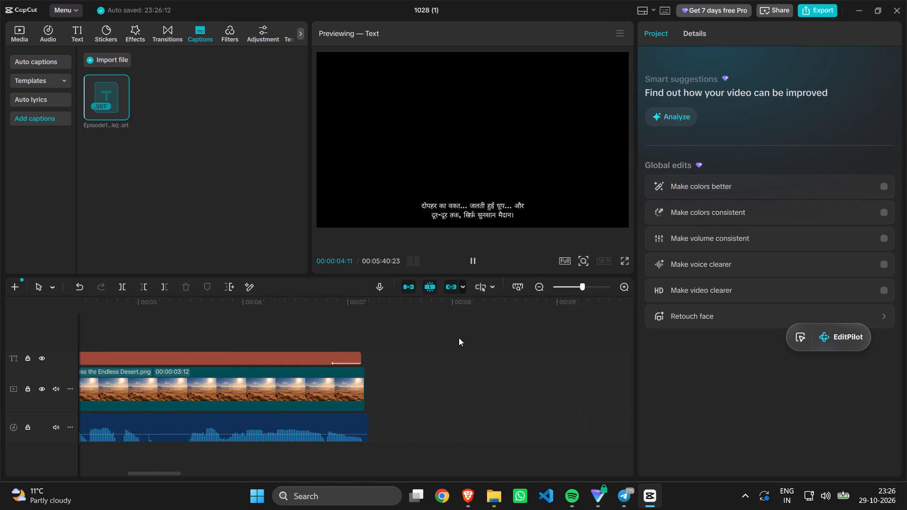
scroll(459, 338, left, 1)
scroll(459, 338, right, 6)
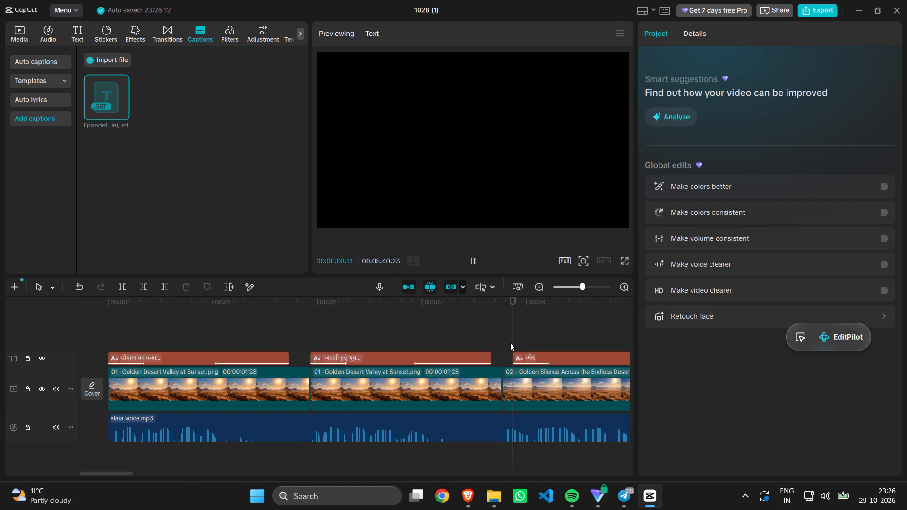
scroll(510, 343, left, 6)
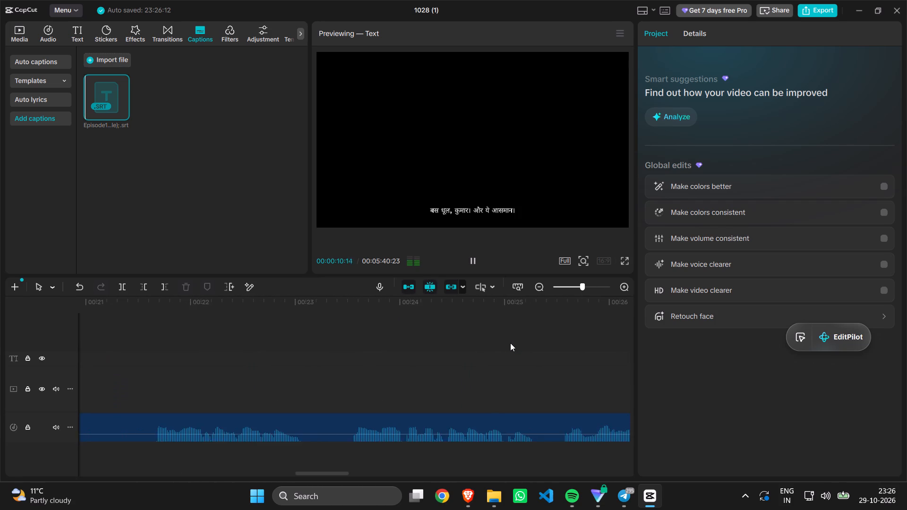
scroll(510, 343, left, 7)
scroll(510, 343, down, 4)
scroll(510, 343, left, 2)
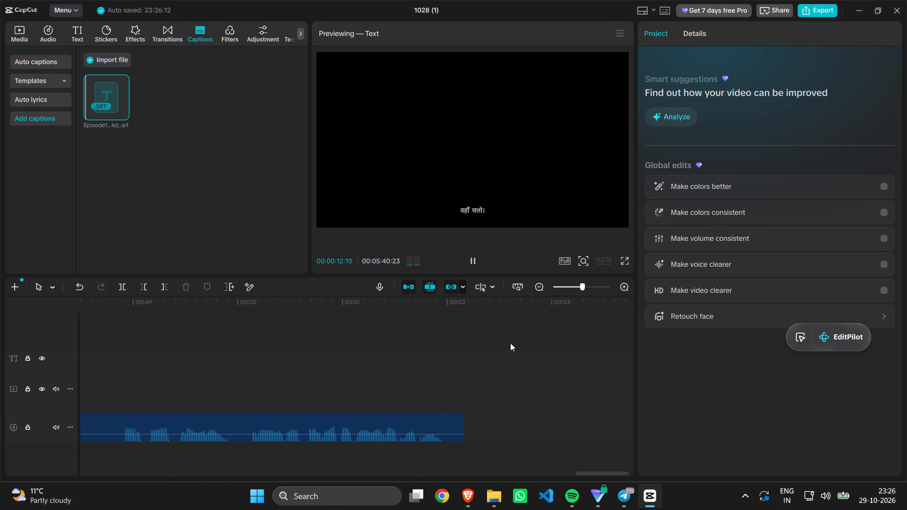
scroll(510, 343, left, 8)
ctrl+scroll(510, 343, down, 8)
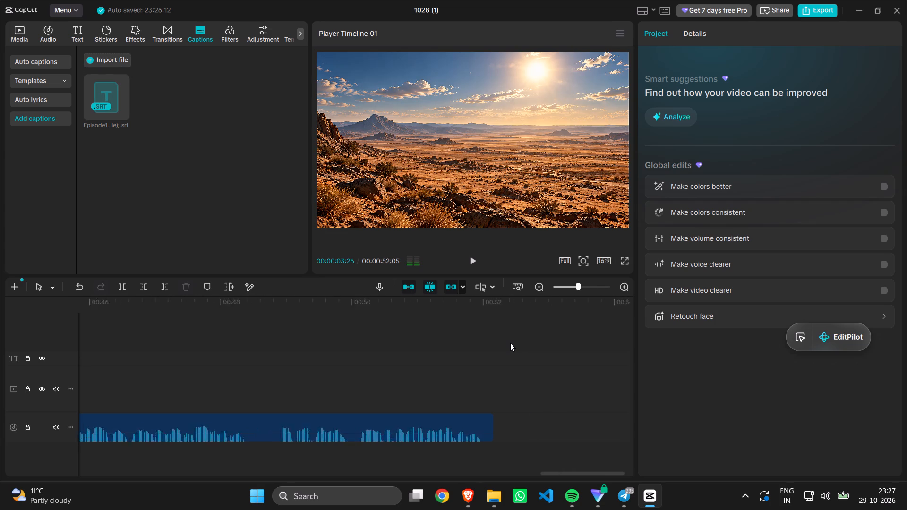
ctrl+scroll(510, 343, down, 11)
ctrl+scroll(510, 343, down, 19)
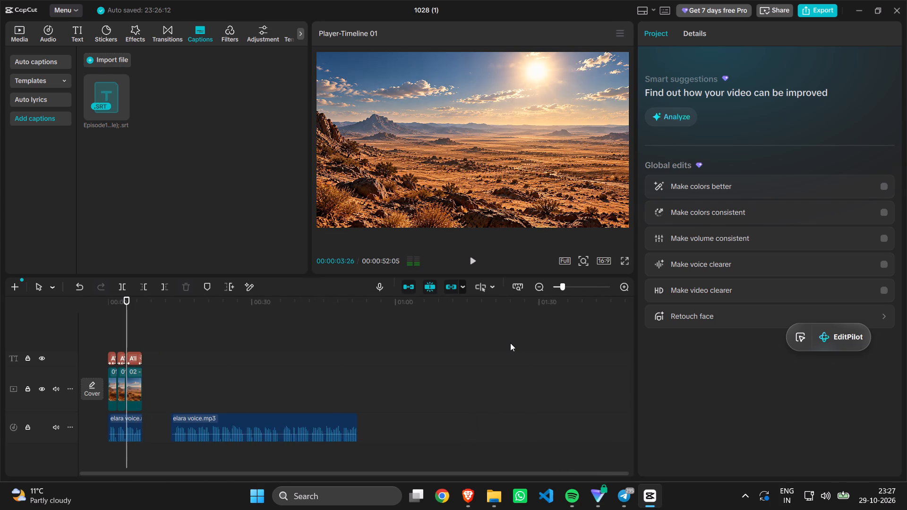
ctrl+scroll(510, 343, down, 2)
ctrl+scroll(510, 343, up, 13)
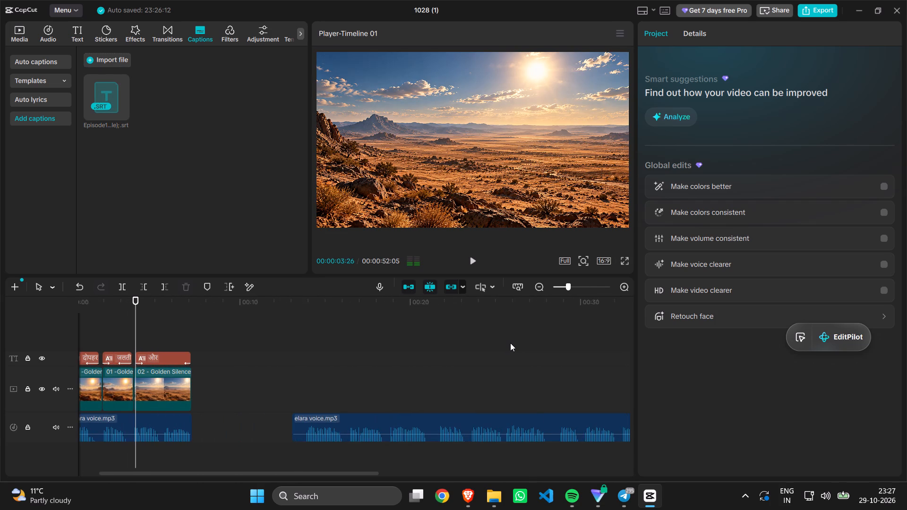
scroll(510, 343, right, 2)
scroll(510, 343, down, 2)
scroll(510, 343, up, 1)
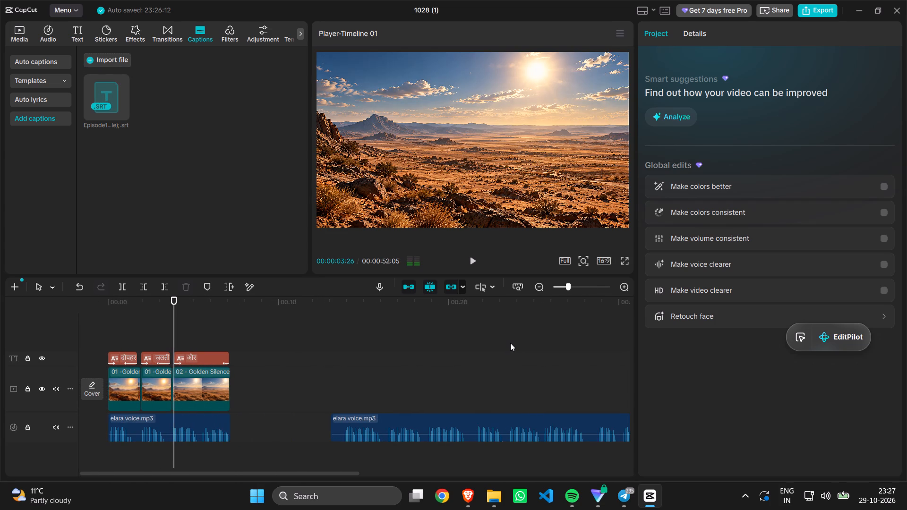
scroll(510, 343, up, 1)
scroll(398, 339, right, 5)
scroll(398, 339, down, 3)
scroll(398, 339, up, 4)
ctrl+scroll(288, 350, up, 7)
scroll(288, 350, right, 3)
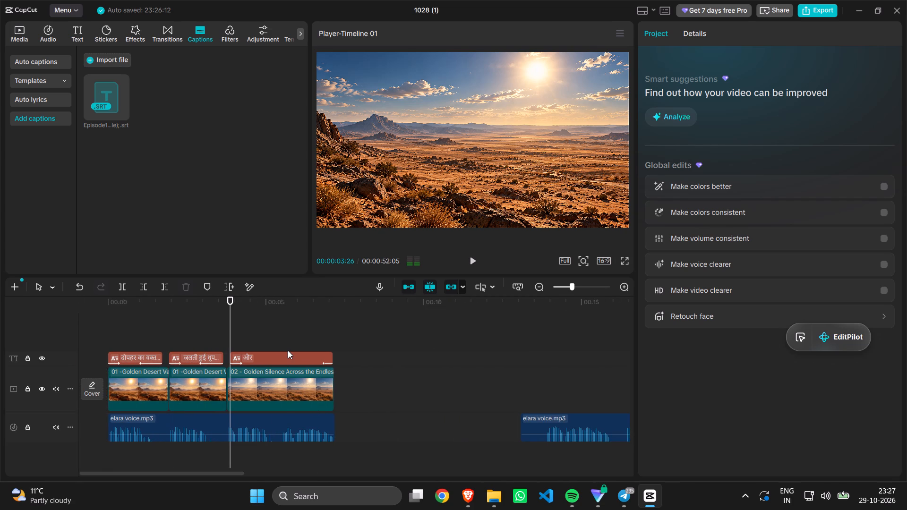
Check the first caption, play the timeline on from 00:00:03:26, and inspect the second elara voice.mp3 clip's basic audio settings.
click(128, 357)
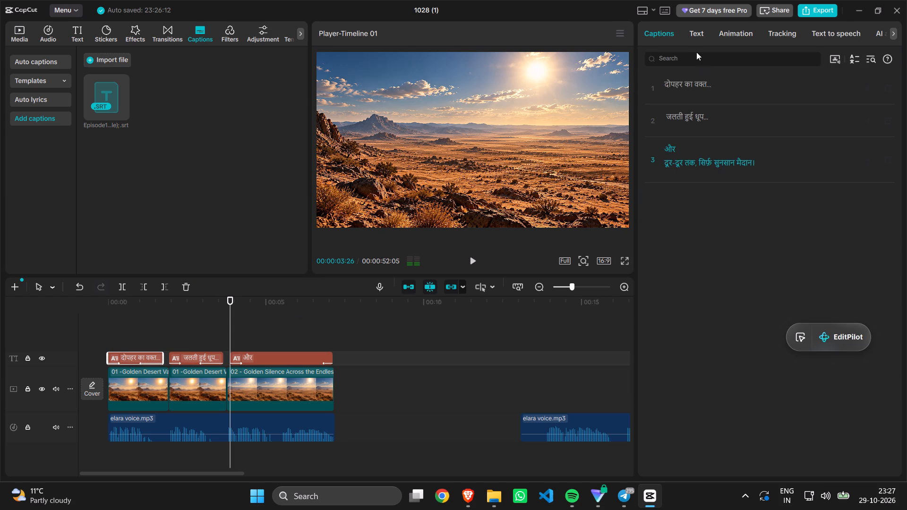
scroll(727, 183, down, 3)
scroll(534, 398, down, 2)
scroll(534, 398, left, 12)
scroll(534, 398, right, 13)
key(space)
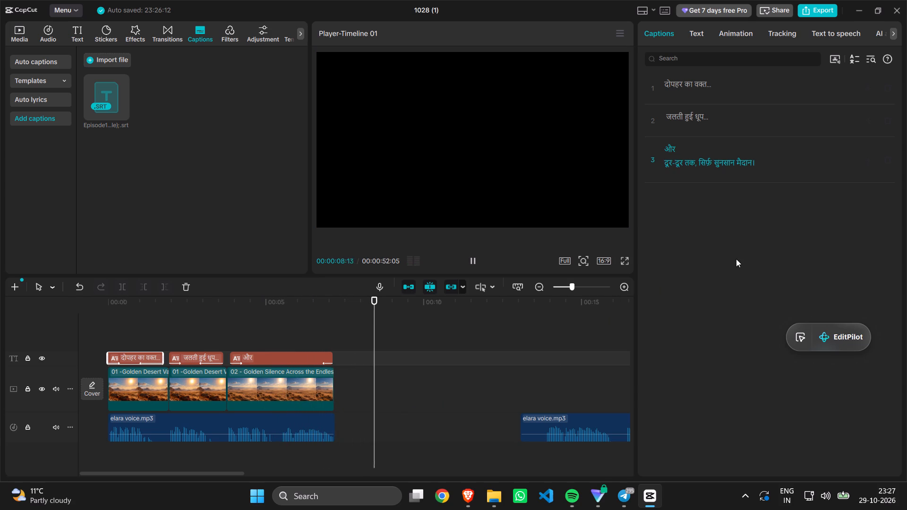
click(553, 436)
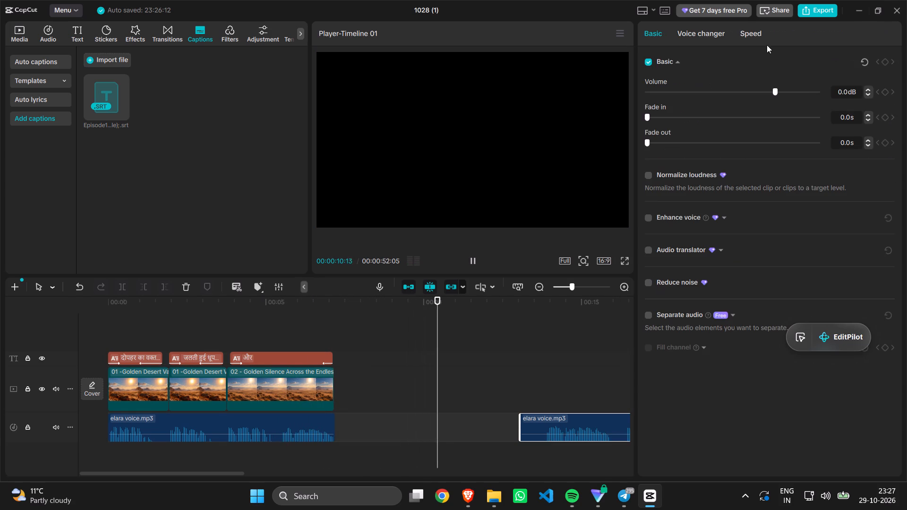
drag(742, 30, 657, 38)
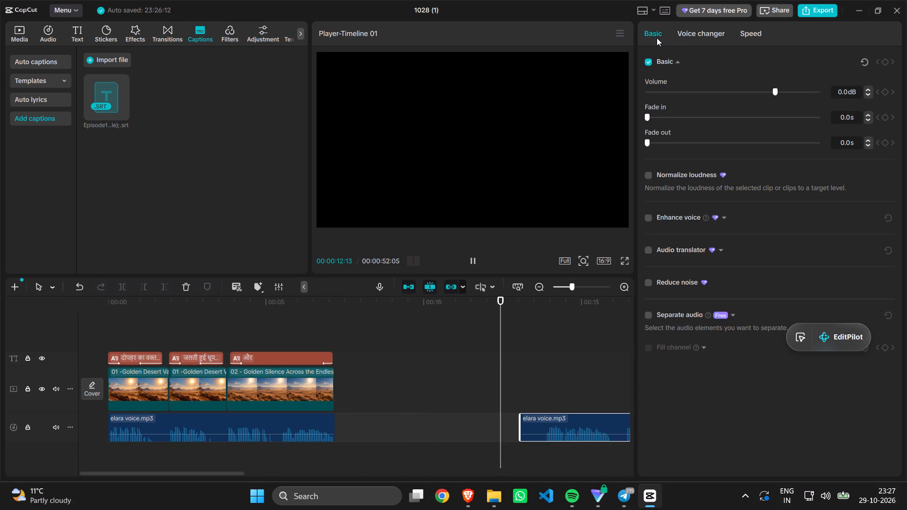
click(657, 38)
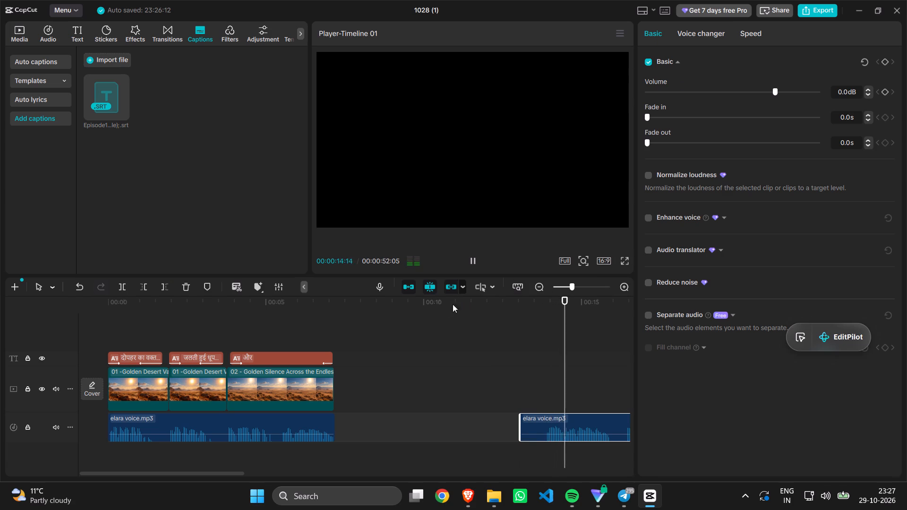
click(549, 428)
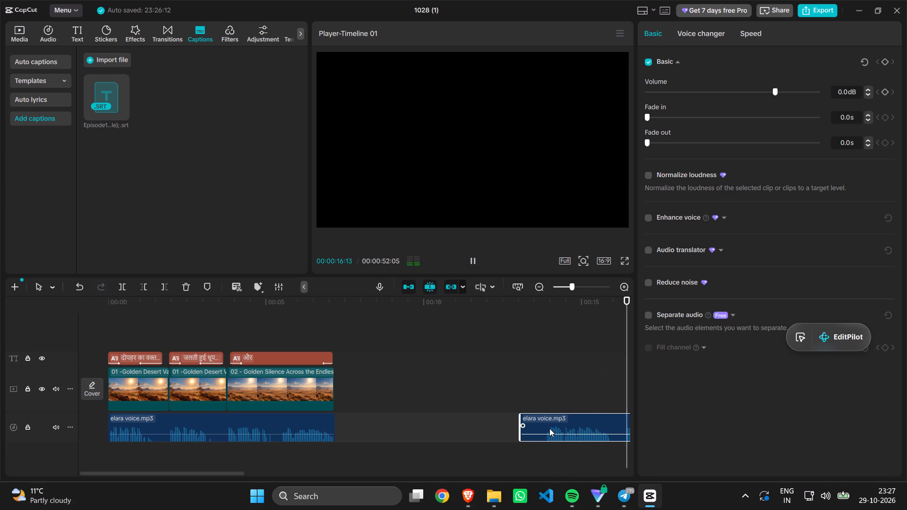
scroll(413, 388, right, 6)
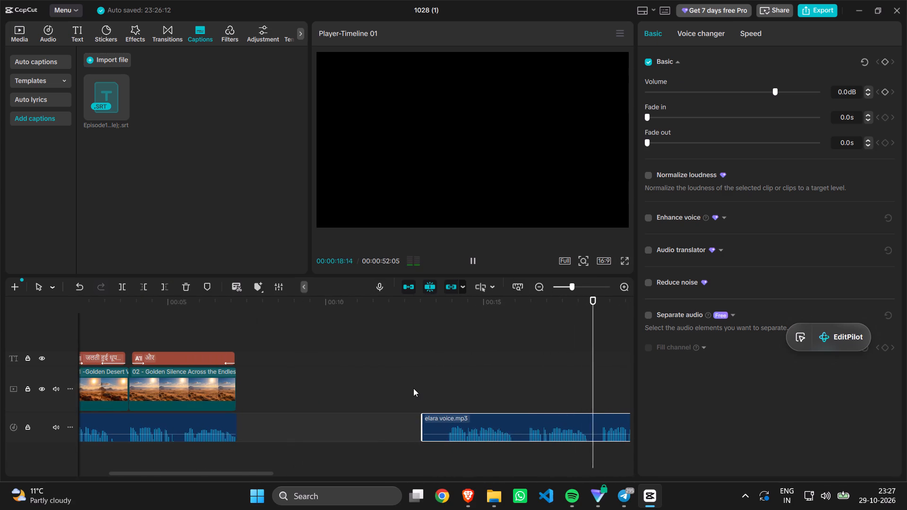
Add the Episode1 .srt captions to the timeline at 00:00:10:17 and select the first added caption, "दोपहर का वक्त... जलती हुई धूप... और".
click(413, 388)
click(344, 390)
scroll(344, 390, right, 2)
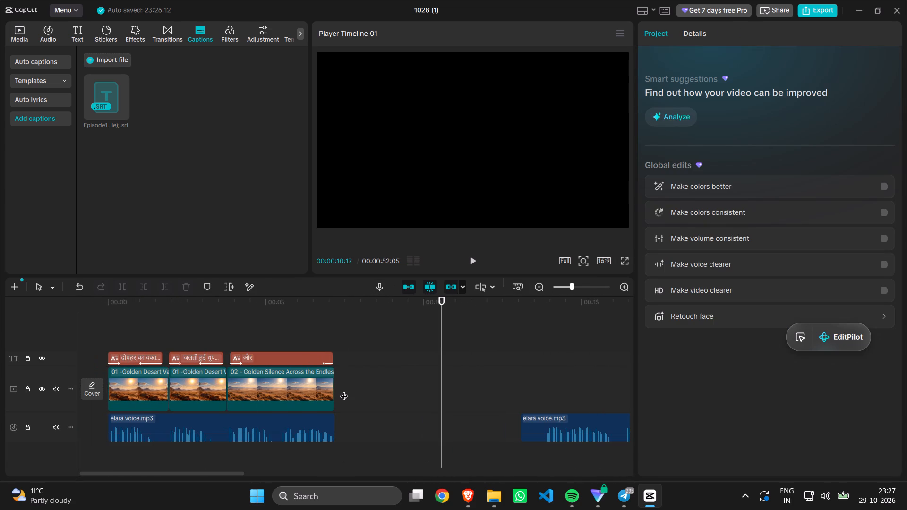
scroll(344, 390, right, 2)
click(104, 102)
click(120, 111)
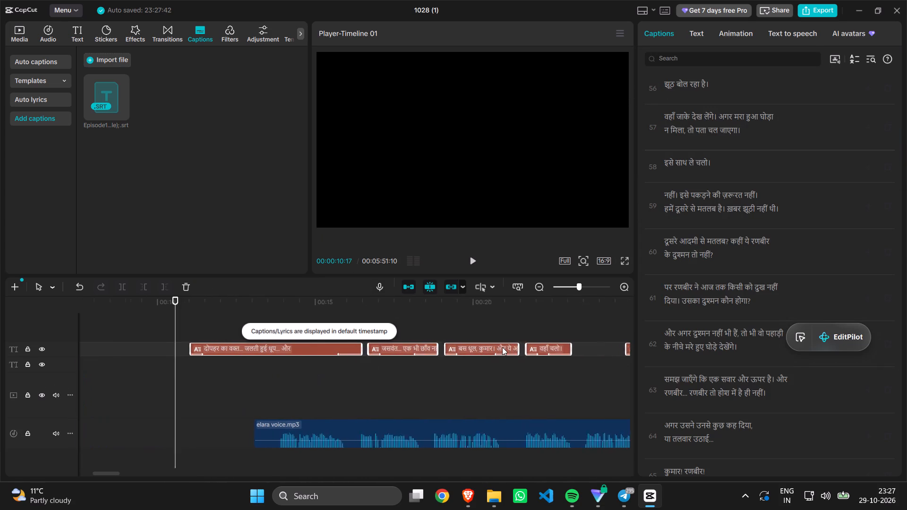
click(502, 347)
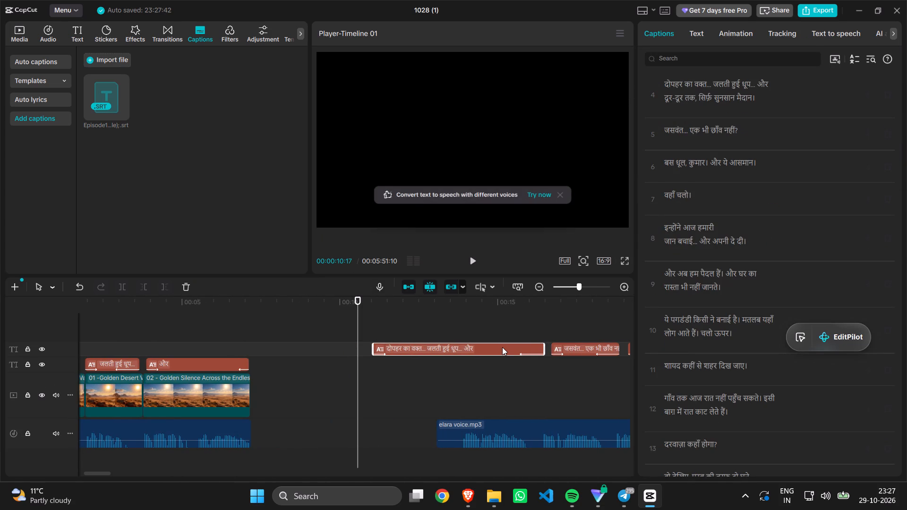
Delete the selected duplicate caption "दोपहर का वक्त... जलती हुई धूप... और" from the timeline.
key(Delete)
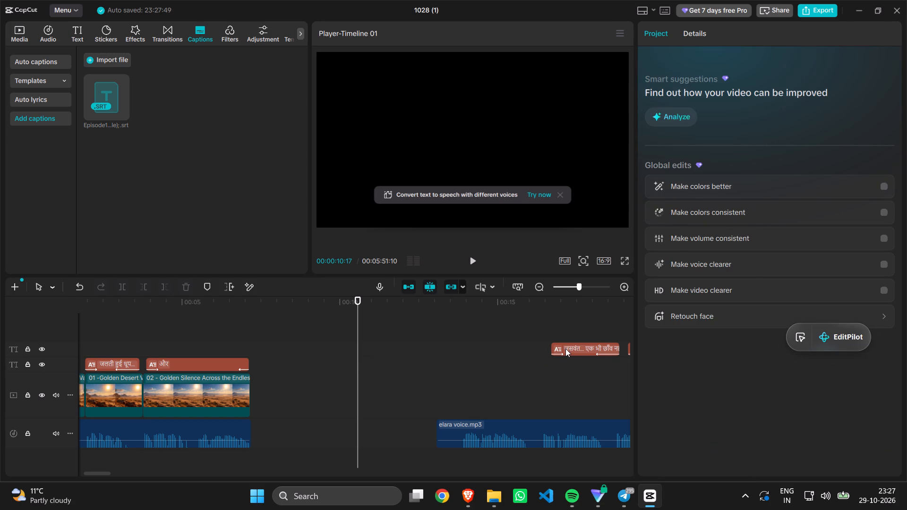
Move the caption "जसवंत... एक भी छाँव नहीं?" onto the first caption track just after "और" and extend its end to about 00:00:11.
click(565, 348)
drag(565, 348, 273, 365)
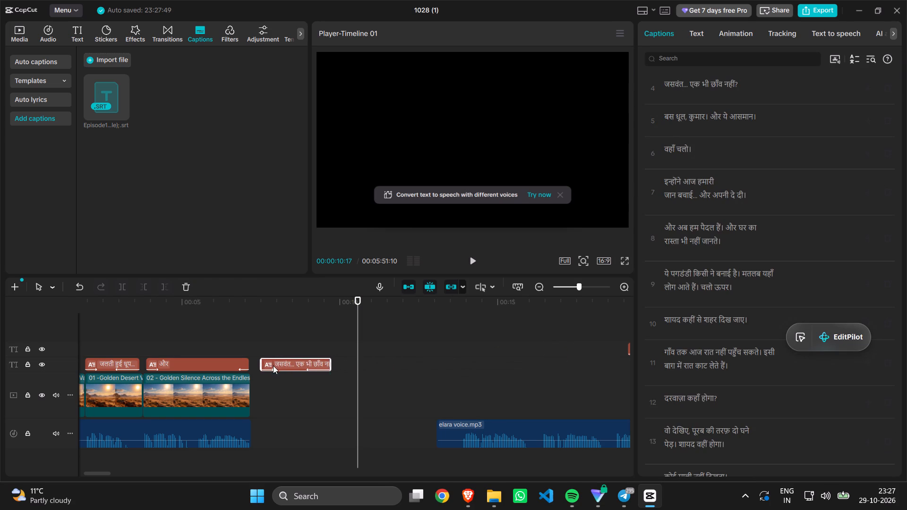
drag(273, 365, 268, 366)
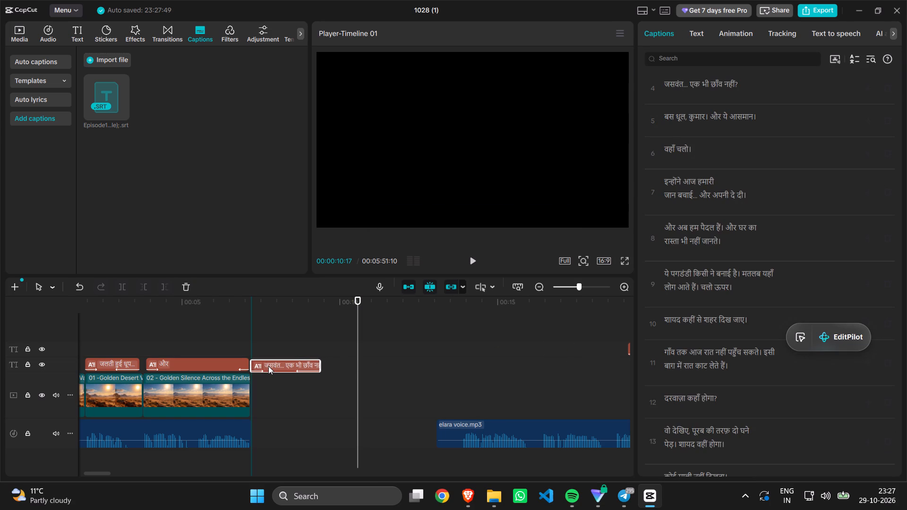
drag(268, 366, 272, 366)
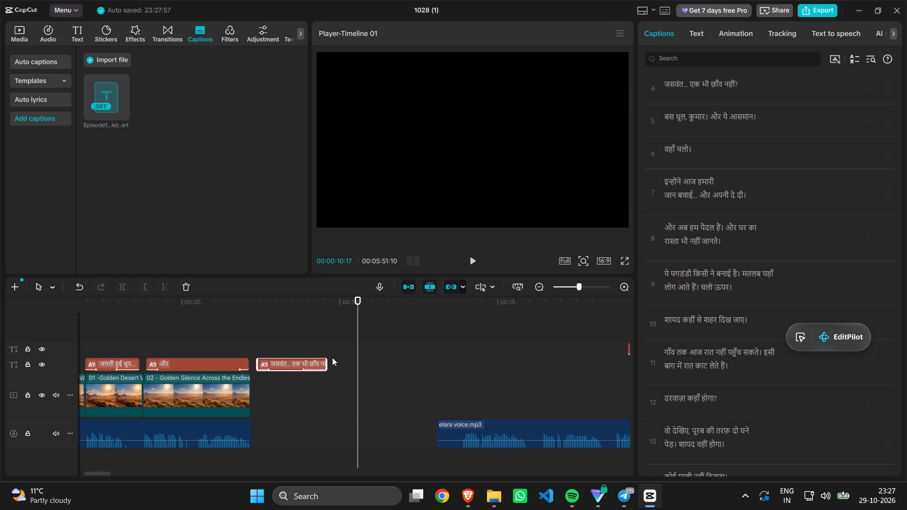
drag(327, 360, 385, 363)
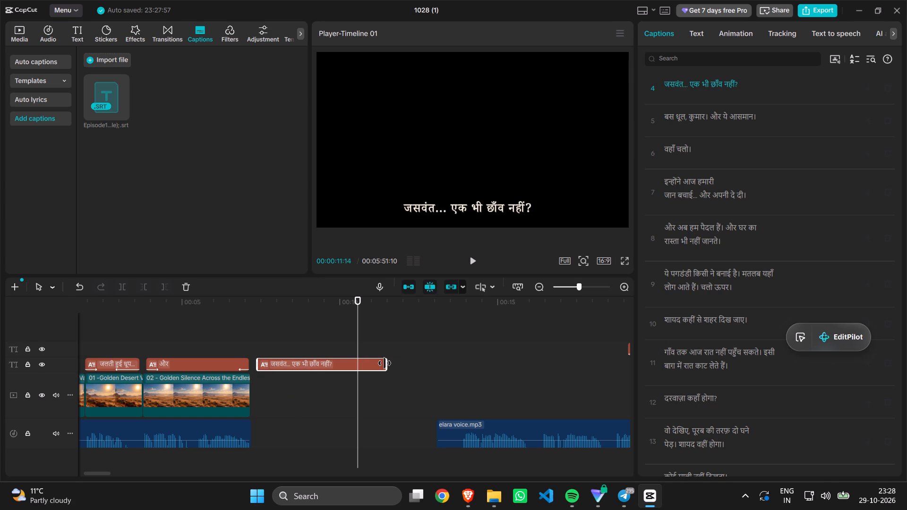
drag(385, 363, 383, 364)
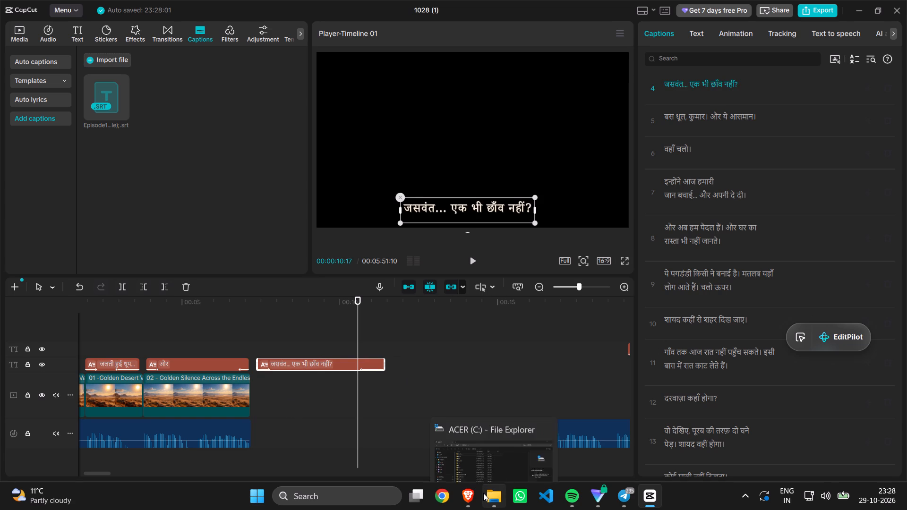
scroll(291, 416, down, 1)
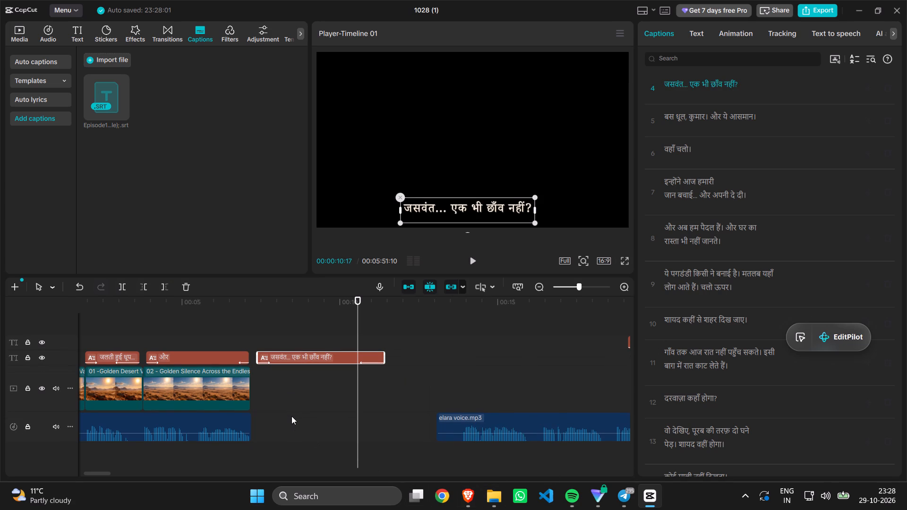
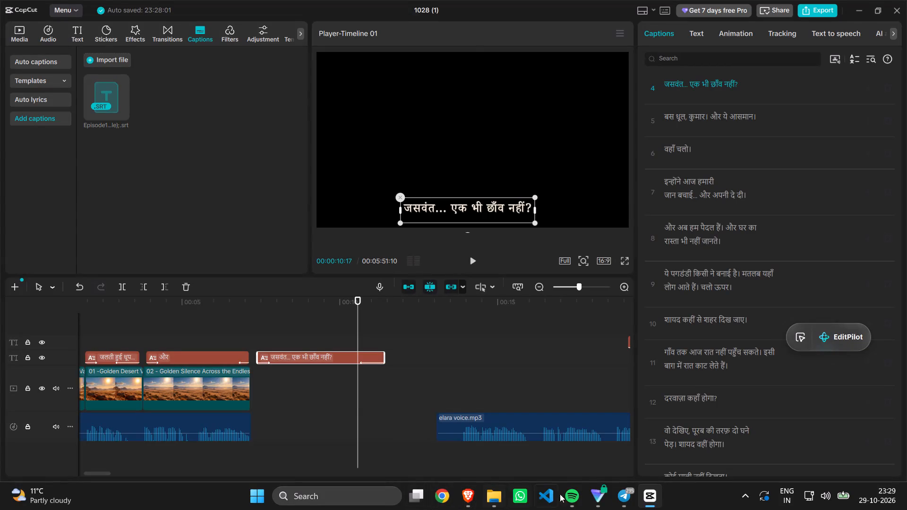
Open Notepad and read the EPISODE 1 script from its beginning, covering the Scene 1 narrator and Ranbir lines.
click(354, 497)
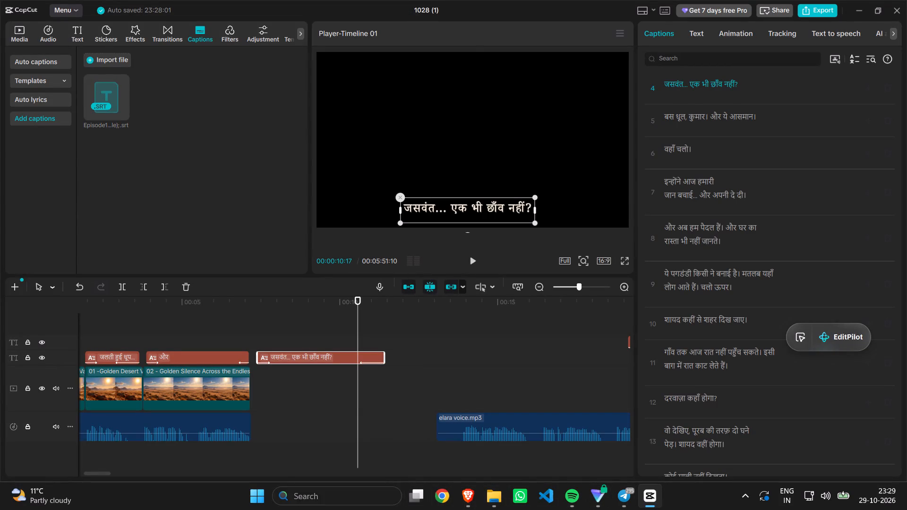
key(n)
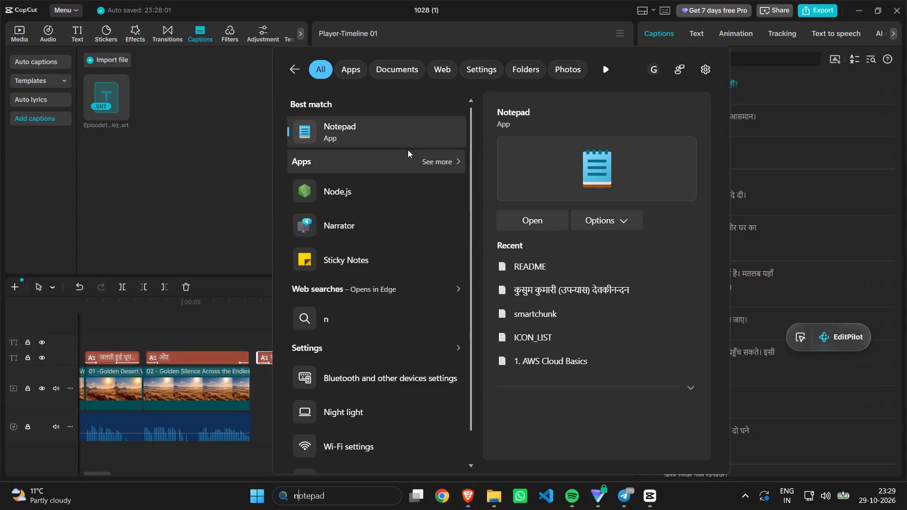
double_click(399, 136)
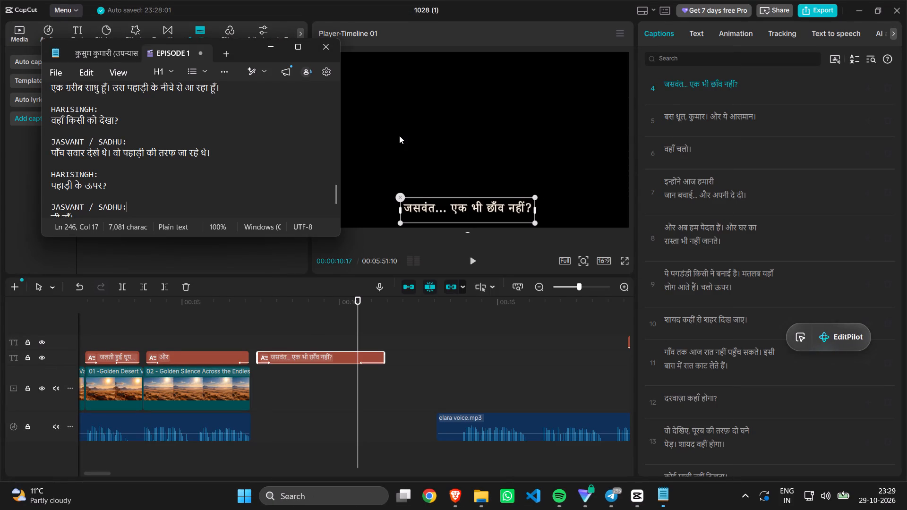
scroll(254, 135, up, 8)
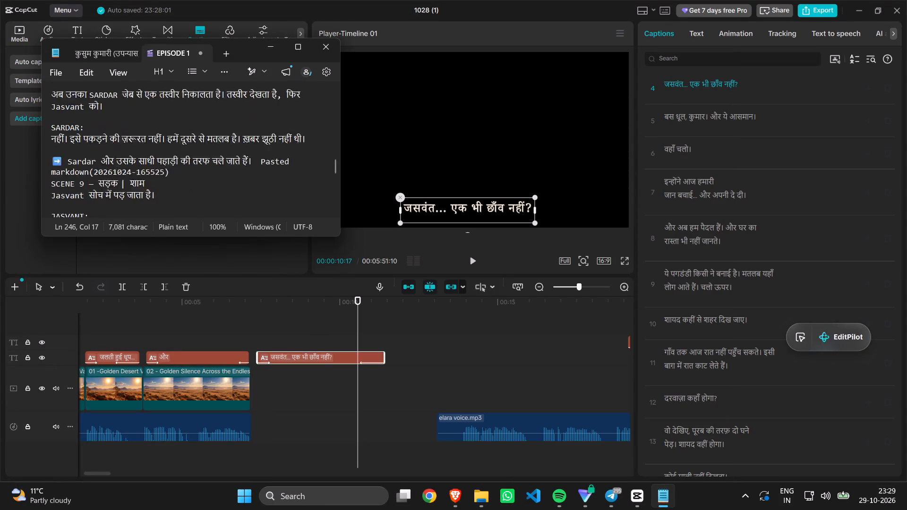
scroll(254, 135, up, 14)
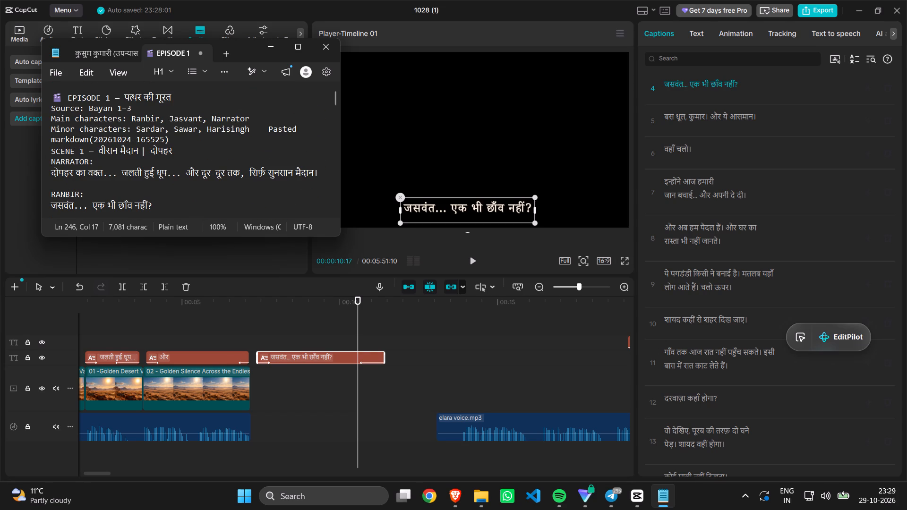
scroll(254, 135, down, 1)
scroll(166, 136, down, 1)
Move the second elara voice.mp3 clip later on its existing audio track, to about 00:00:21, freeing space after the first voice clip.
drag(483, 419, 572, 381)
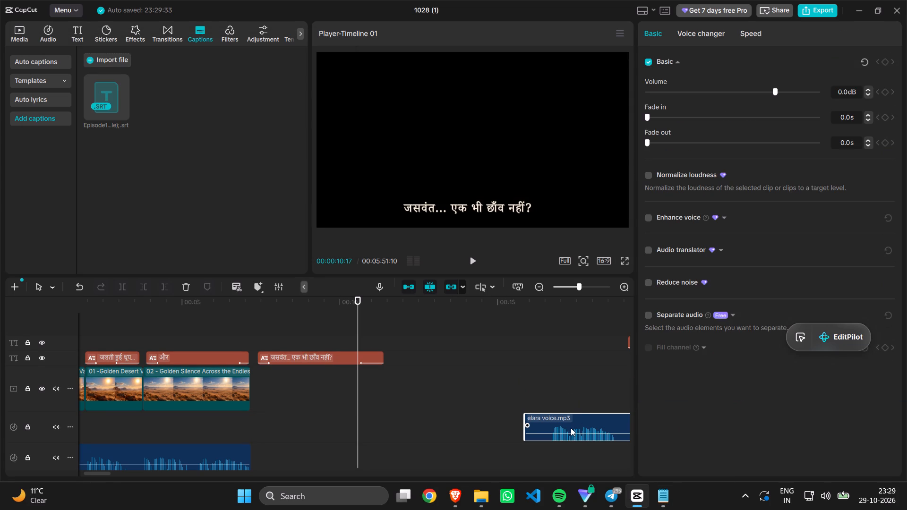
key(ctrl+z)
drag(573, 428, 660, 428)
scroll(361, 406, right, 1)
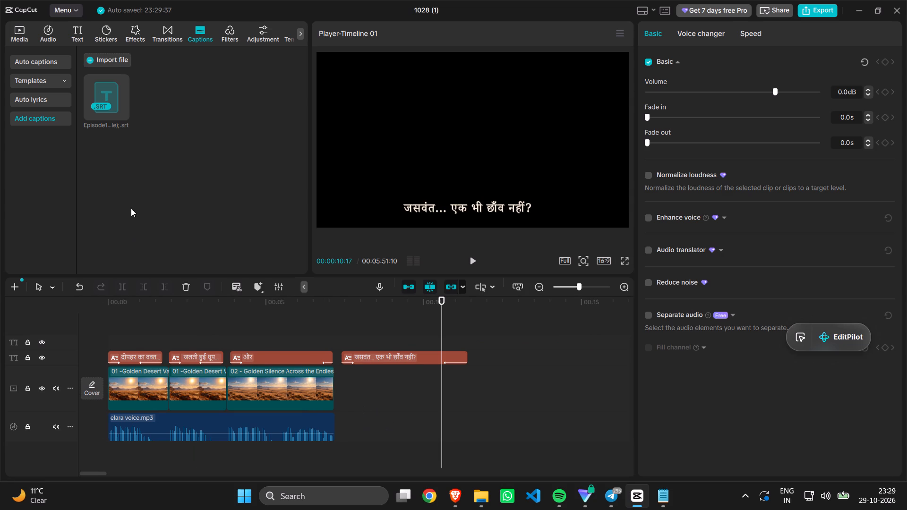
Search the project media for "3" from the Ep 1 folder.
click(25, 33)
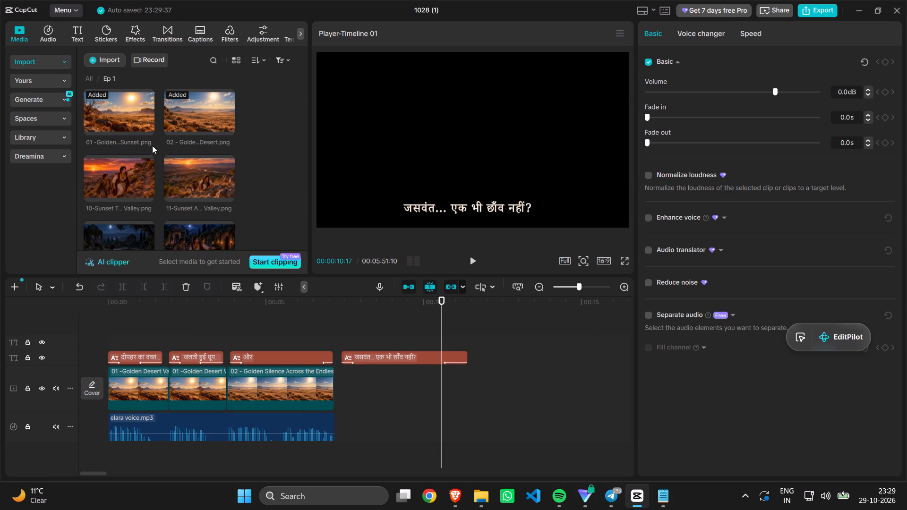
scroll(152, 145, down, 7)
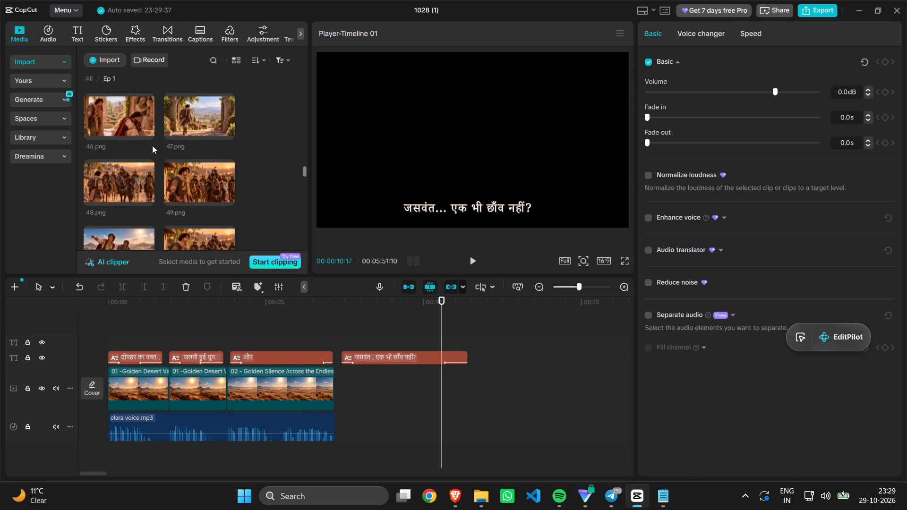
scroll(152, 145, down, 1)
click(215, 57)
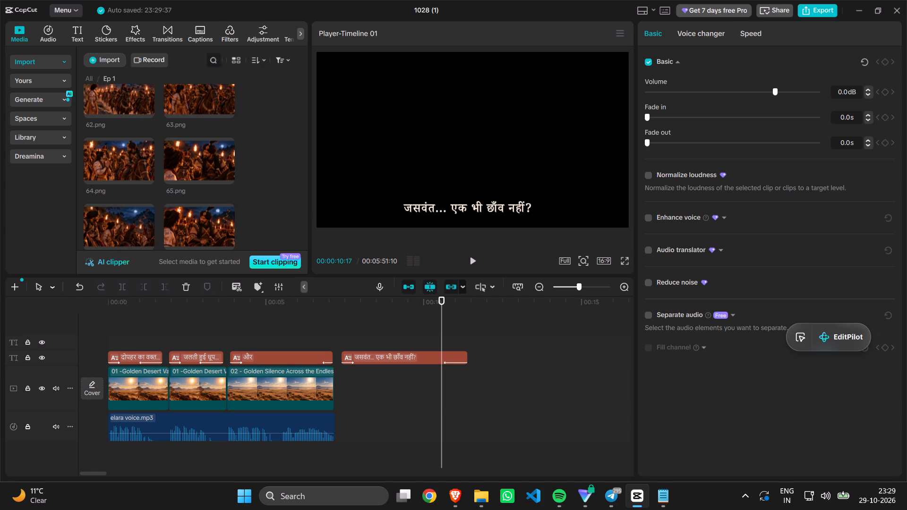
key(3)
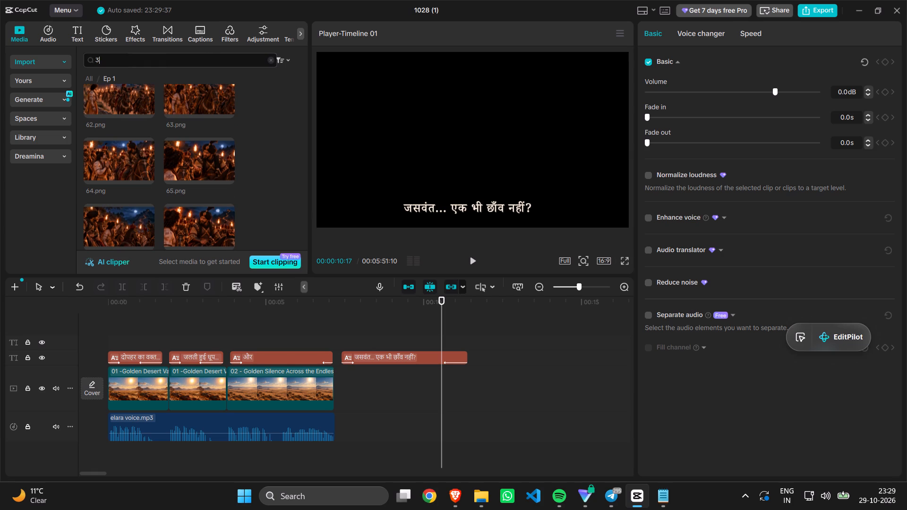
key(Return)
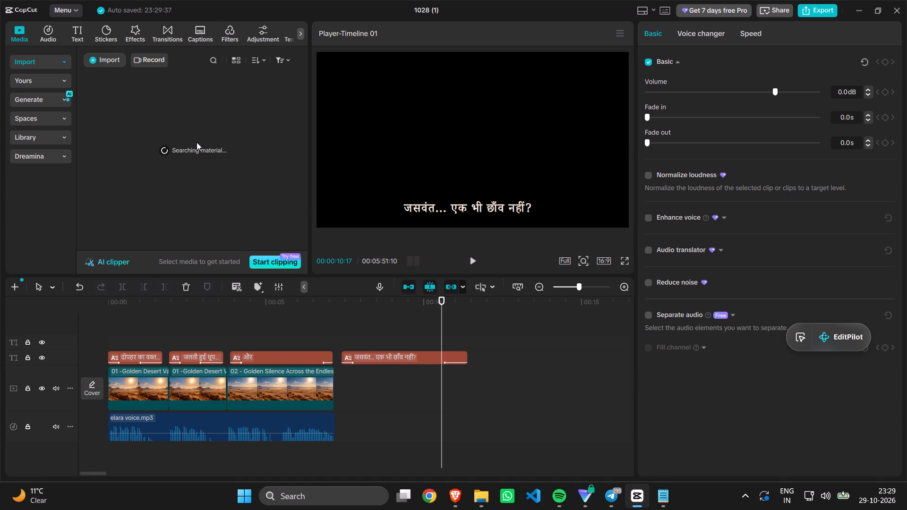
Add the image 3 - Desert Quest Under a Blazing Sun.png to the video track directly after the 02 - Golden Silence clip.
scroll(198, 188, down, 1)
scroll(198, 188, up, 8)
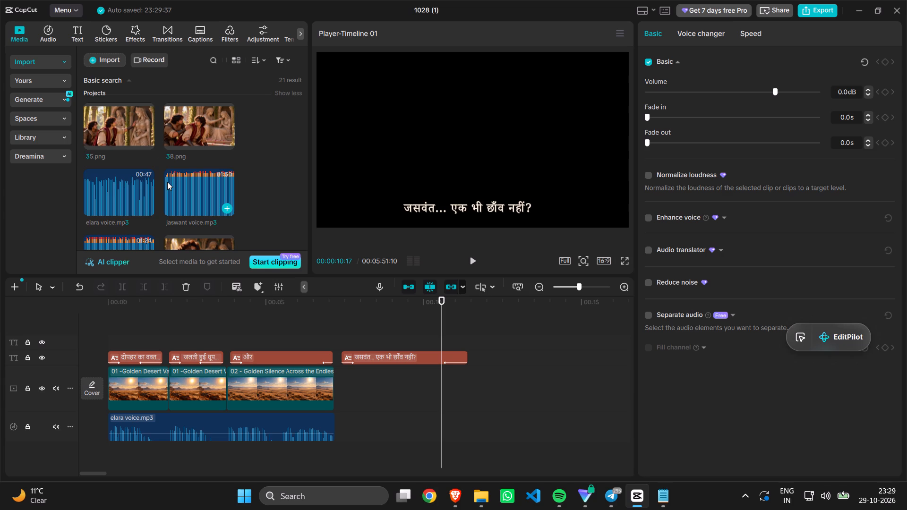
scroll(163, 182, up, 1)
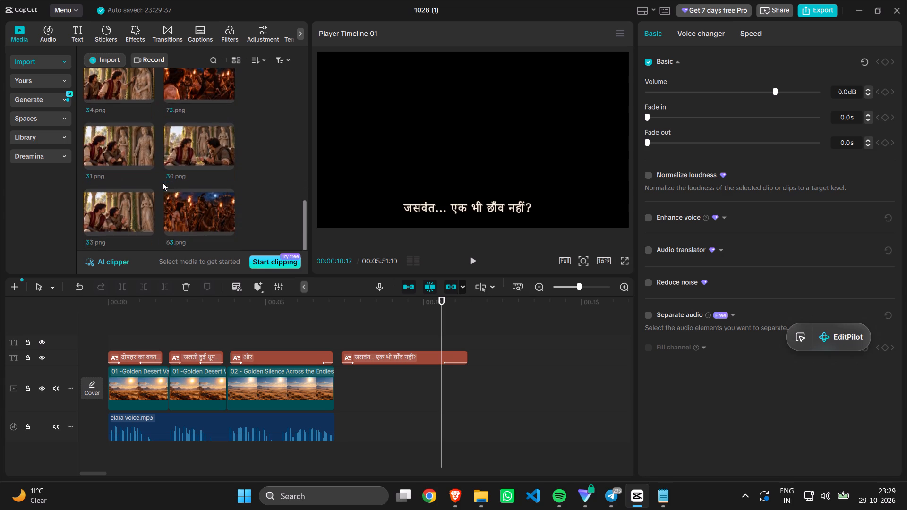
scroll(163, 182, up, 7)
scroll(163, 182, down, 8)
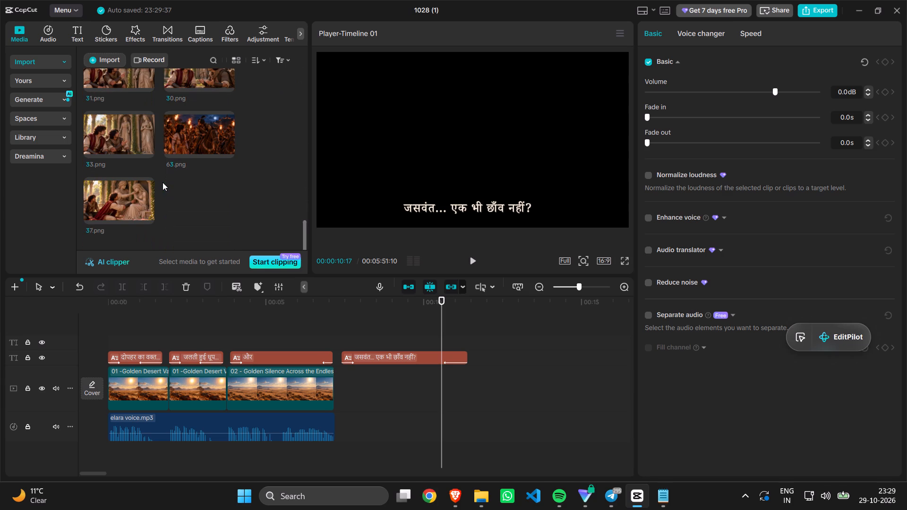
scroll(163, 182, up, 5)
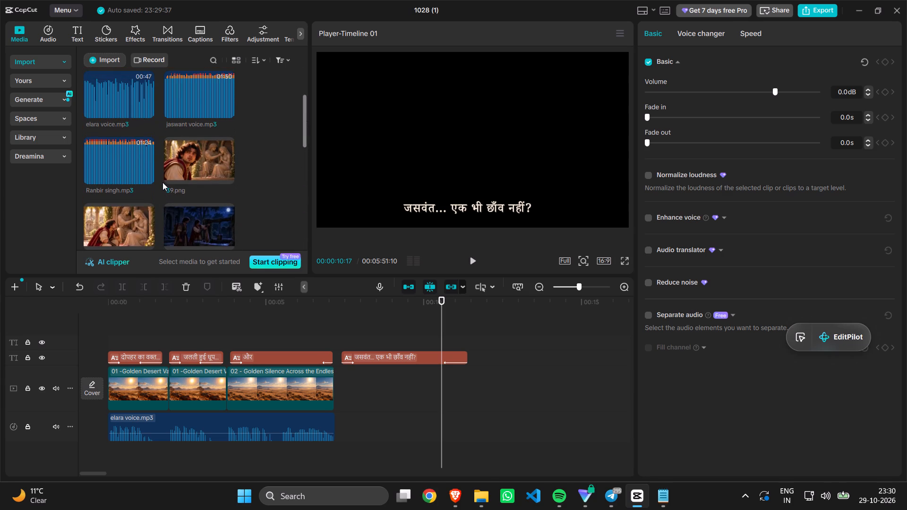
scroll(163, 182, up, 5)
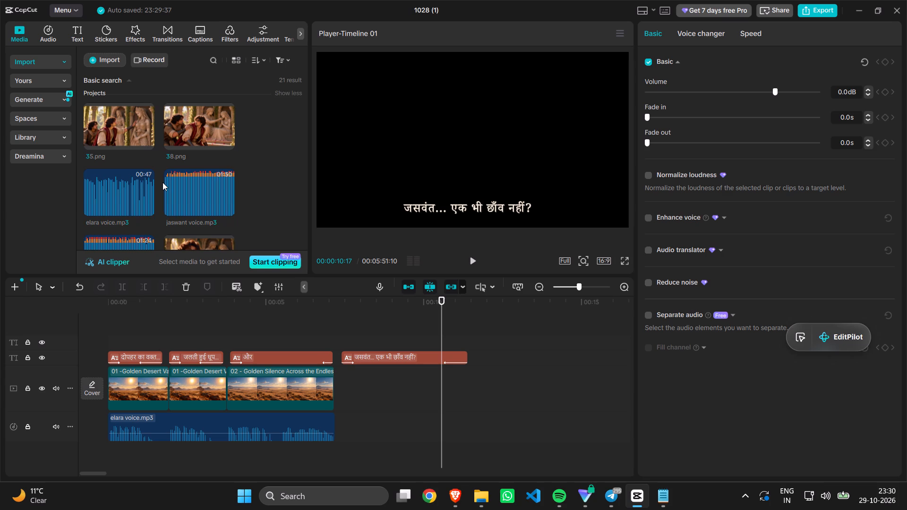
scroll(163, 182, down, 2)
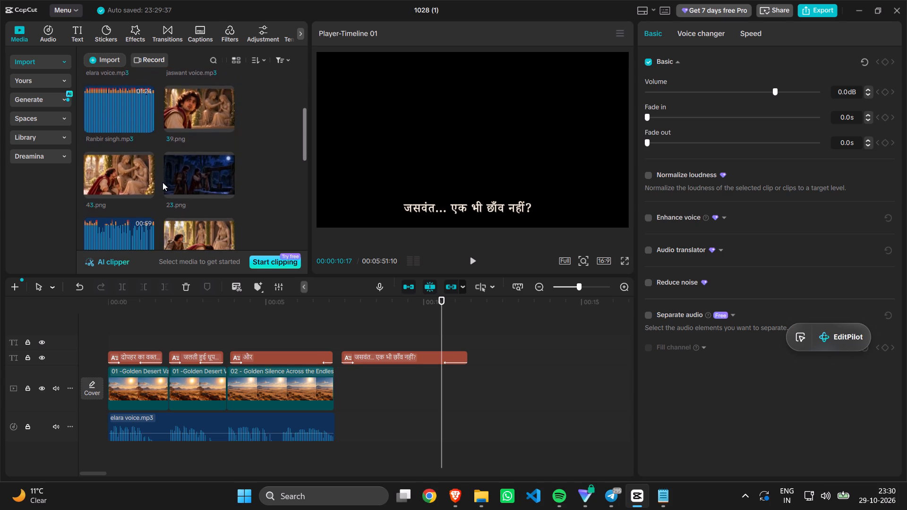
scroll(163, 182, down, 1)
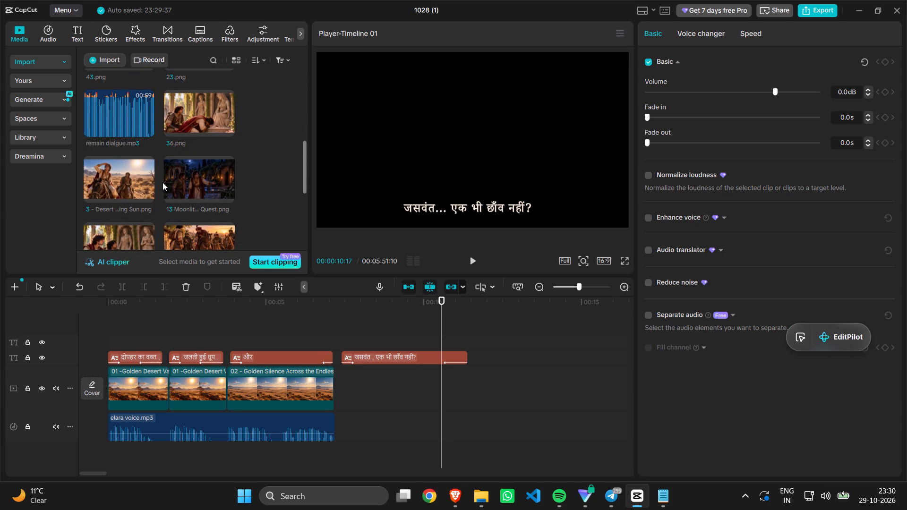
click(121, 175)
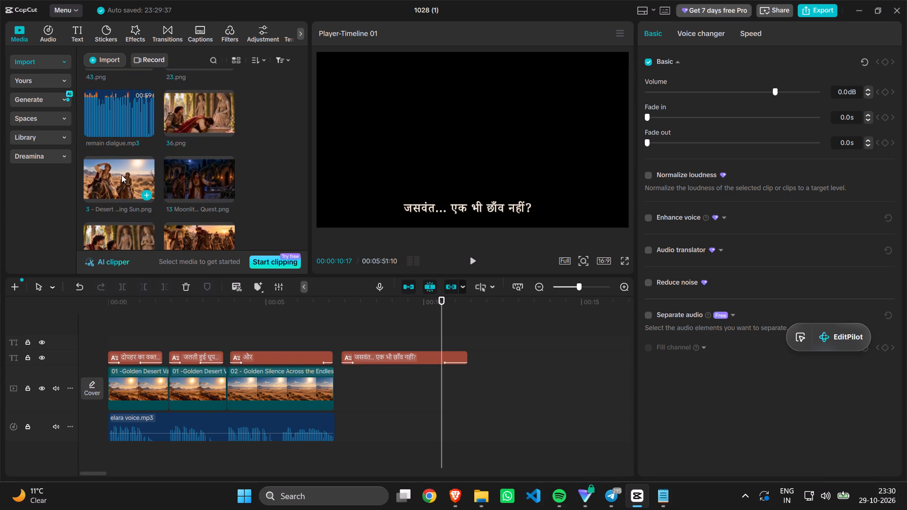
double_click(121, 175)
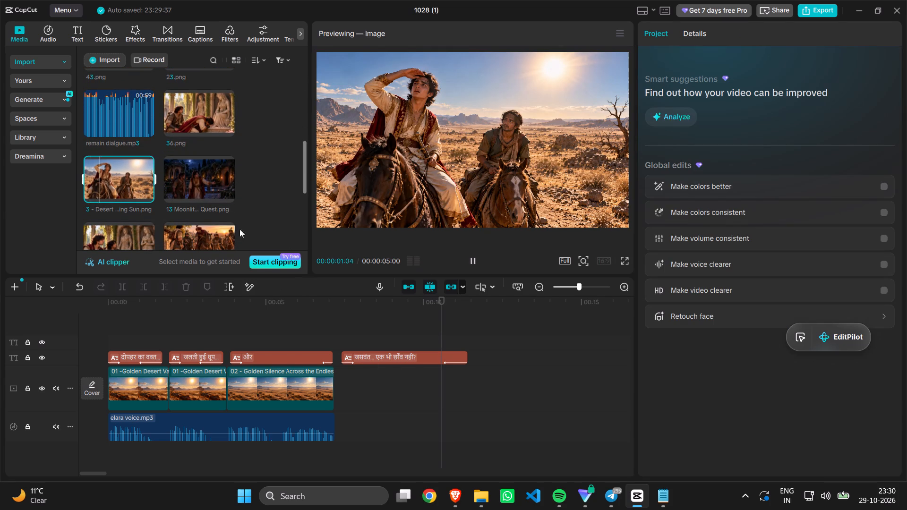
click(146, 191)
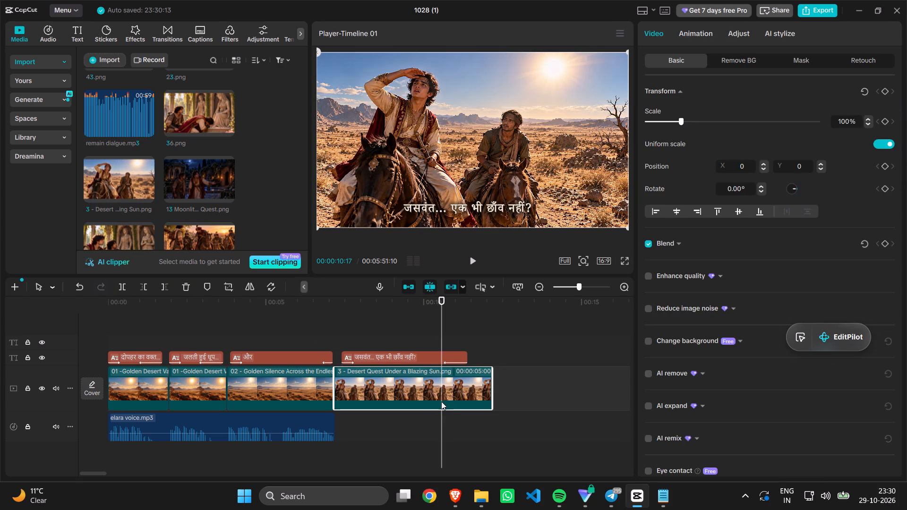
Check the remaining captions and the moved elara voice.mp3 clip further along the timeline, and return to its beginning.
scroll(426, 427, left, 4)
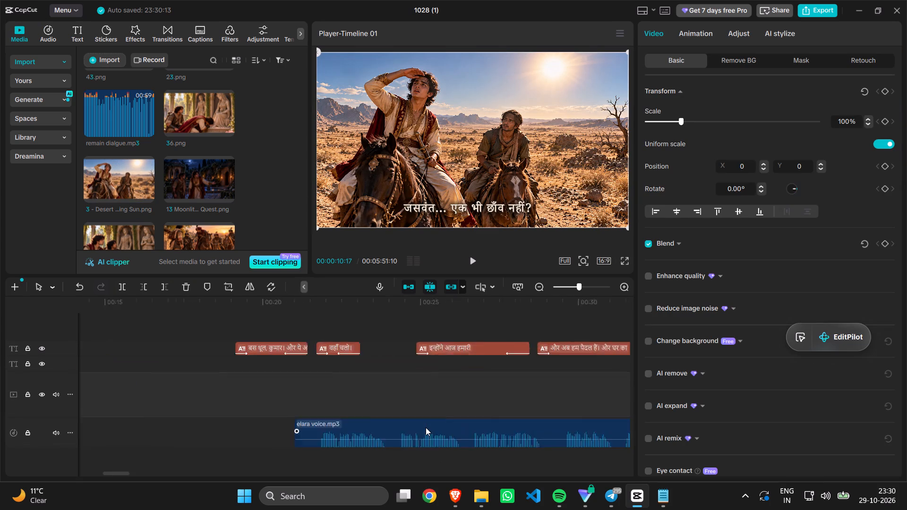
scroll(426, 427, left, 12)
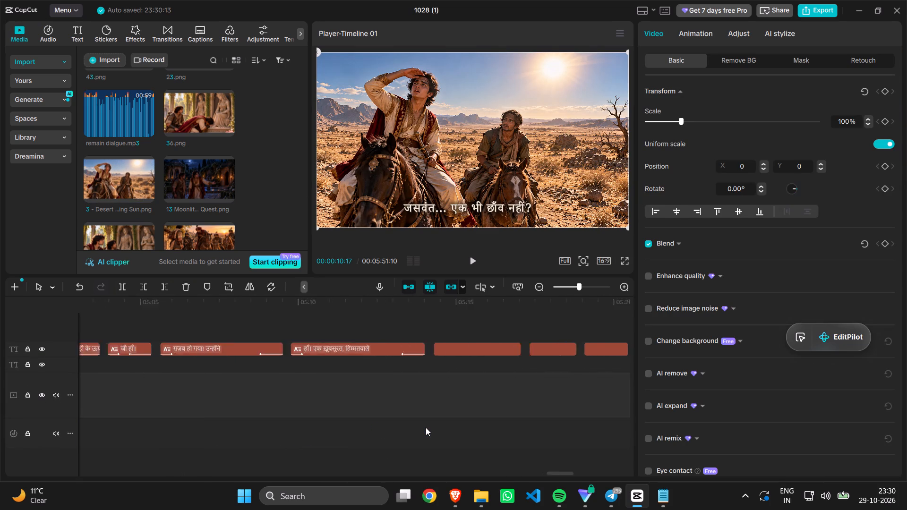
scroll(426, 427, left, 12)
scroll(426, 427, right, 17)
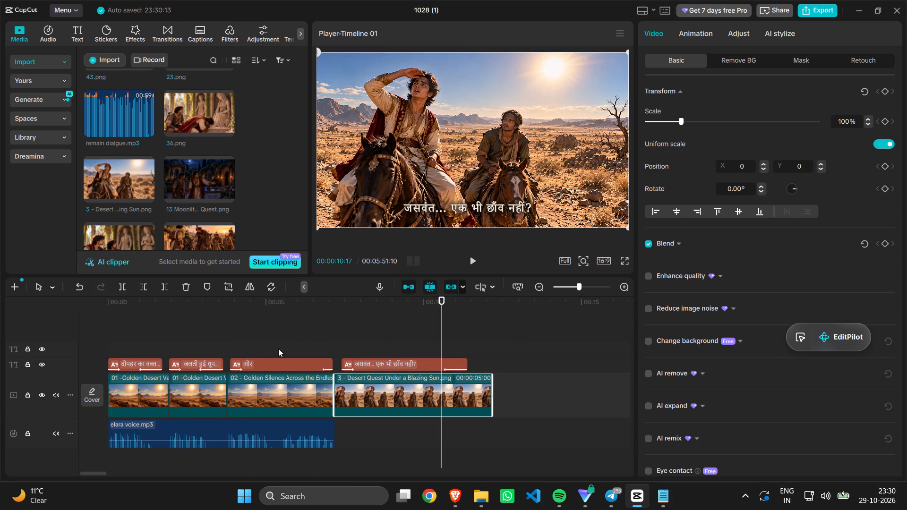
scroll(232, 197, down, 4)
scroll(232, 197, up, 7)
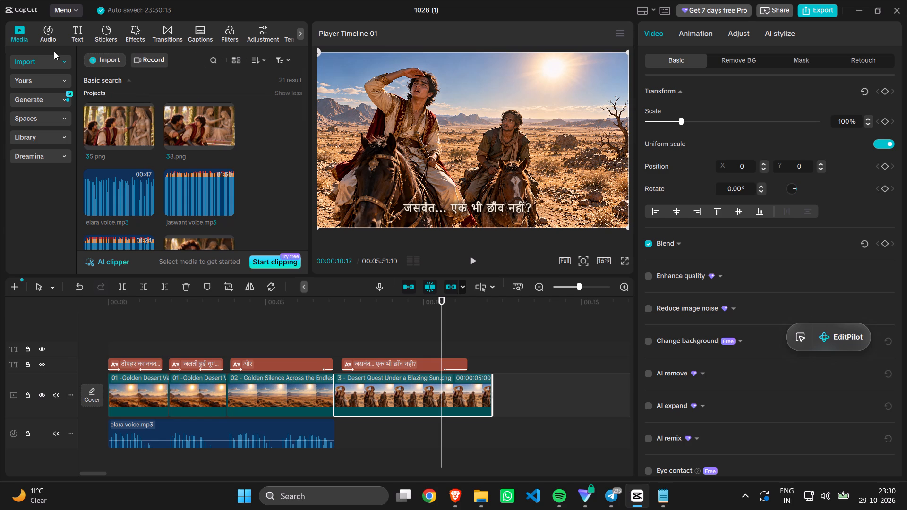
click(19, 30)
scroll(201, 211, down, 1)
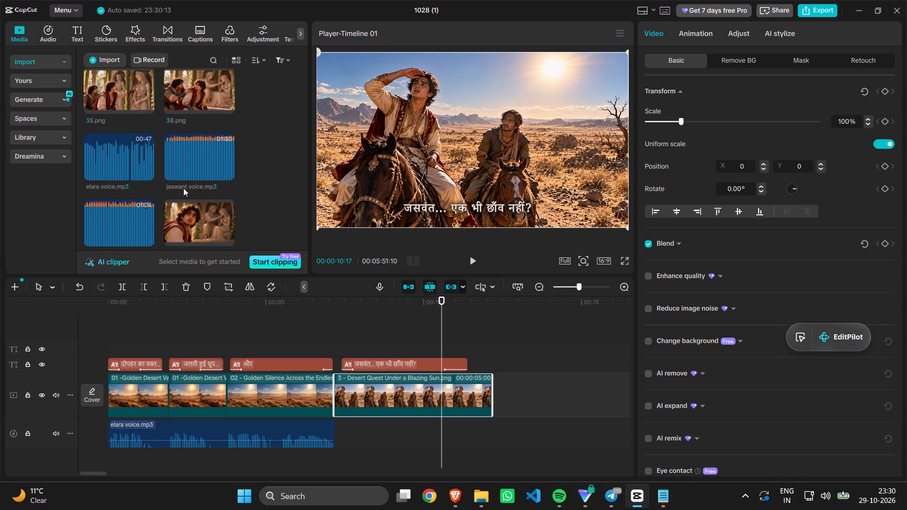
scroll(183, 188, down, 1)
click(132, 149)
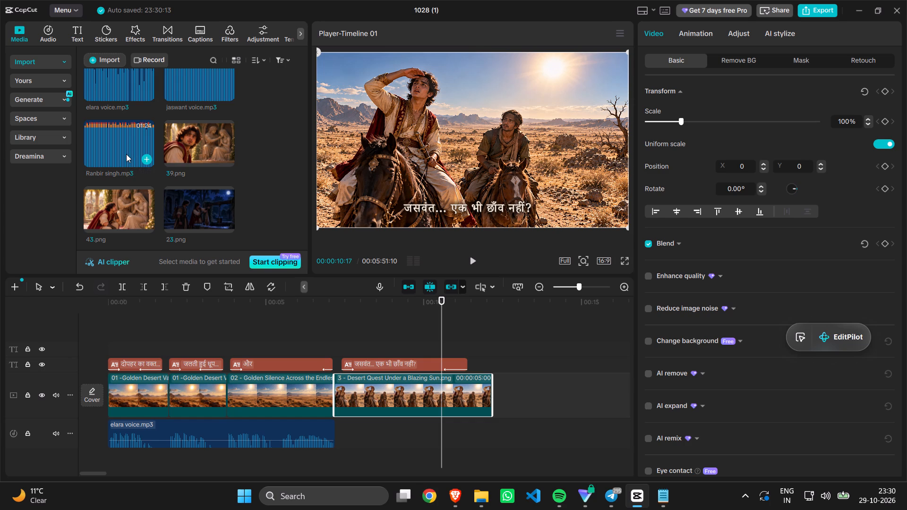
drag(126, 154, 339, 432)
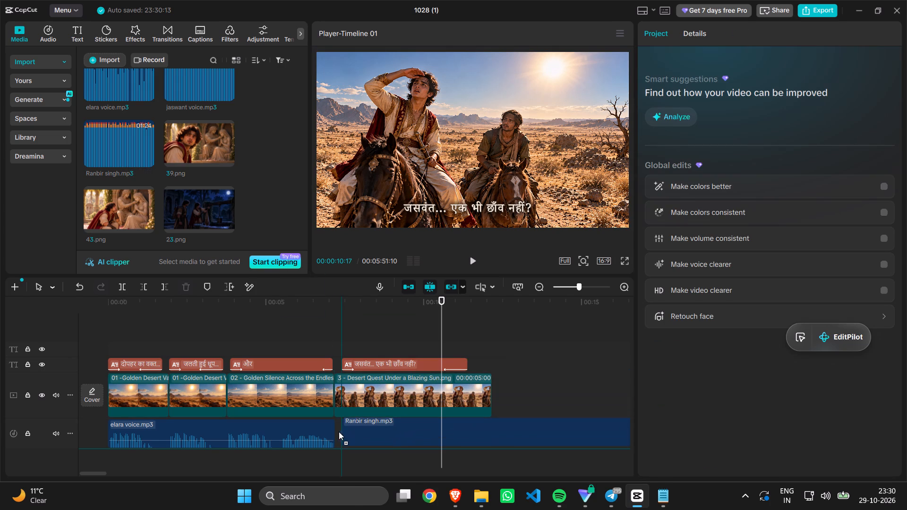
drag(339, 432, 337, 432)
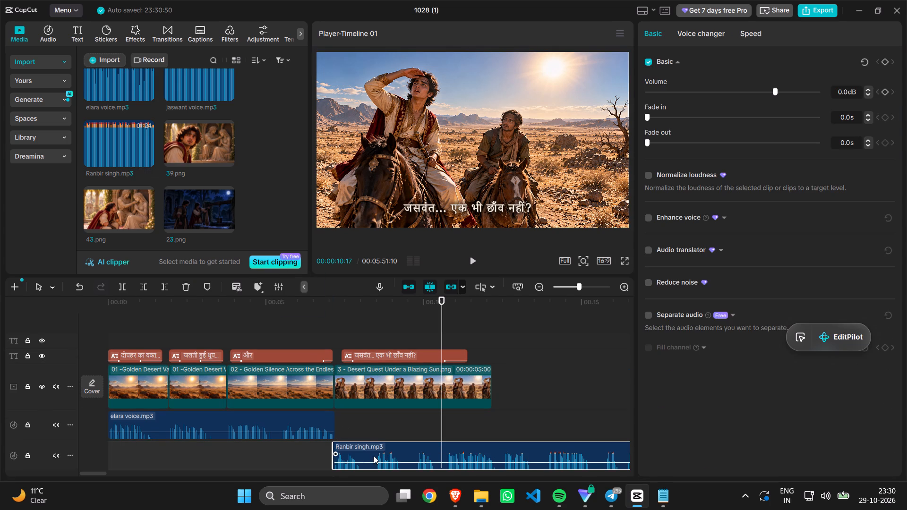
drag(374, 456, 382, 432)
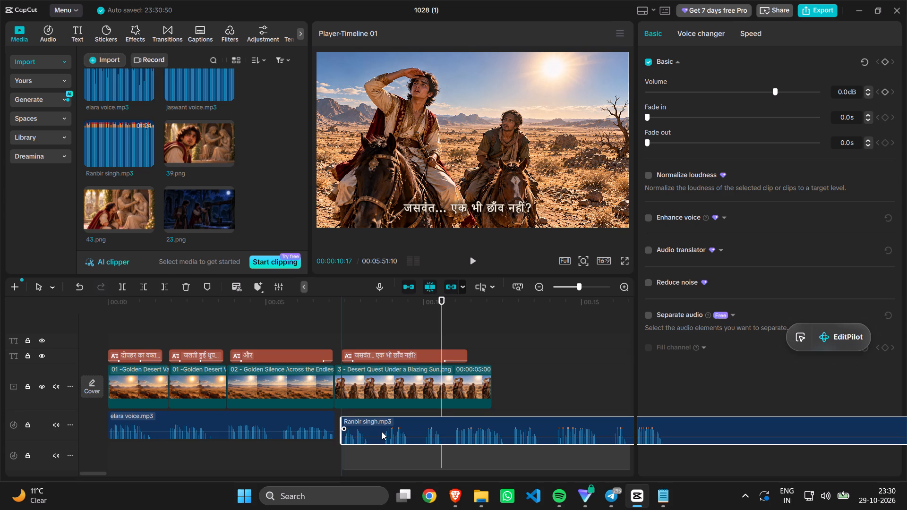
drag(382, 432, 380, 426)
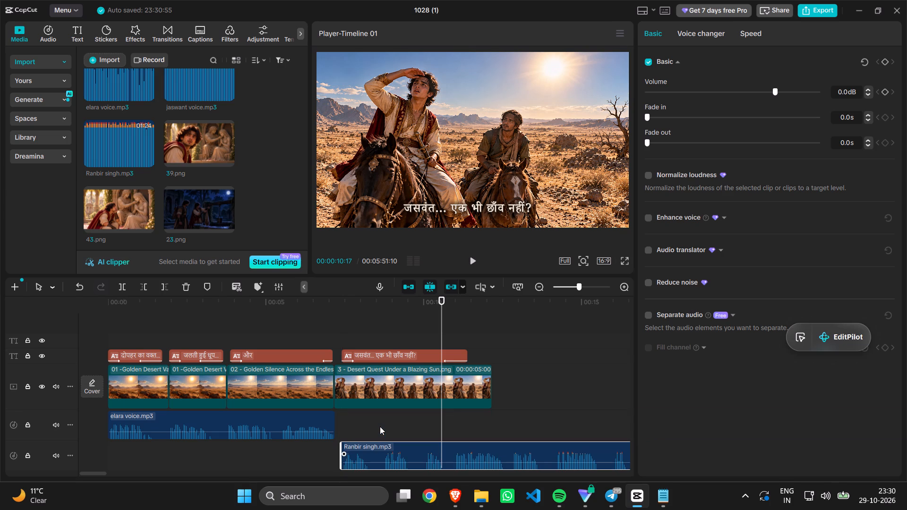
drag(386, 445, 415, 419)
Move the remaining elara voice.mp3 clip much further along the timeline to free its track.
scroll(439, 425, left, 9)
scroll(439, 425, right, 1)
scroll(439, 425, left, 4)
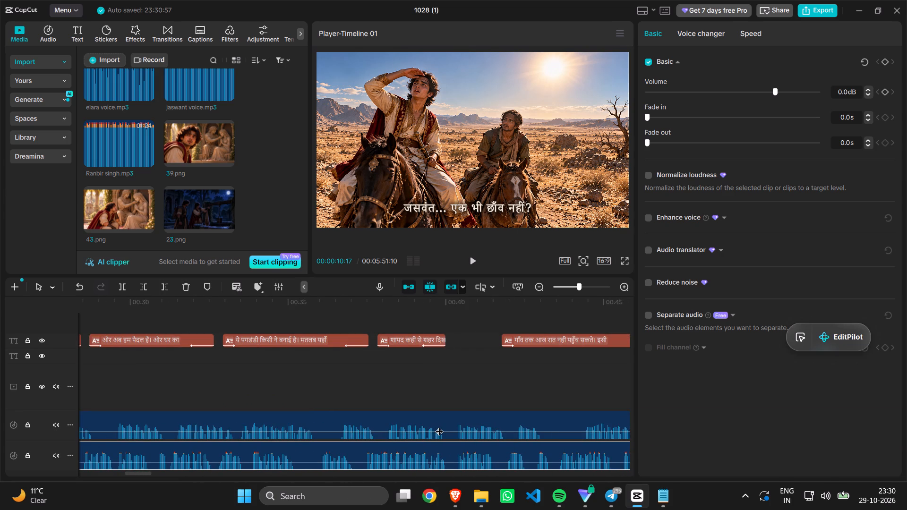
scroll(439, 425, left, 14)
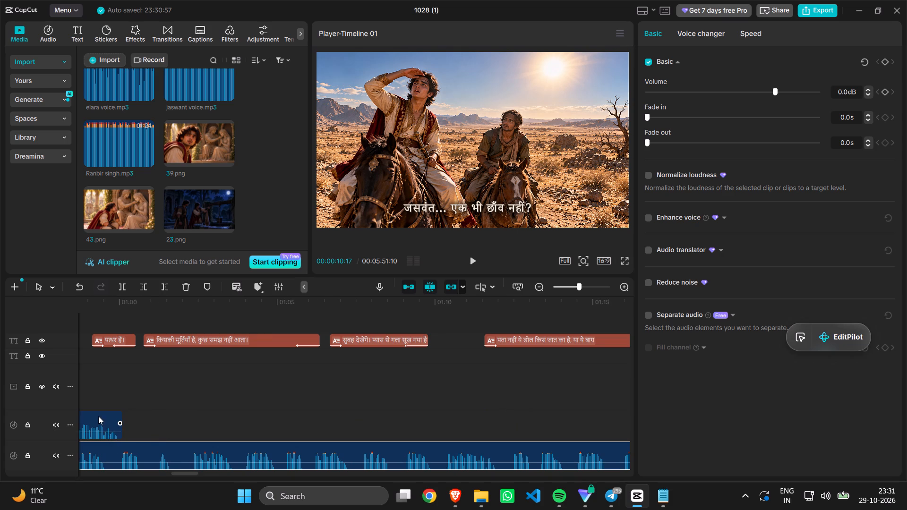
drag(98, 416, 711, 398)
Add Ranbir singh.mp3 to the elara voice.mp3 track, starting with the caption "जसवंत... एक भी छाँव नहीं?" at about 00:00:07.
scroll(502, 394, right, 20)
scroll(502, 394, right, 20)
scroll(502, 394, right, 7)
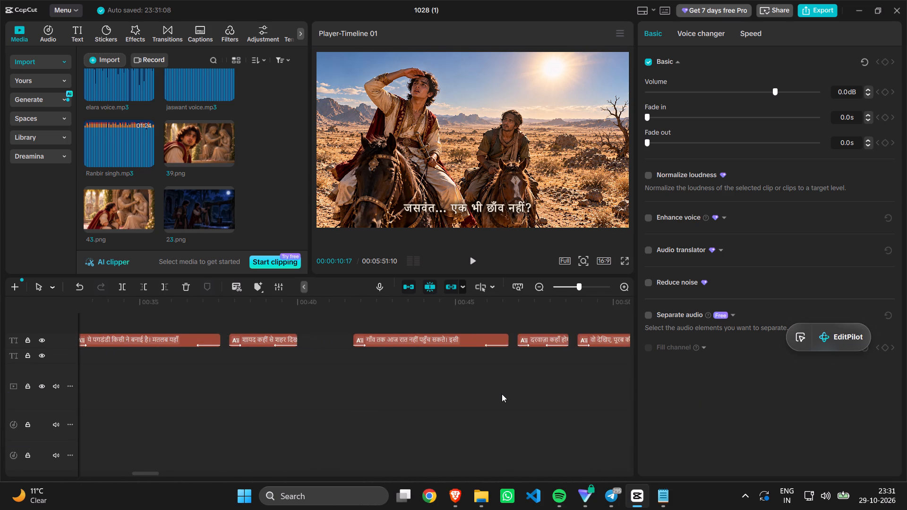
scroll(502, 394, right, 20)
scroll(502, 394, right, 20)
scroll(502, 394, right, 15)
scroll(519, 398, right, 9)
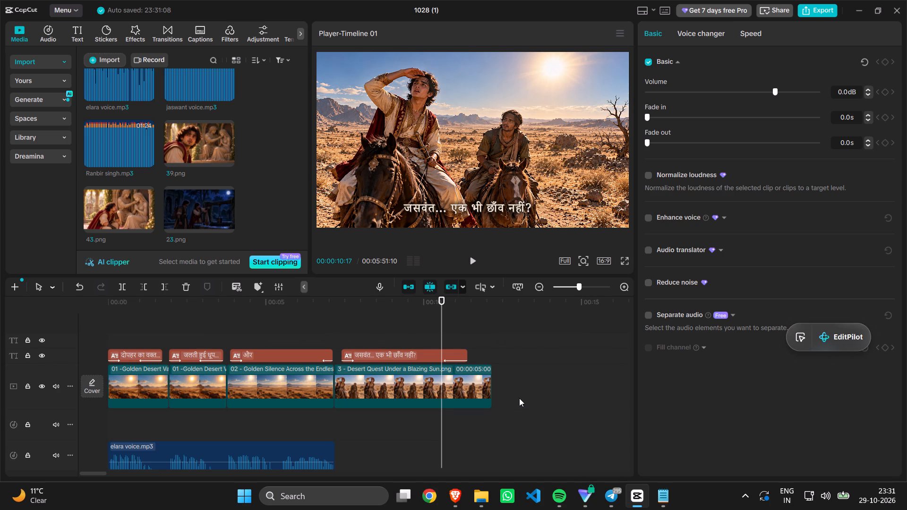
scroll(519, 398, right, 5)
scroll(436, 435, left, 17)
scroll(436, 435, right, 20)
drag(121, 145, 339, 456)
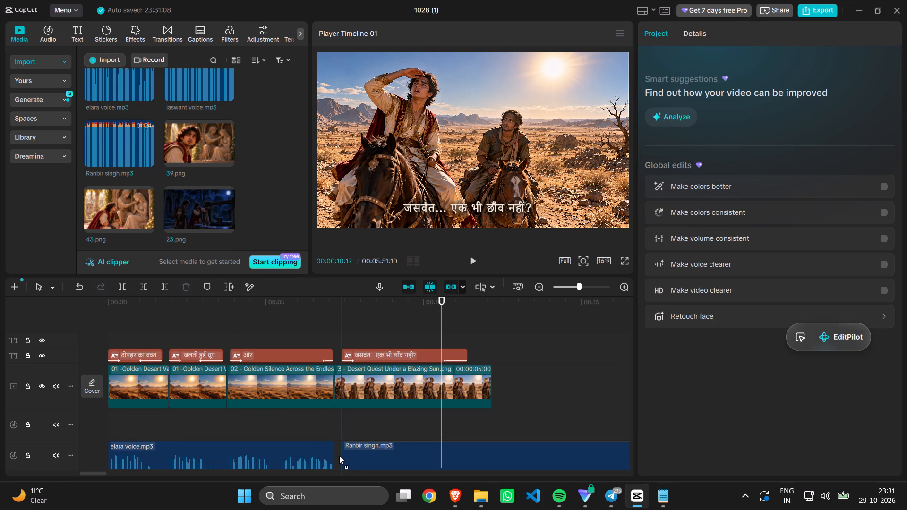
drag(339, 456, 338, 454)
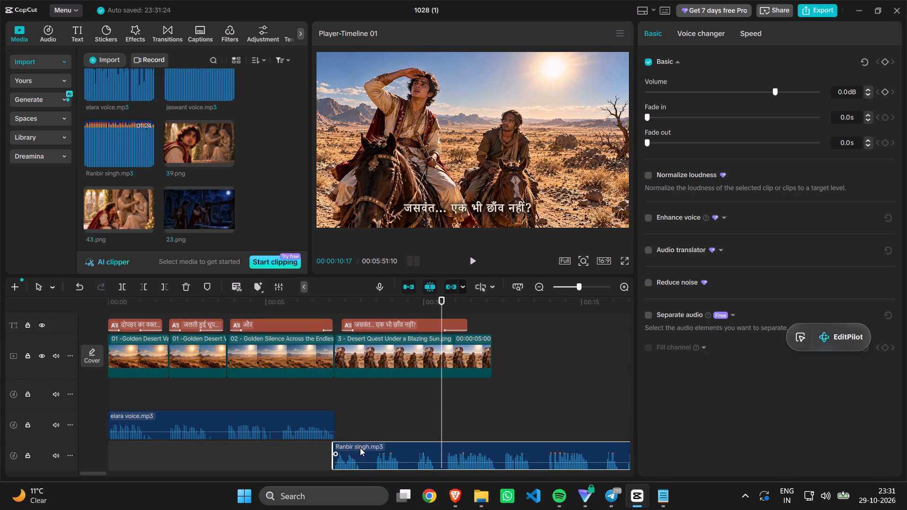
drag(360, 448, 367, 420)
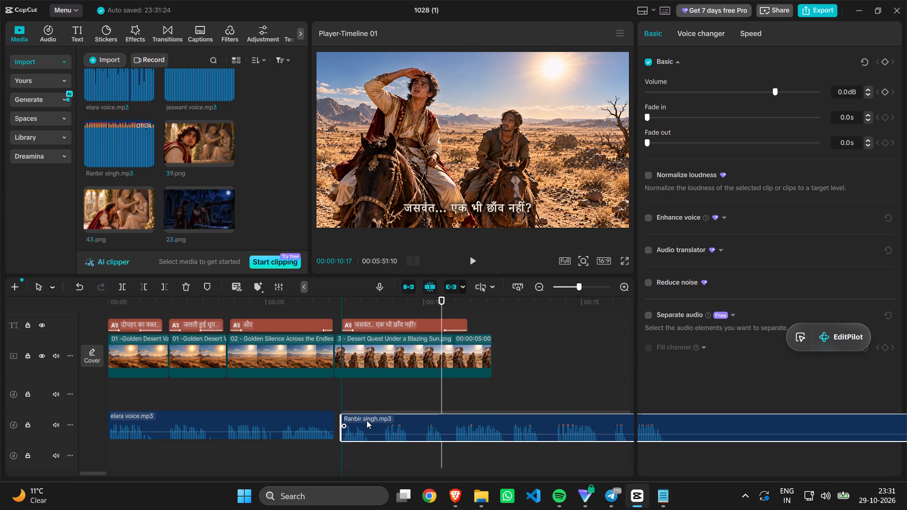
scroll(388, 446, left, 1)
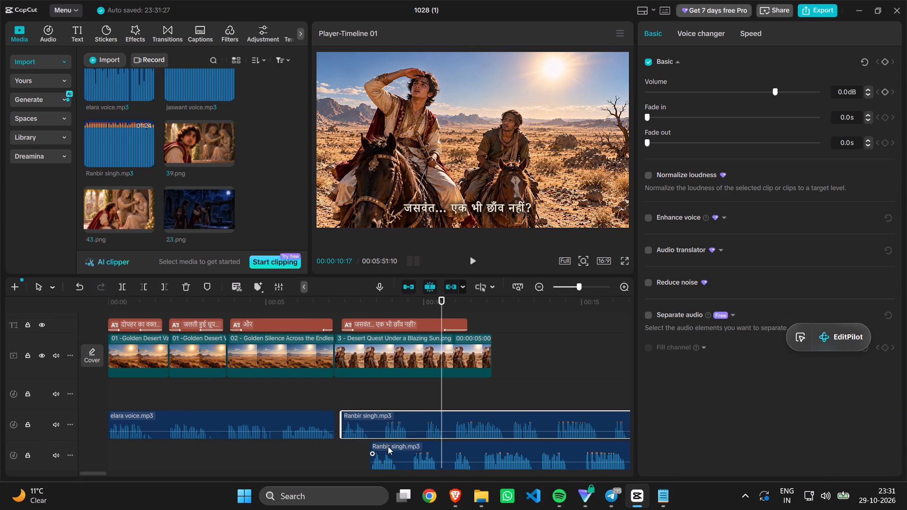
scroll(388, 446, left, 6)
scroll(388, 446, left, 15)
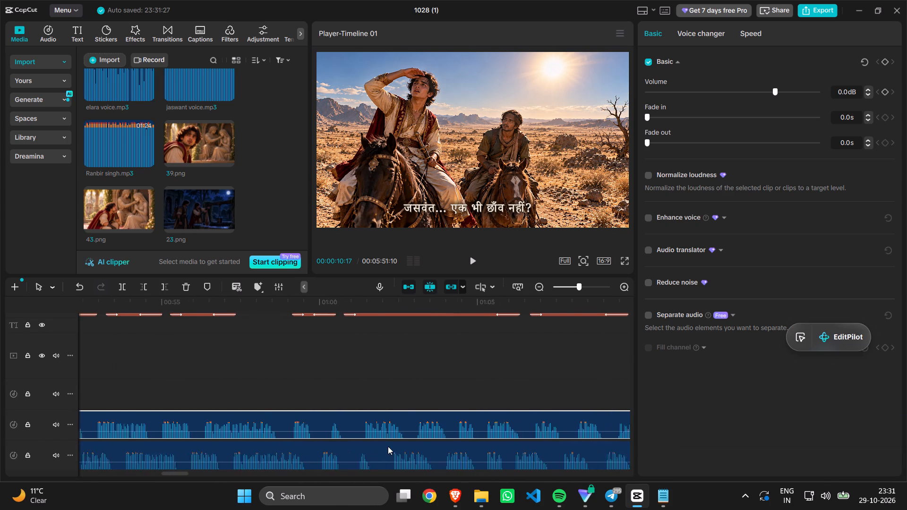
scroll(388, 446, left, 2)
click(376, 458)
key(Delete)
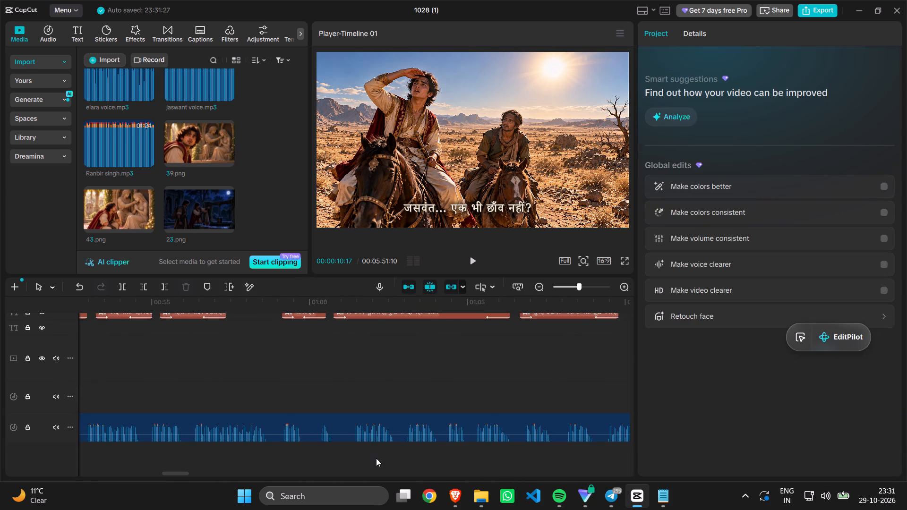
scroll(376, 458, right, 20)
scroll(376, 458, right, 15)
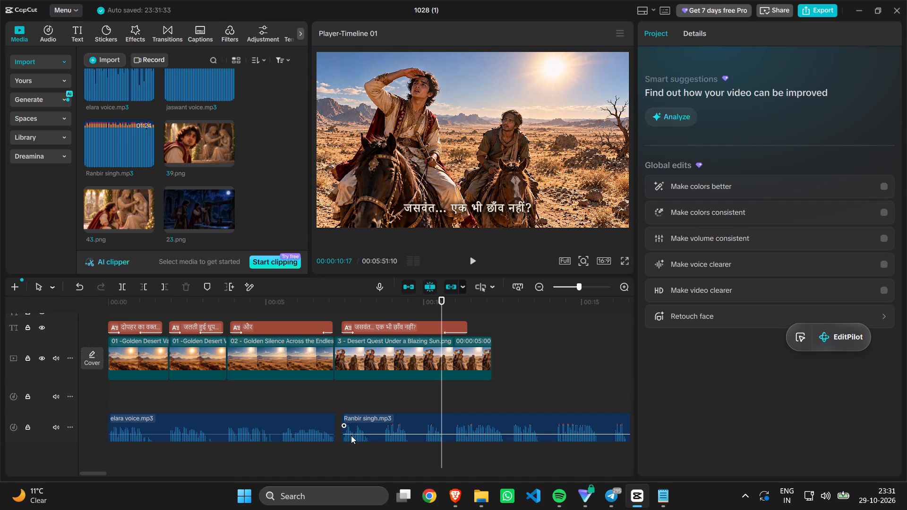
click(352, 435)
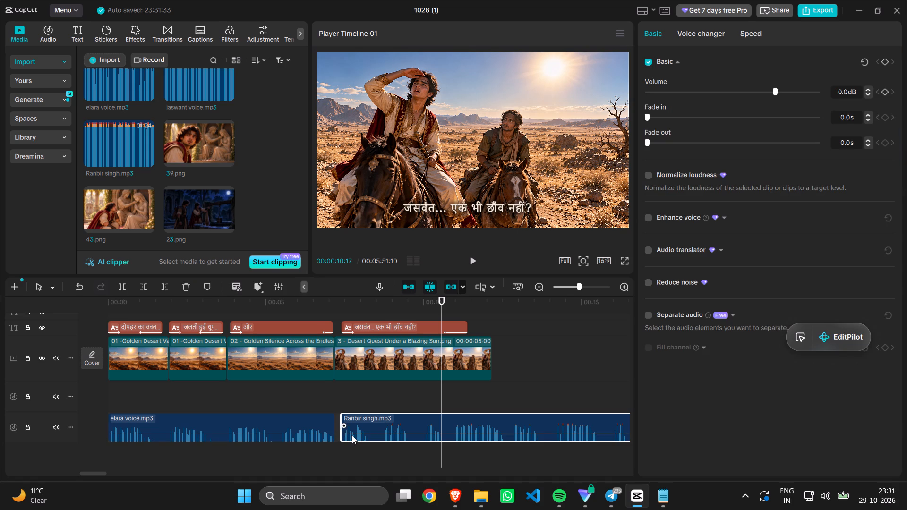
key(Left)
key(Left)
key(Left)
key(Left)
click(352, 435)
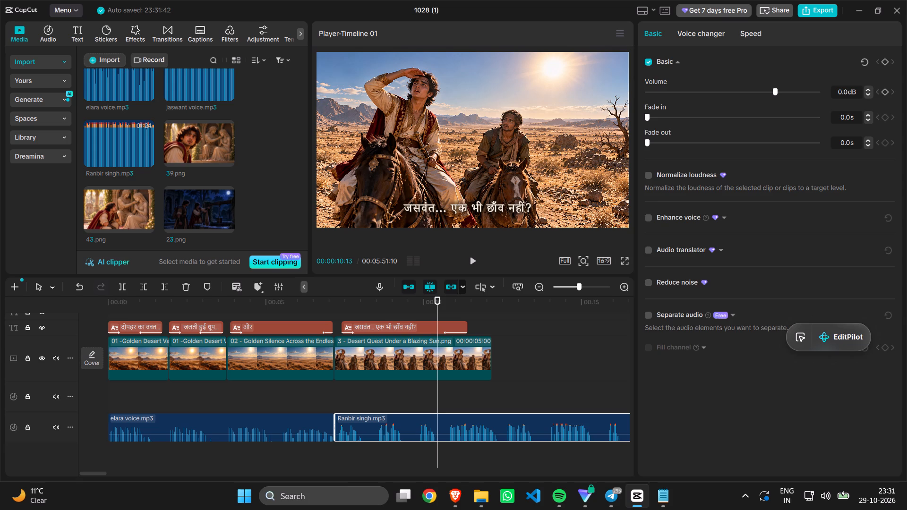
Play Ranbir's first line to find its end, and split the 3 - Desert Quest image clip at 00:00:10:01.
click(317, 466)
click(317, 463)
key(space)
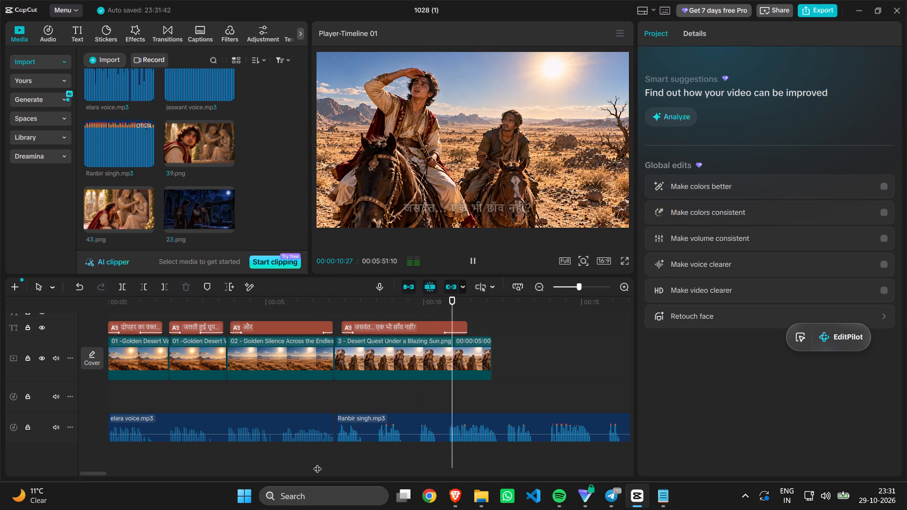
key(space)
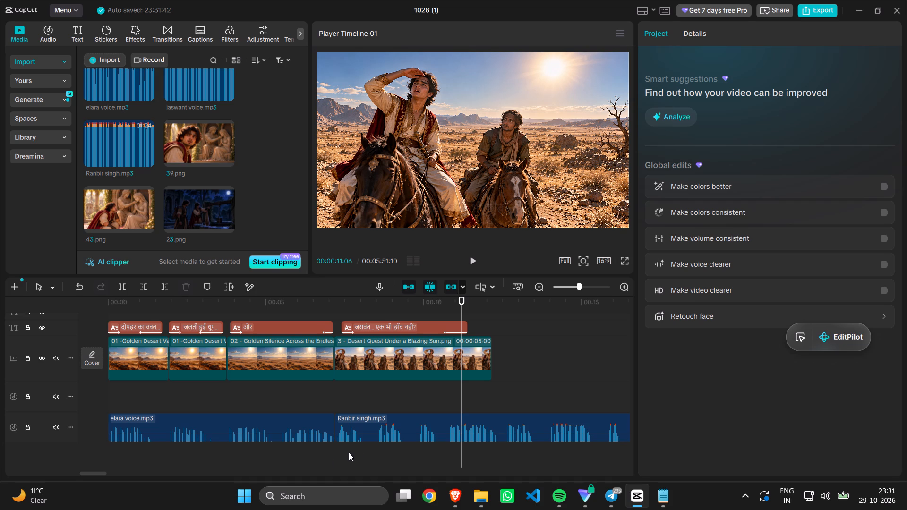
click(333, 459)
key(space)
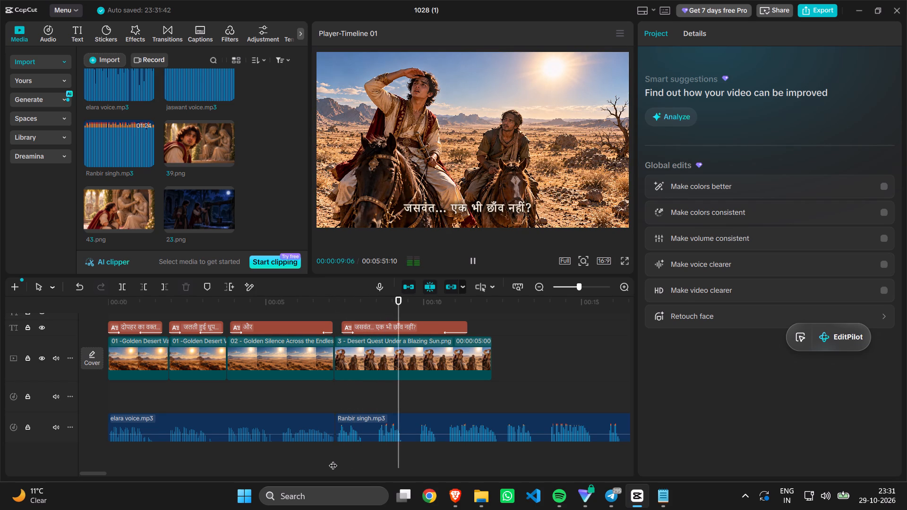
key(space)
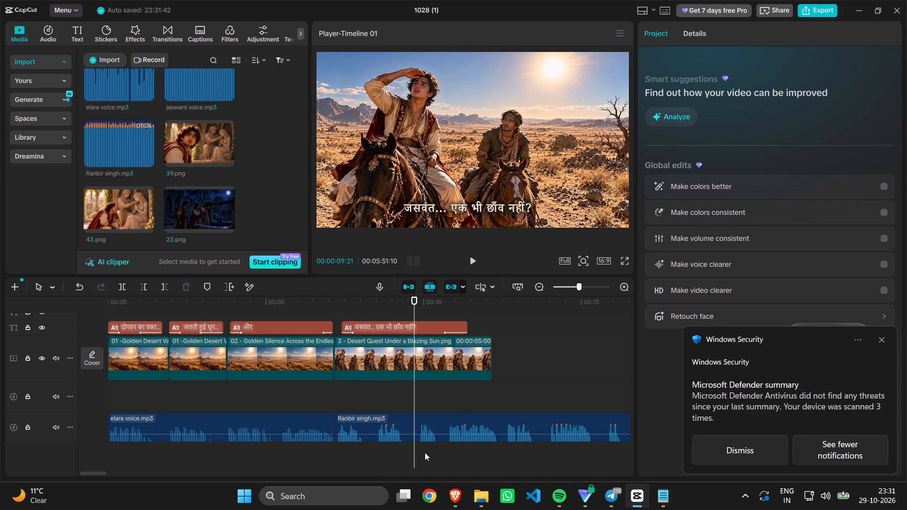
key(Right)
key(Right)
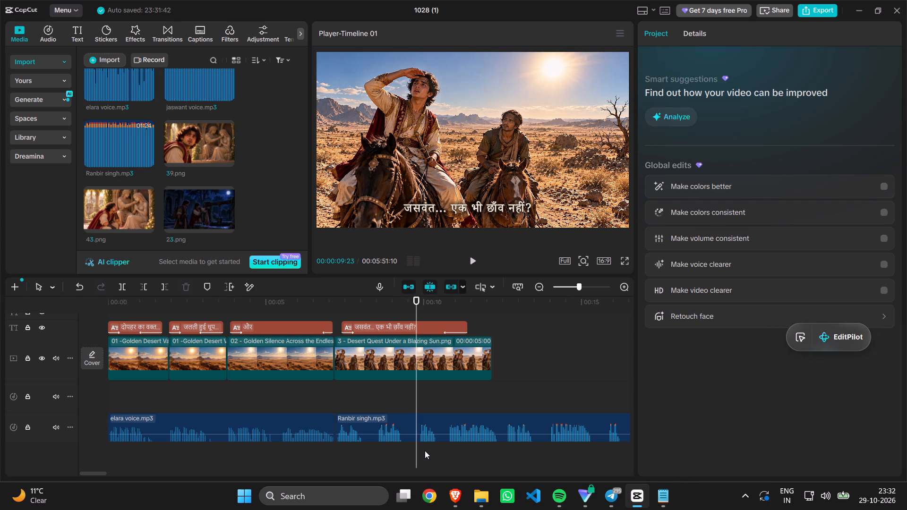
click(425, 450)
key(ctrl+b)
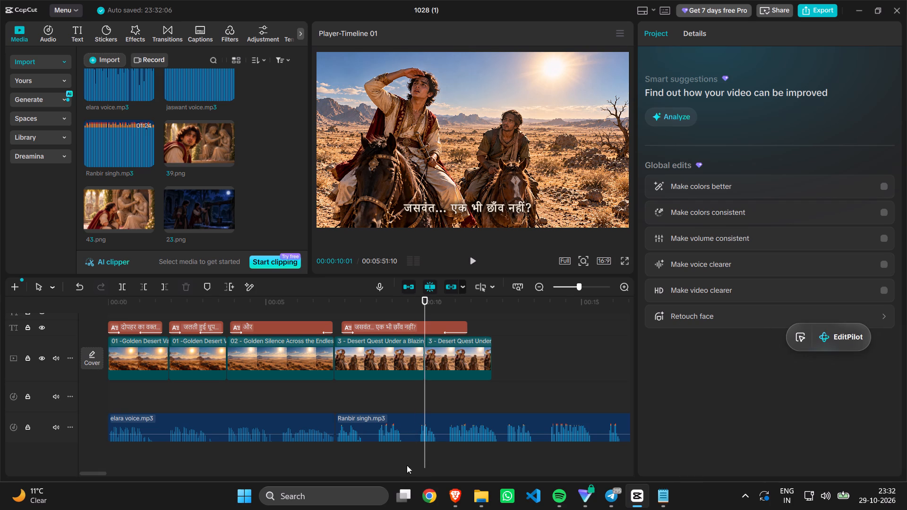
click(390, 427)
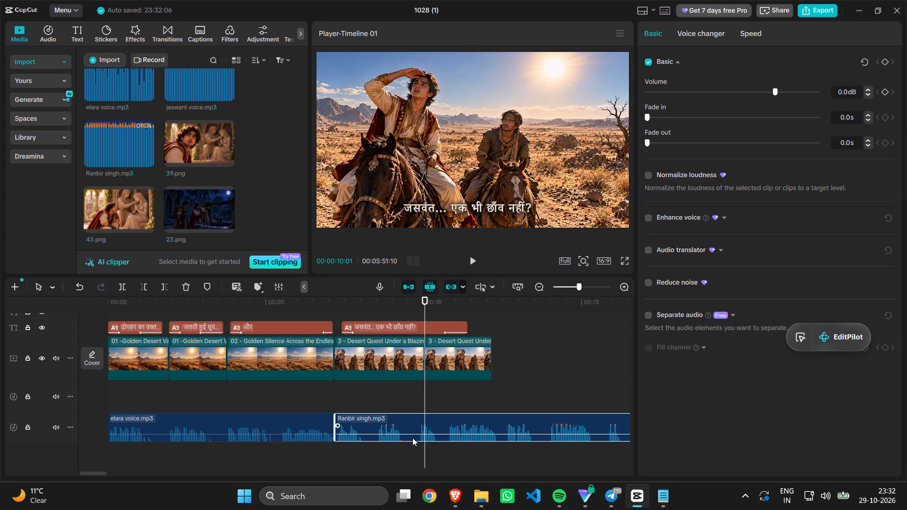
click(412, 438)
key(Left)
key(Left)
key(Left)
key(Left)
key(Left)
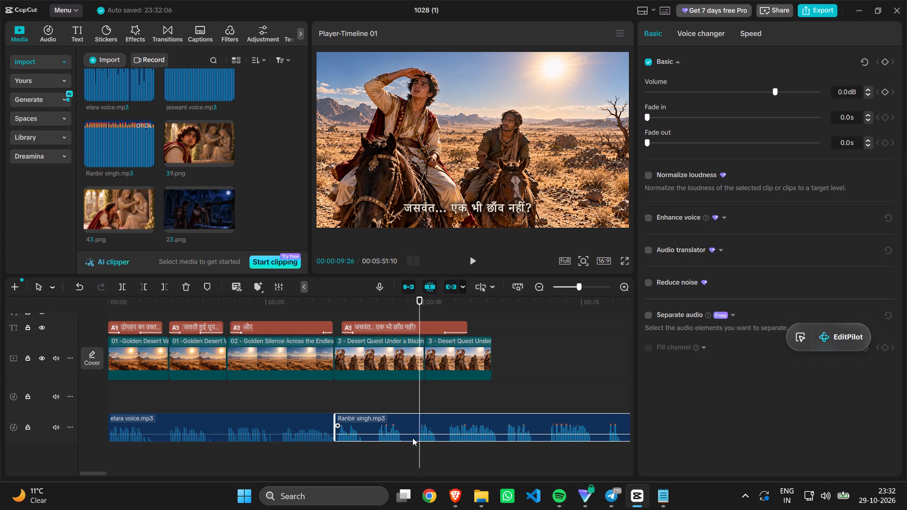
key(Left)
key(Left)
key(Left)
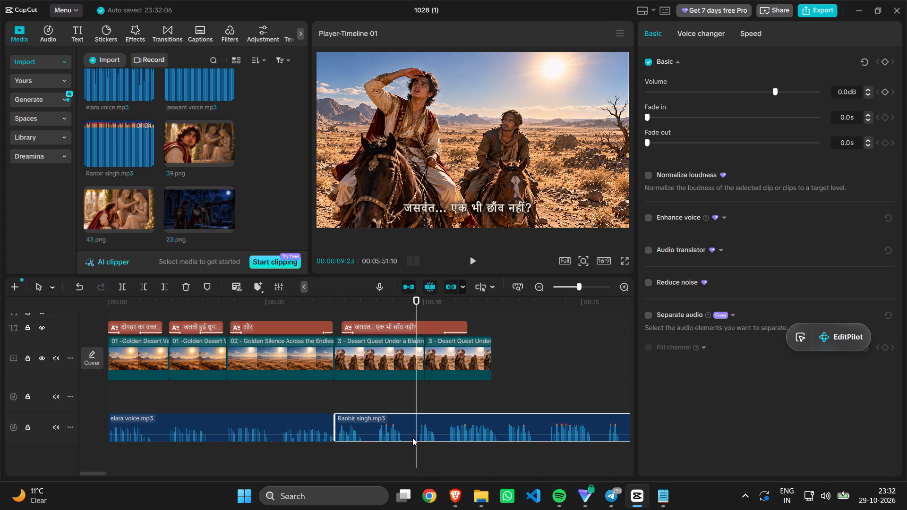
key(Right)
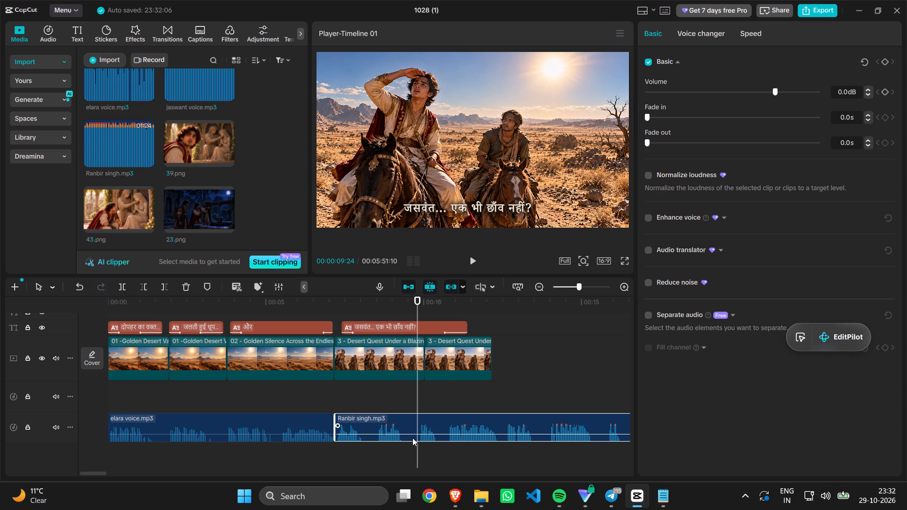
key(ctrl+b)
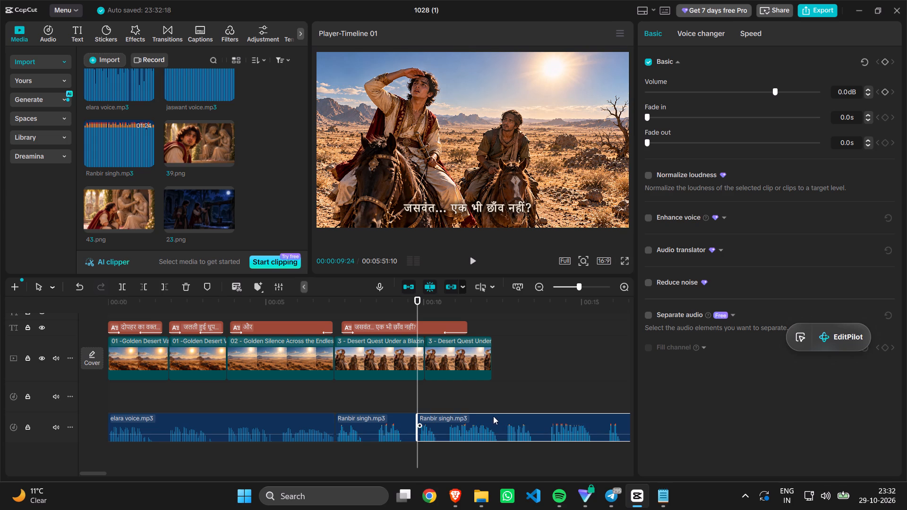
Delete the second part of the split 3 - Desert Quest image clip.
click(462, 365)
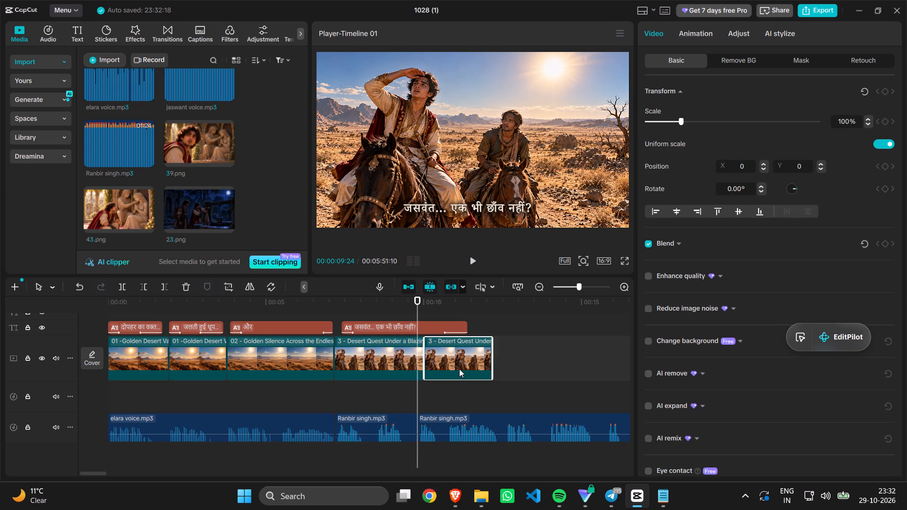
key(Delete)
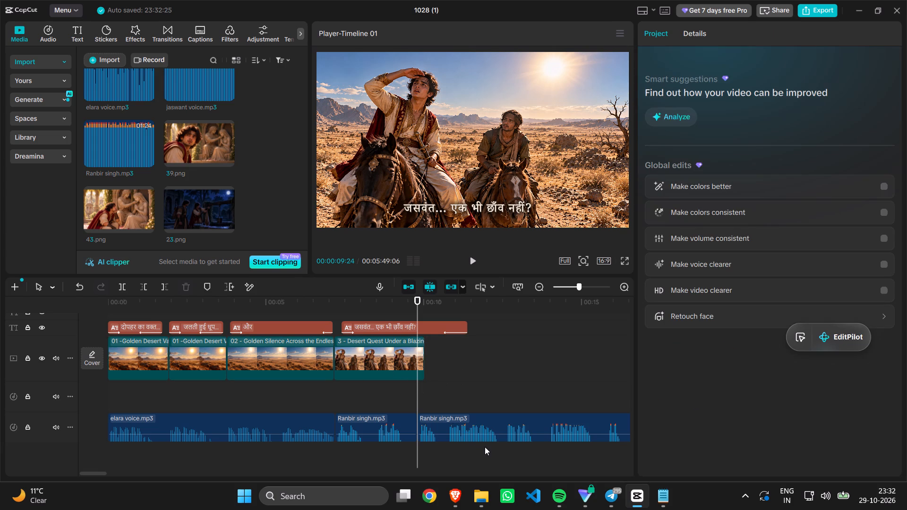
drag(486, 437, 514, 435)
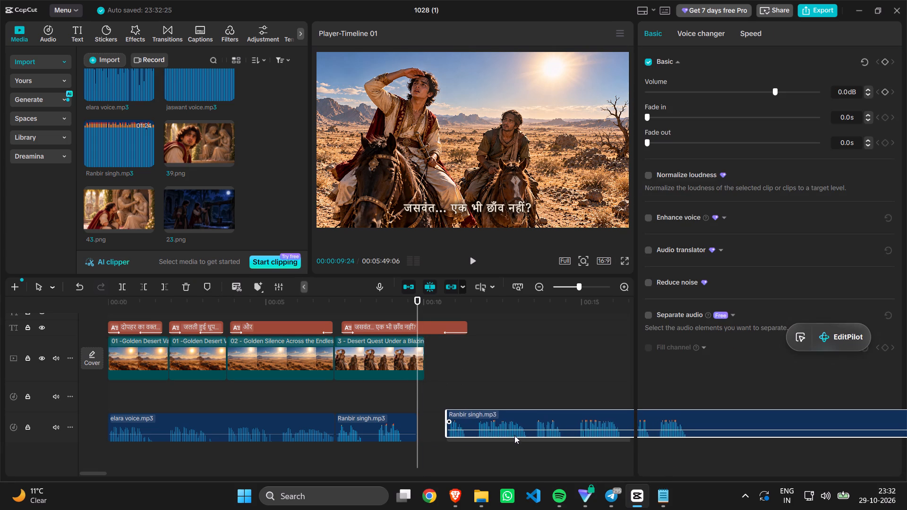
drag(514, 435, 513, 438)
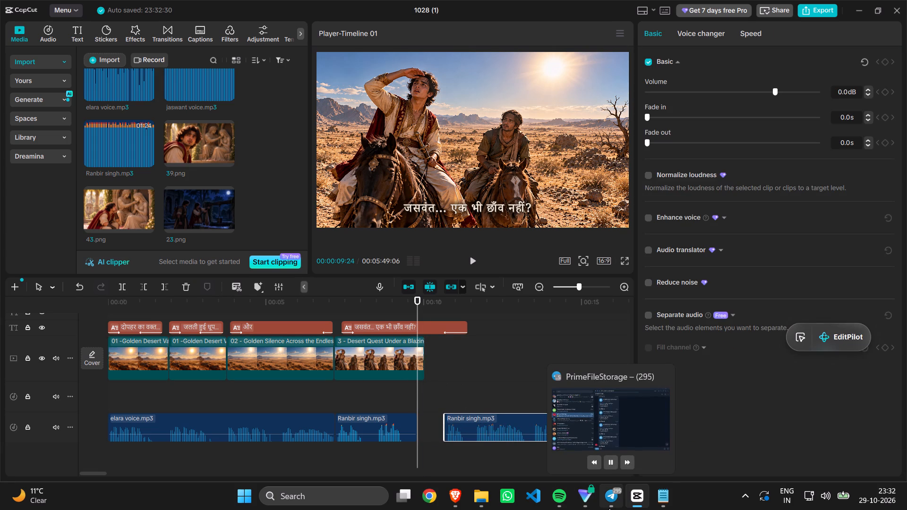
Switch to the EPISODE 1 script in Notepad and check which dialogue follows Ranbir's first line in Scene 1.
click(660, 501)
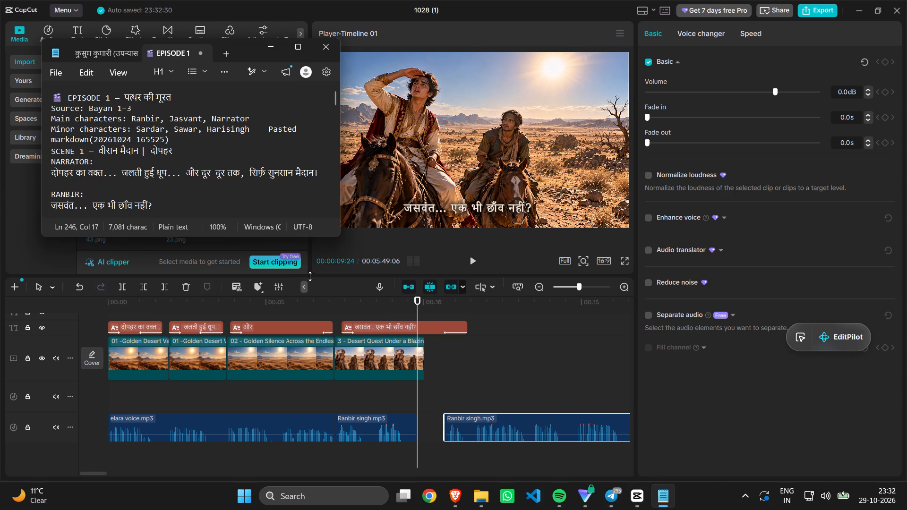
scroll(157, 150, down, 1)
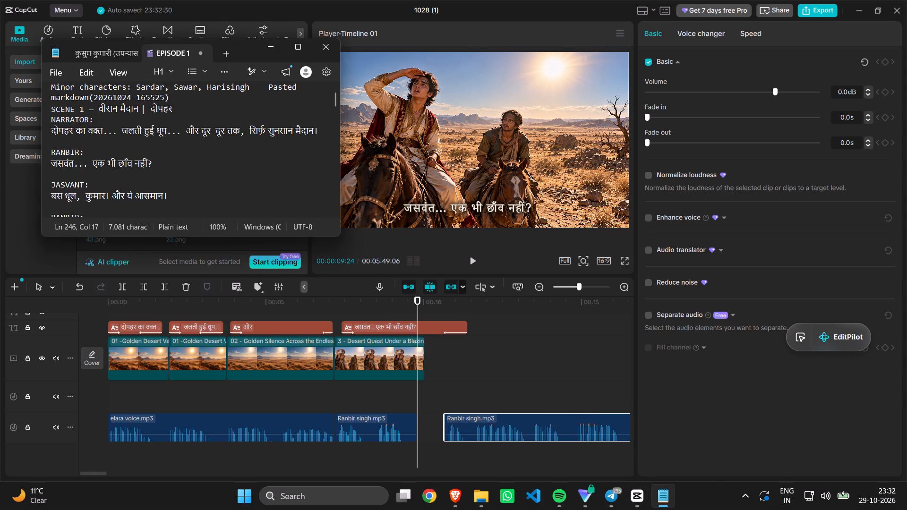
scroll(157, 150, down, 1)
scroll(241, 358, right, 1)
scroll(216, 418, right, 2)
drag(377, 421, 382, 454)
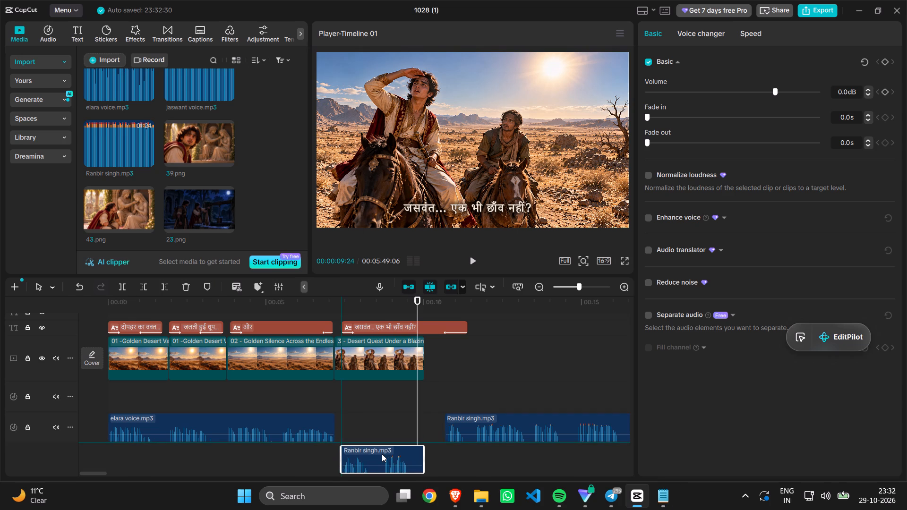
drag(382, 454, 380, 456)
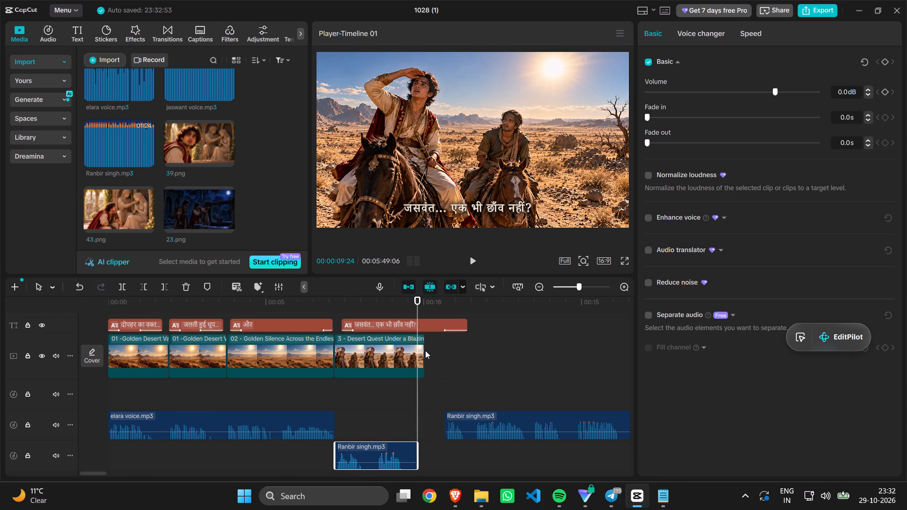
Trim the end of the 3 - Desert Quest image clip to 00:00:09:24, matching Ranbir's first audio part, and play past the cut.
drag(424, 351, 421, 351)
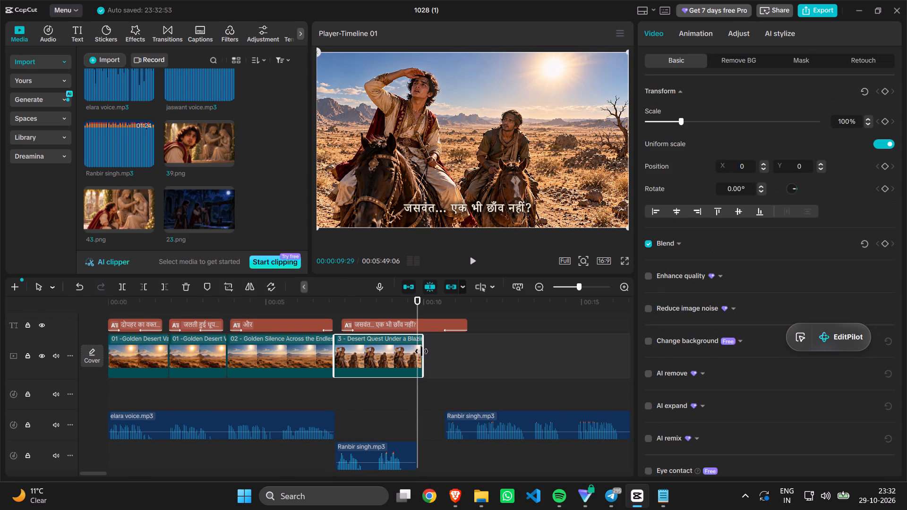
drag(421, 351, 419, 352)
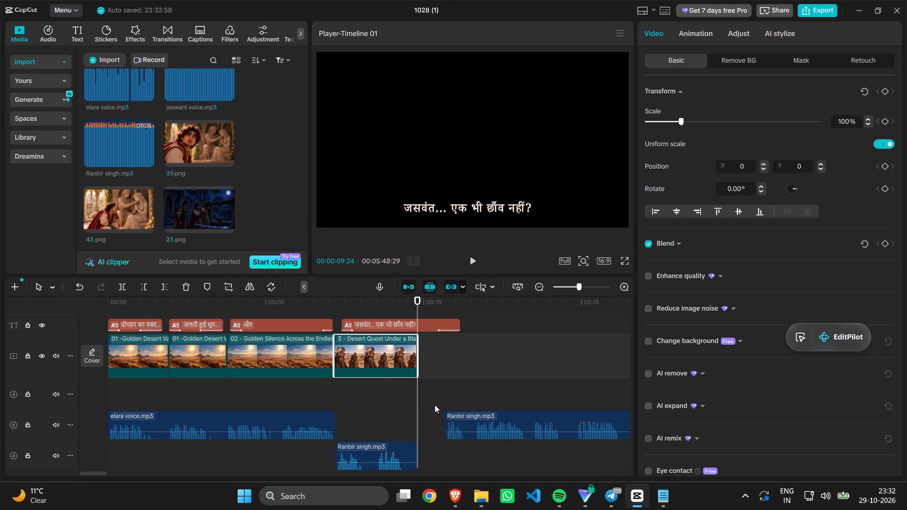
click(390, 407)
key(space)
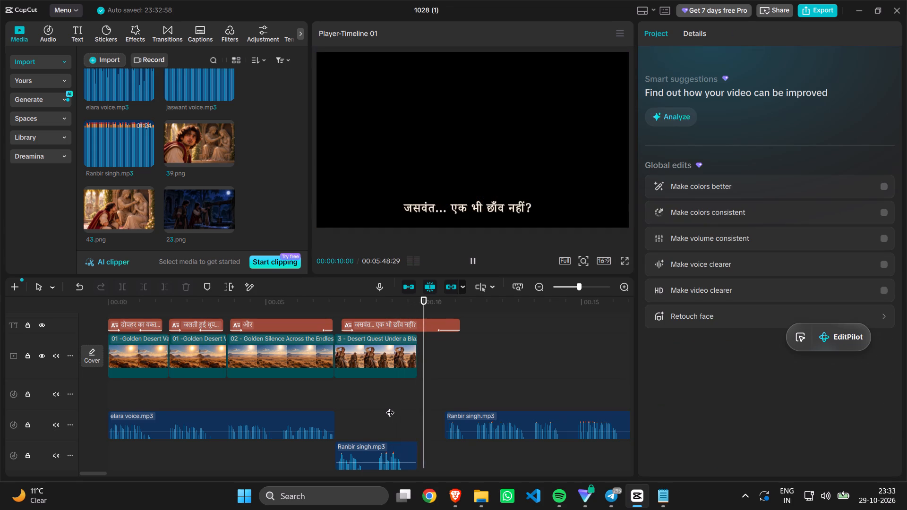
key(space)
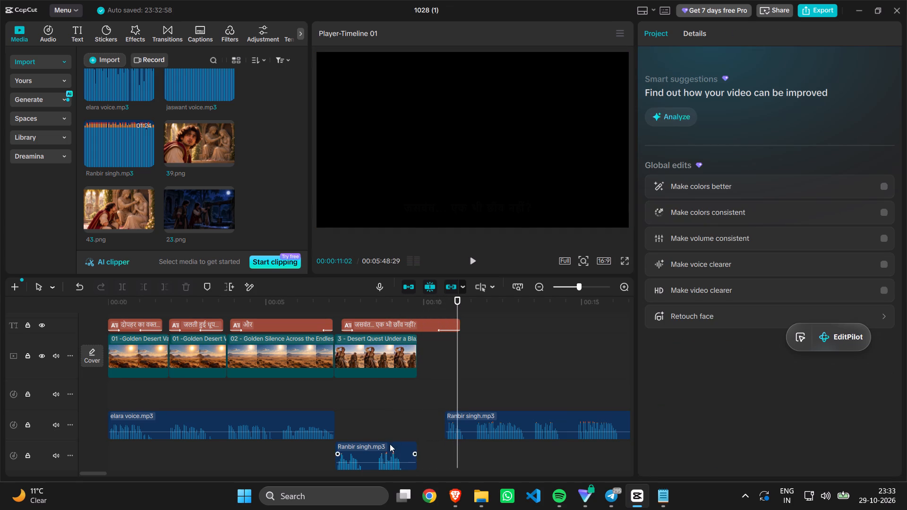
Apply the Fade In entrance animation to the "जसवंत... एक भी छाँव नहीं?" caption and check its exit animation.
click(400, 321)
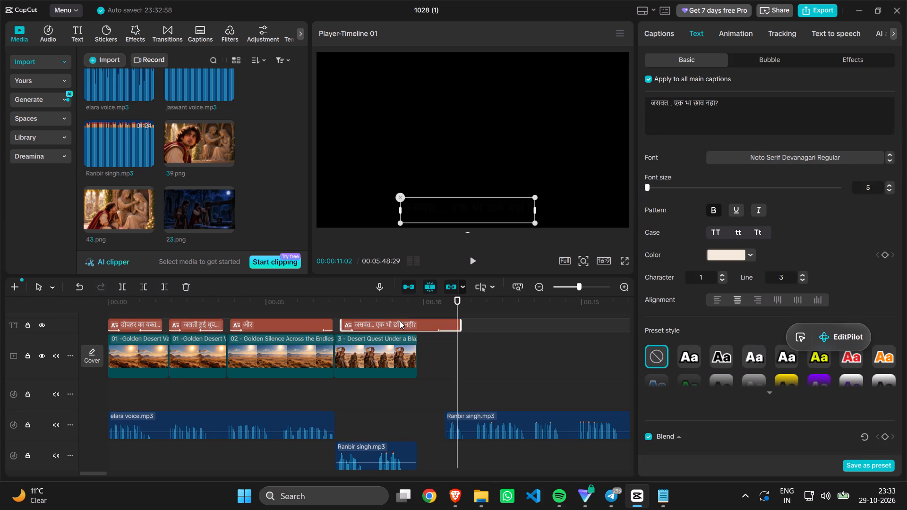
click(731, 32)
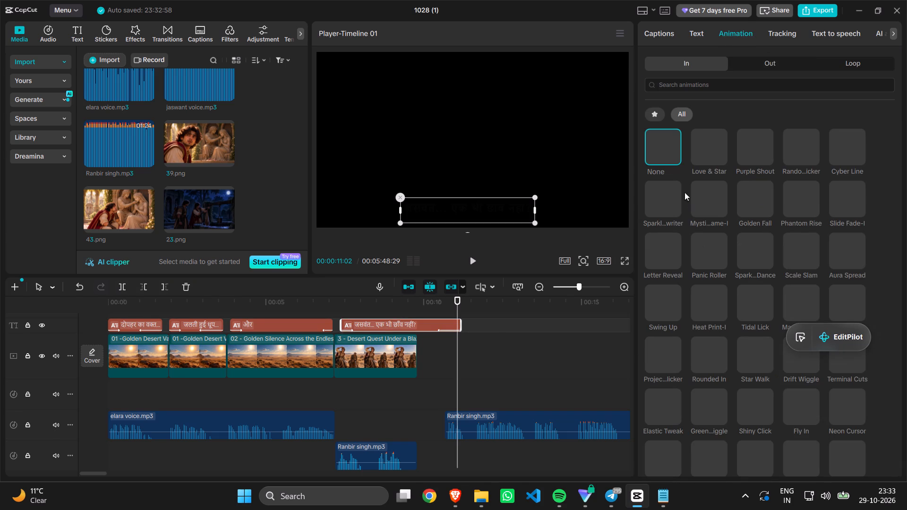
click(694, 86)
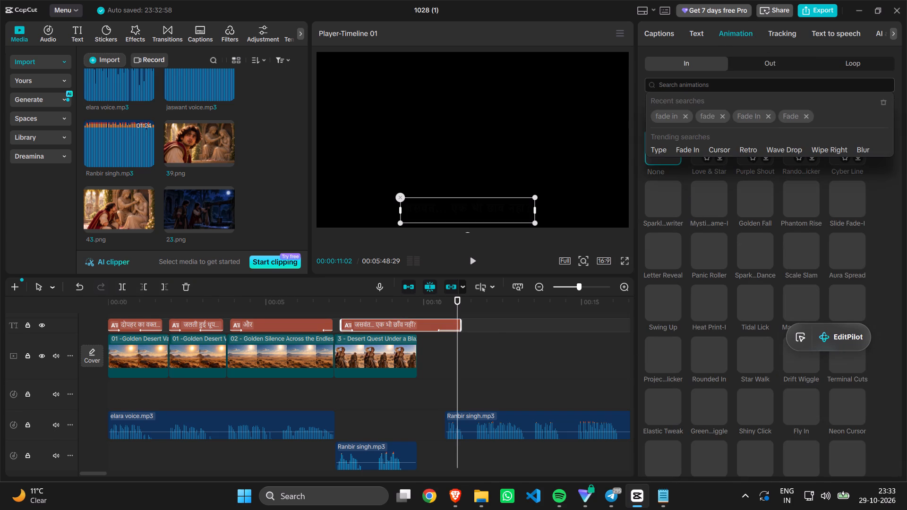
click(668, 112)
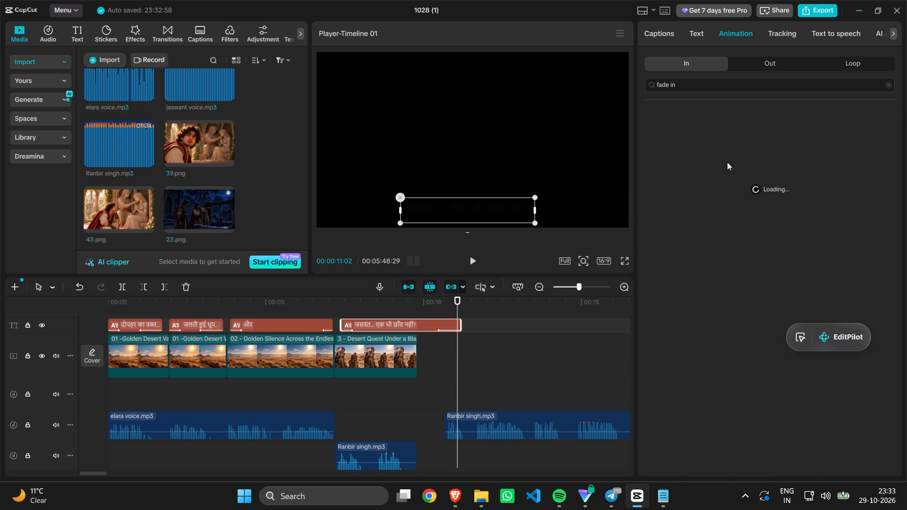
click(715, 145)
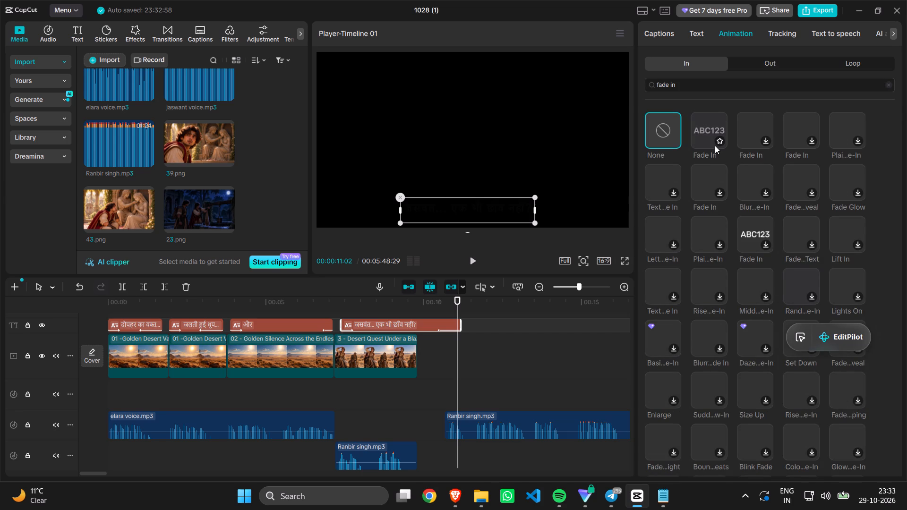
double_click(704, 127)
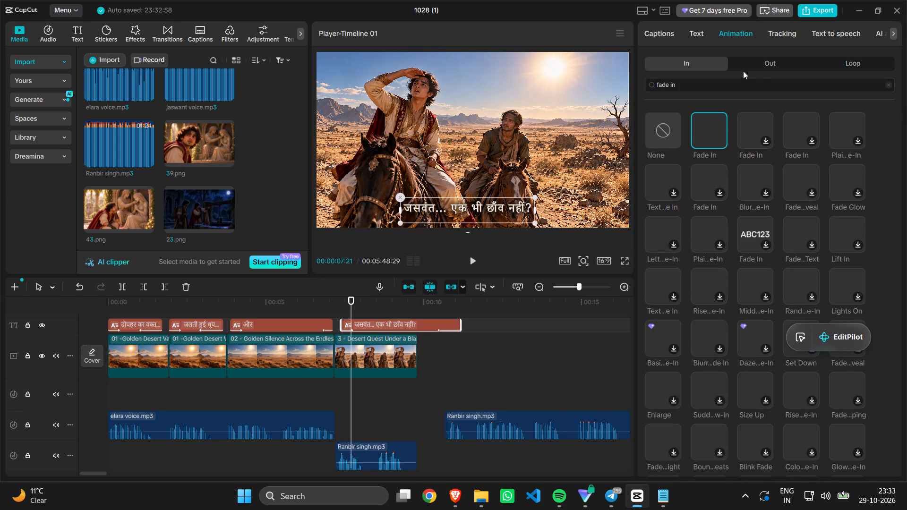
click(761, 66)
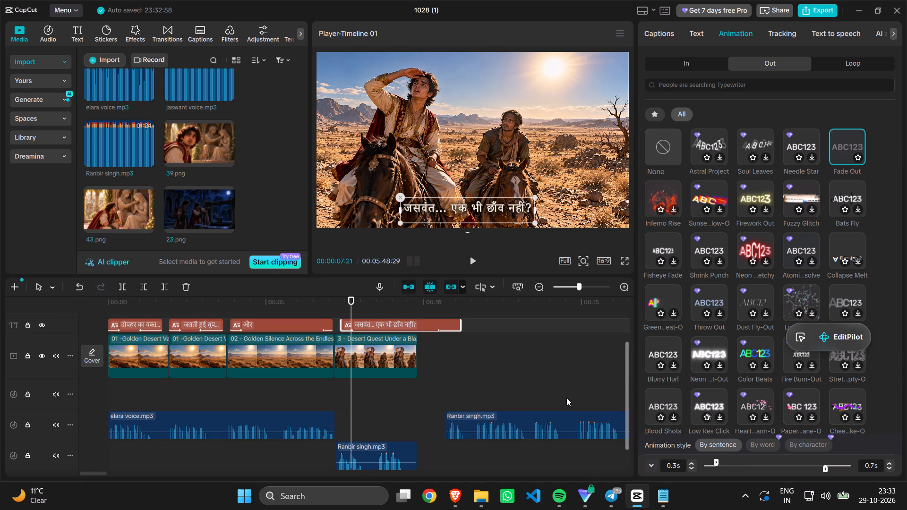
click(543, 372)
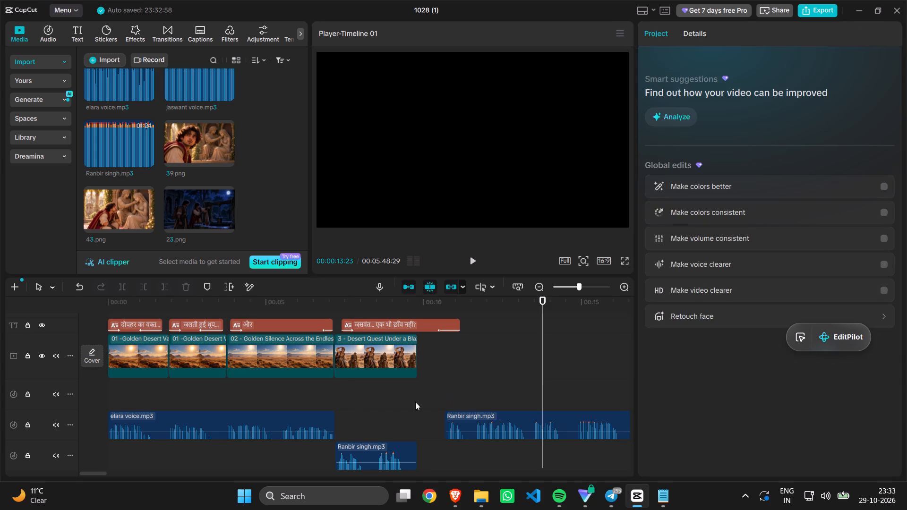
Extend the start of the "जसवंत... एक भी छाँव नहीं?" caption back to the start of the 3 - Desert Quest clip and play it back.
click(356, 393)
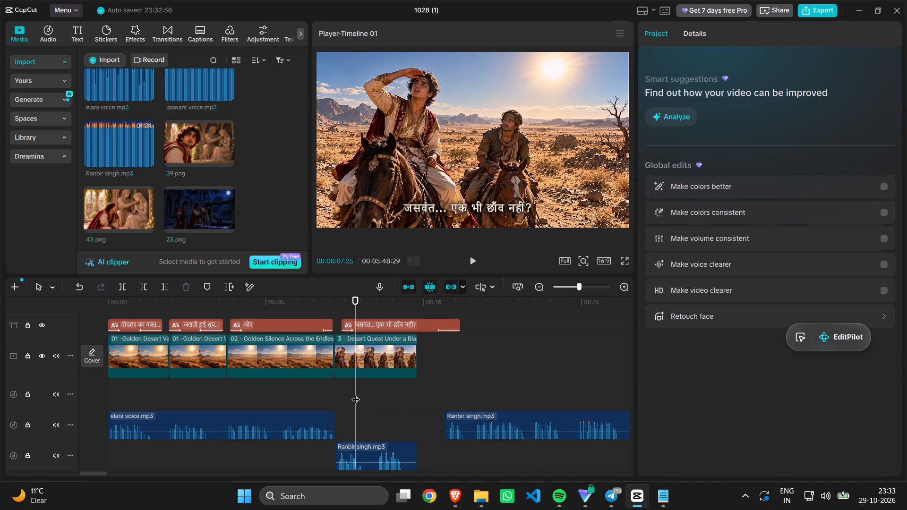
key(Left)
key(Left)
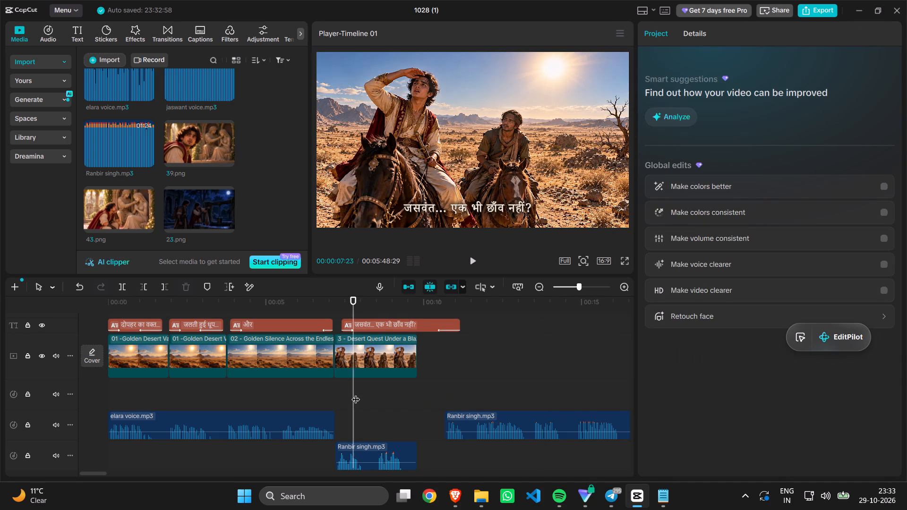
key(Left)
key(Left)
key(Left)
key(Left)
key(Left)
key(Left)
key(Left)
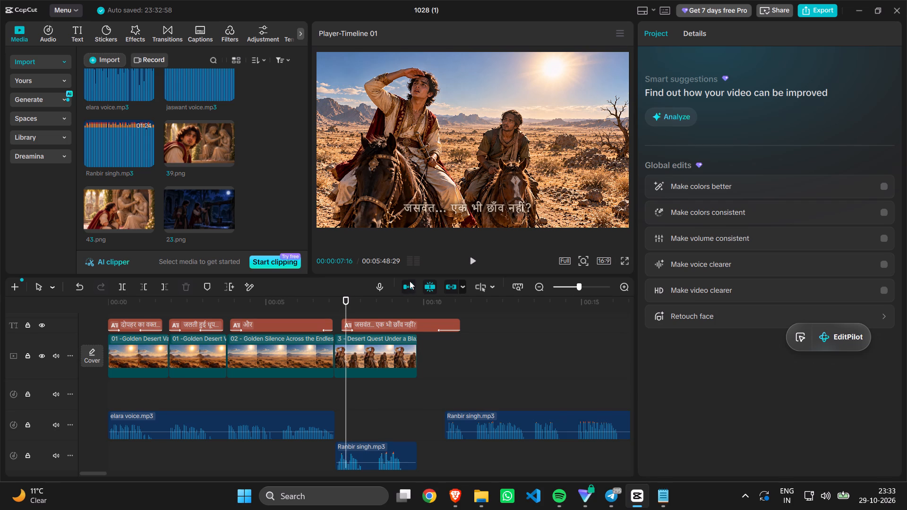
click(343, 316)
click(348, 324)
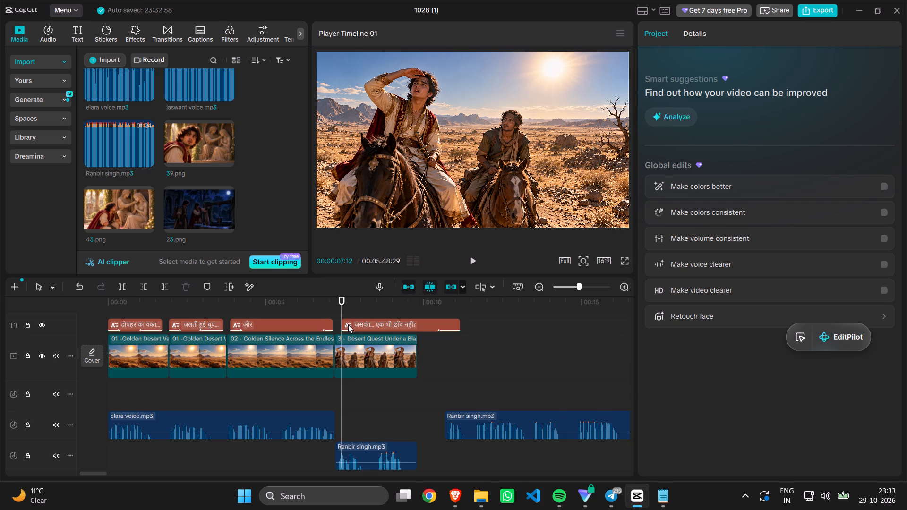
drag(339, 324, 335, 324)
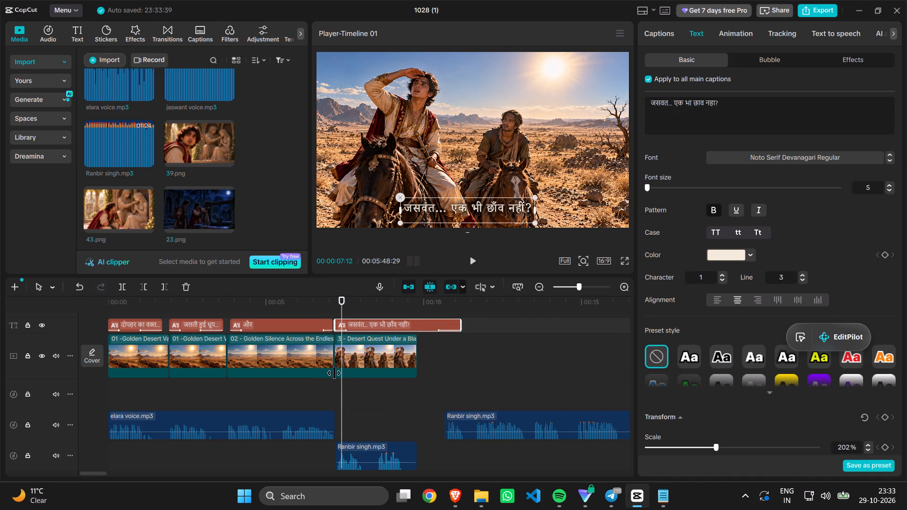
click(327, 391)
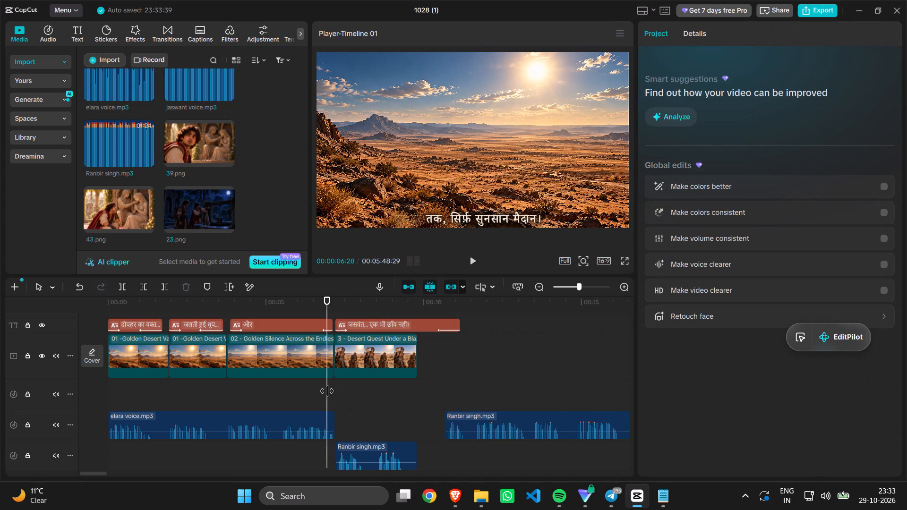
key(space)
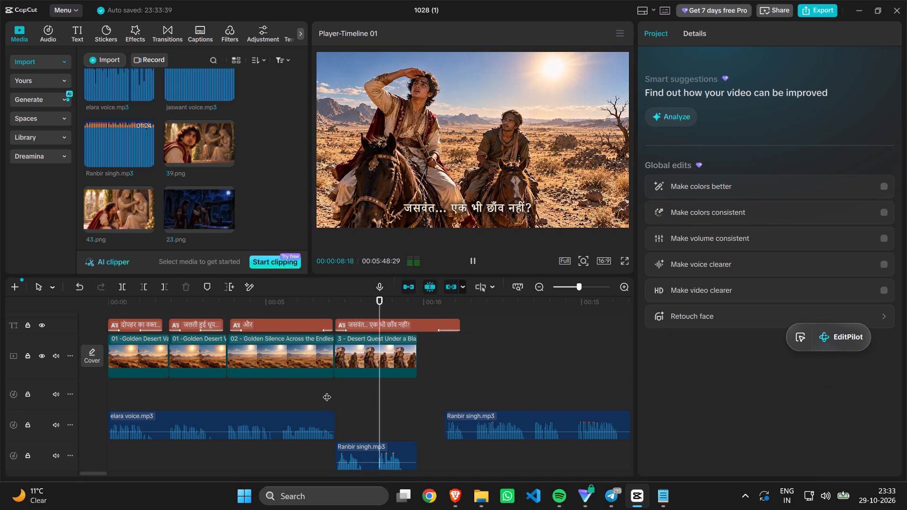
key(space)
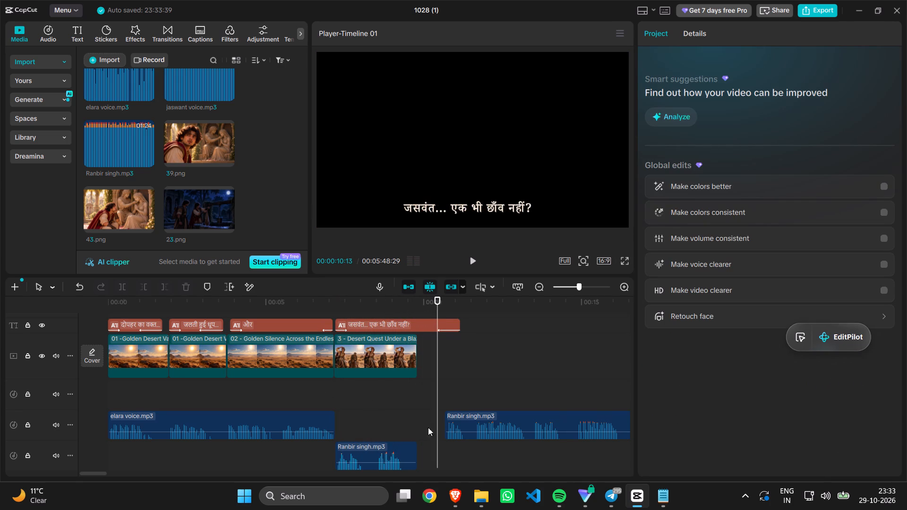
drag(463, 428, 459, 449)
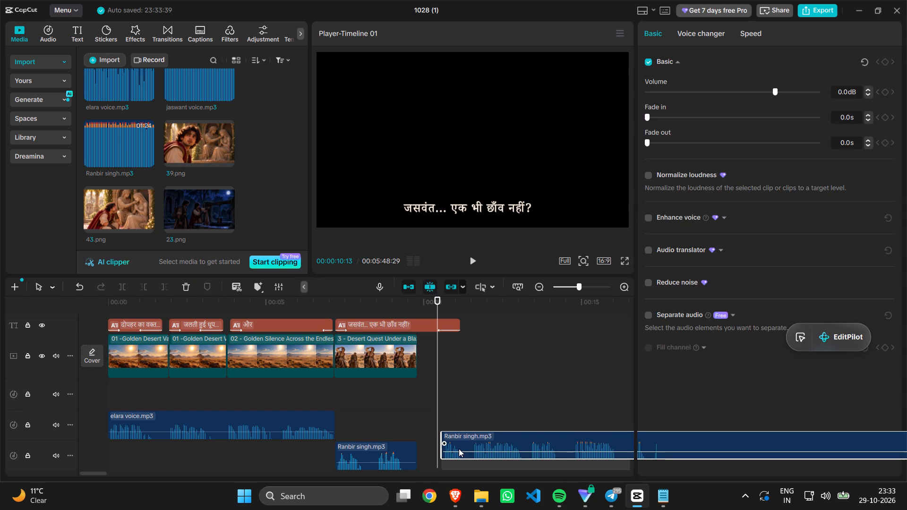
drag(459, 449, 439, 459)
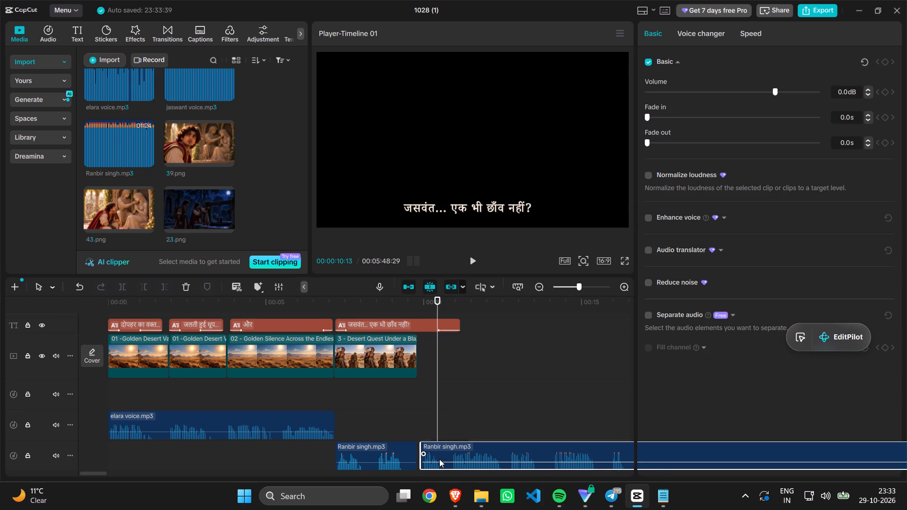
drag(439, 459, 464, 445)
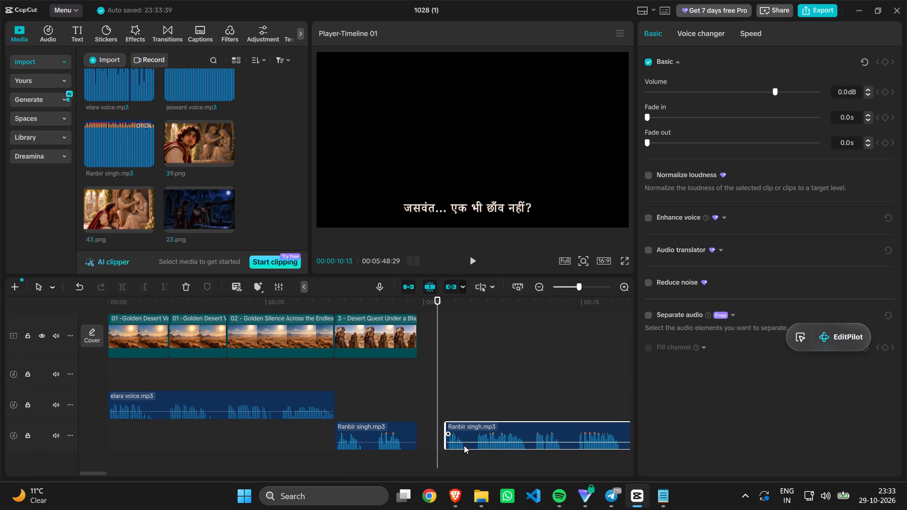
Trim the end of the "जसवंत... एक भी छाँव नहीं?" caption to the end of the 3 - Desert Quest clip.
scroll(400, 410, right, 2)
scroll(400, 410, up, 1)
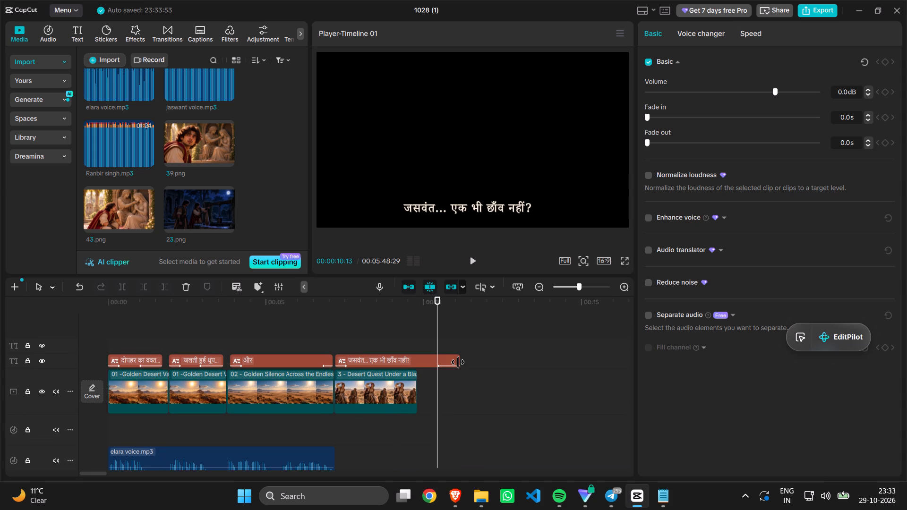
drag(458, 362, 427, 362)
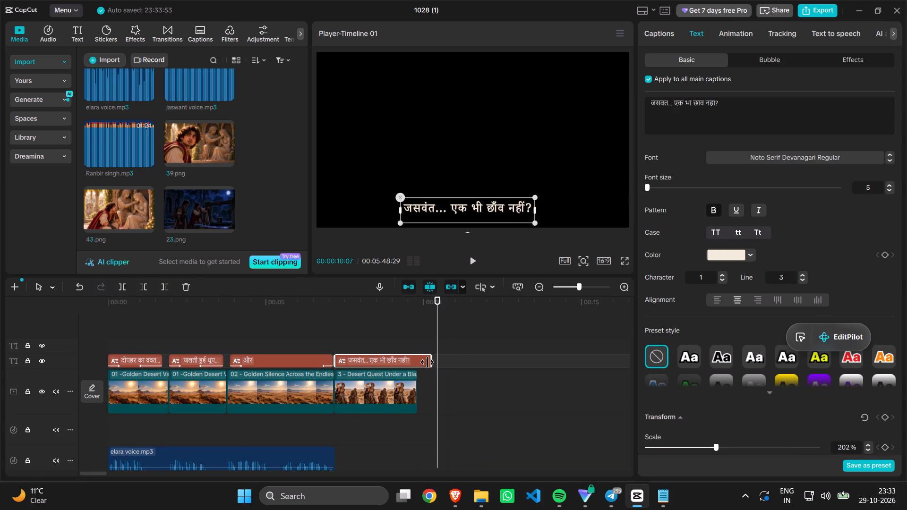
drag(427, 362, 415, 363)
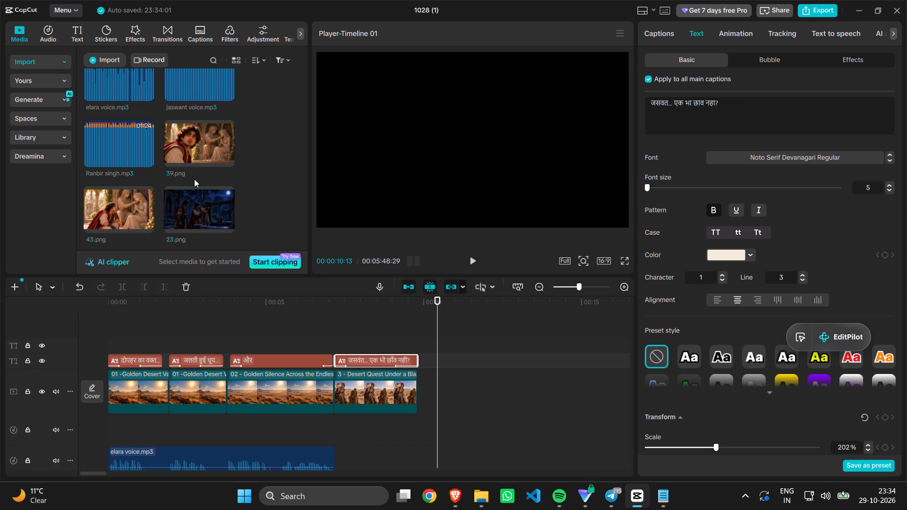
Look through the Ep 1 media for the image that follows the 3 - Desert Quest clip.
scroll(194, 179, down, 2)
scroll(194, 179, up, 6)
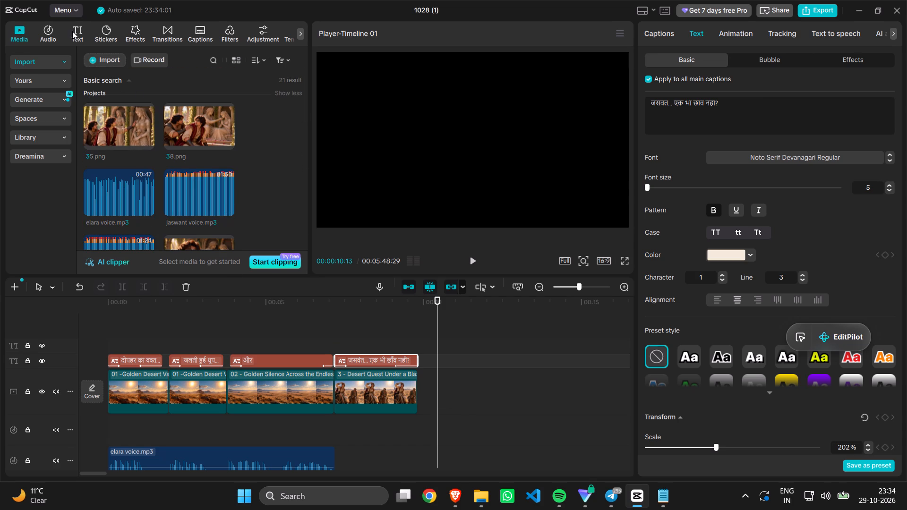
click(53, 29)
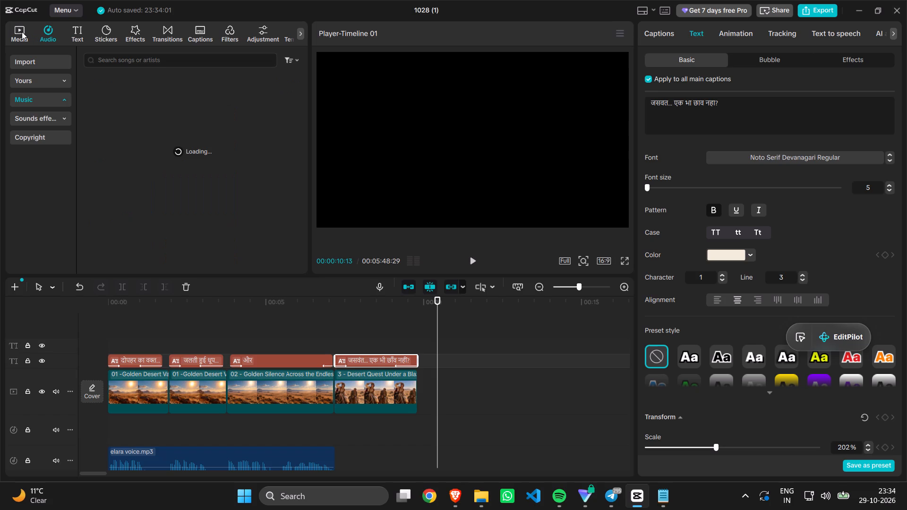
click(22, 32)
scroll(134, 108, down, 5)
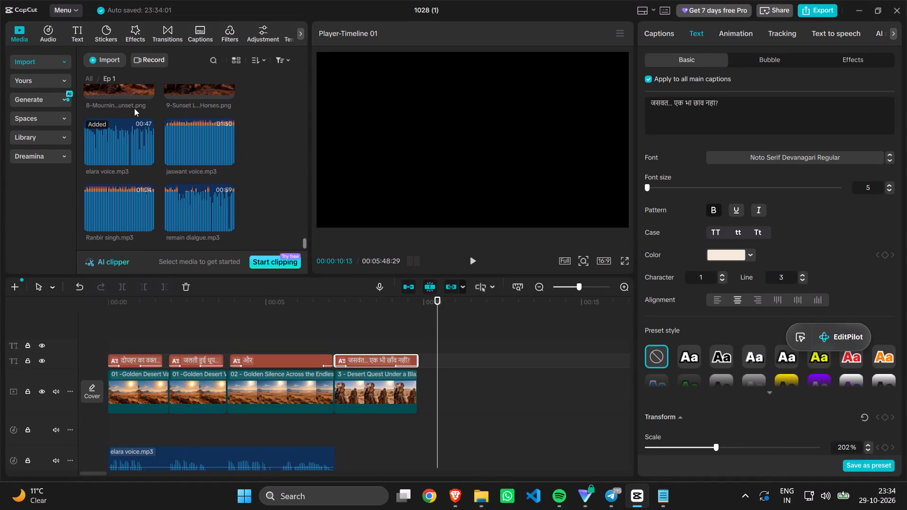
scroll(134, 108, up, 7)
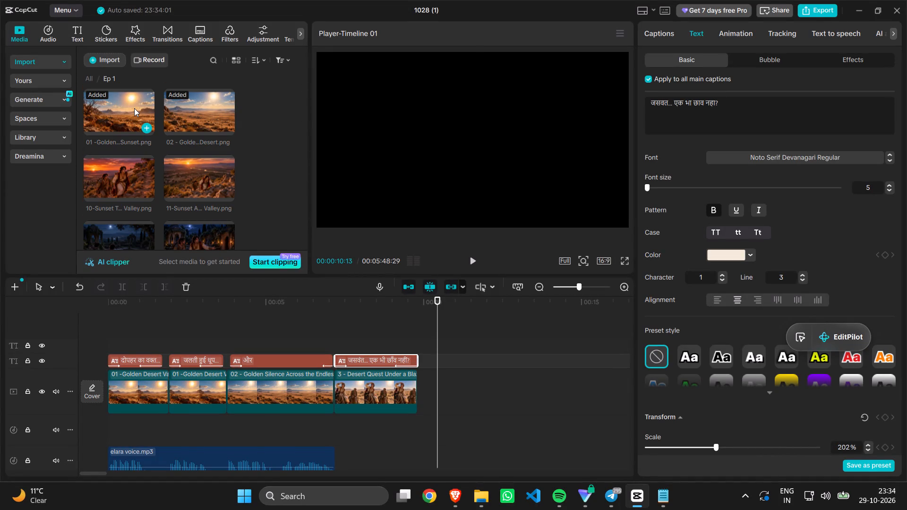
scroll(189, 138, down, 2)
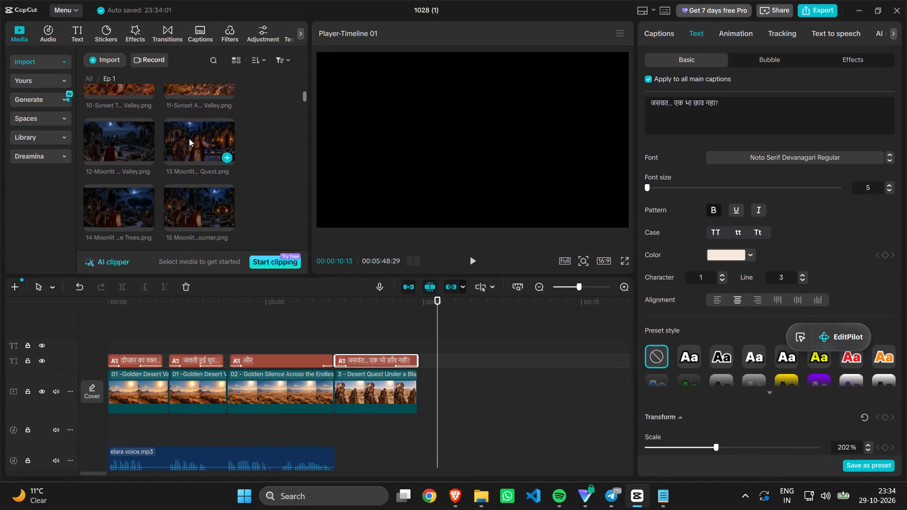
scroll(189, 138, down, 2)
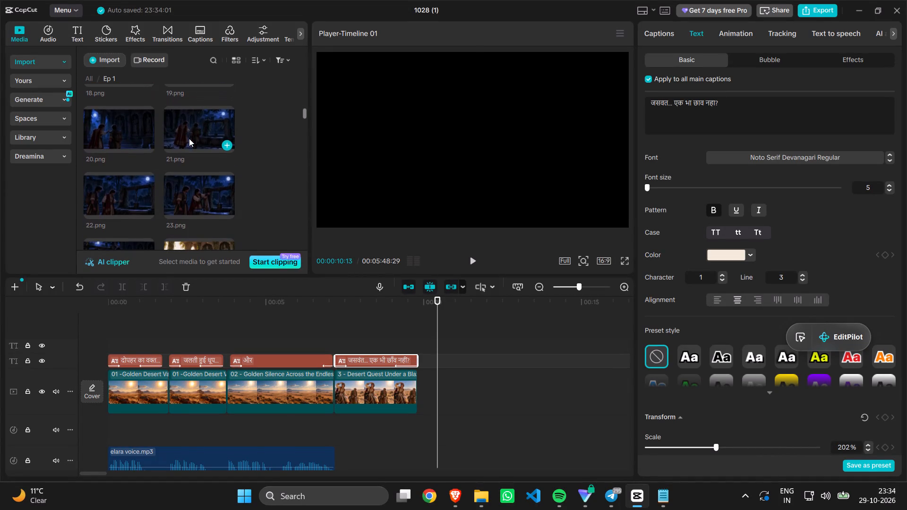
scroll(189, 138, down, 2)
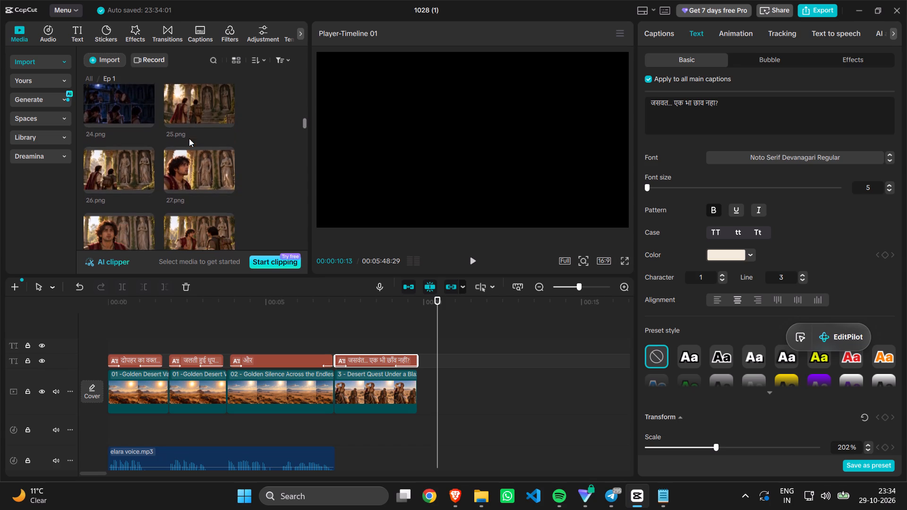
scroll(189, 138, down, 2)
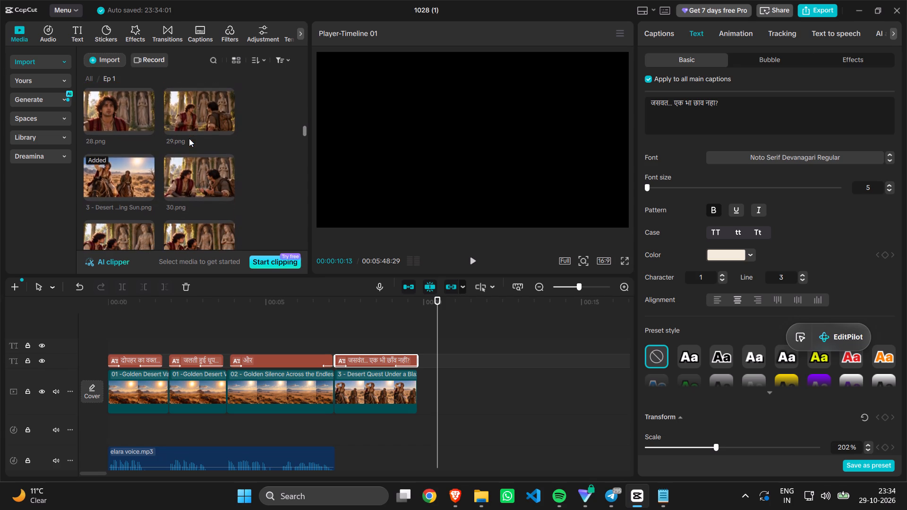
scroll(189, 138, down, 2)
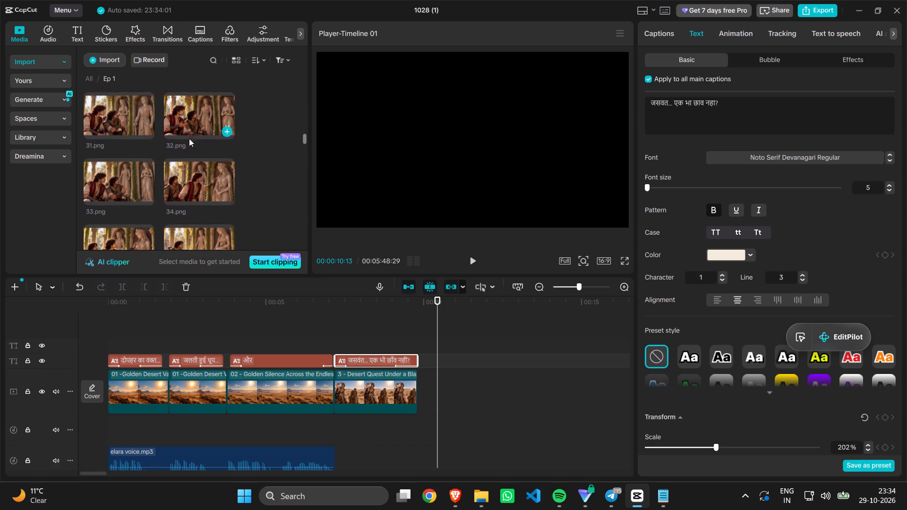
scroll(189, 138, down, 2)
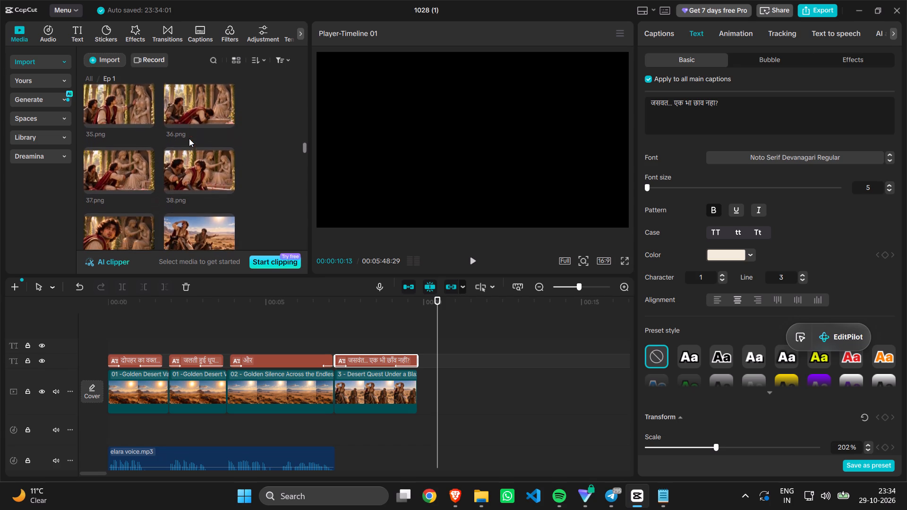
scroll(189, 138, down, 2)
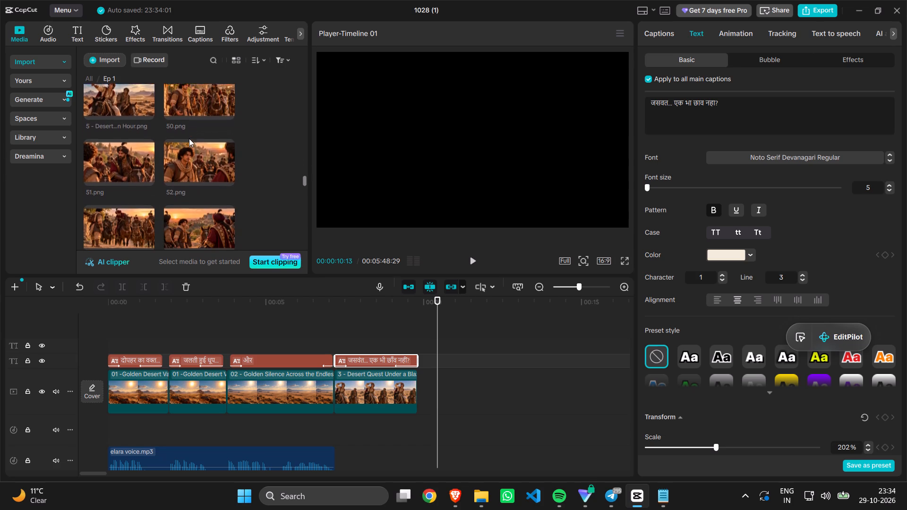
scroll(189, 138, down, 2)
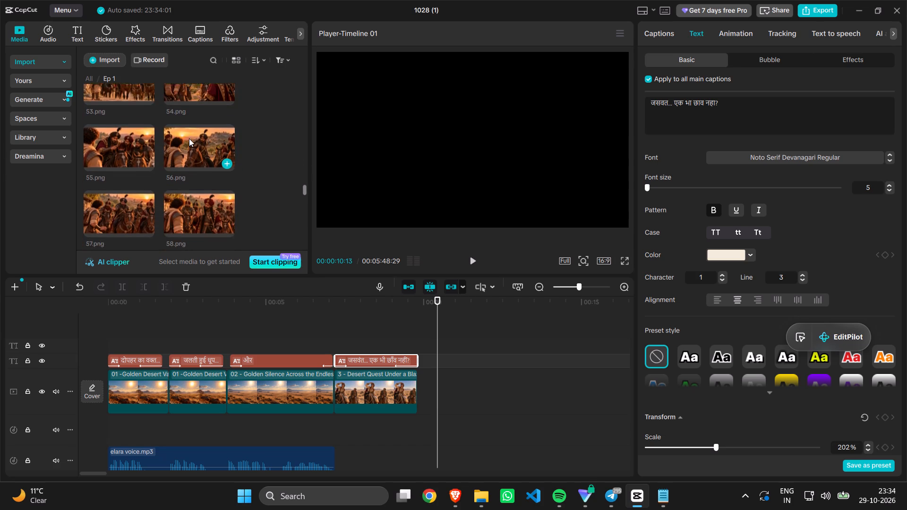
scroll(189, 138, down, 3)
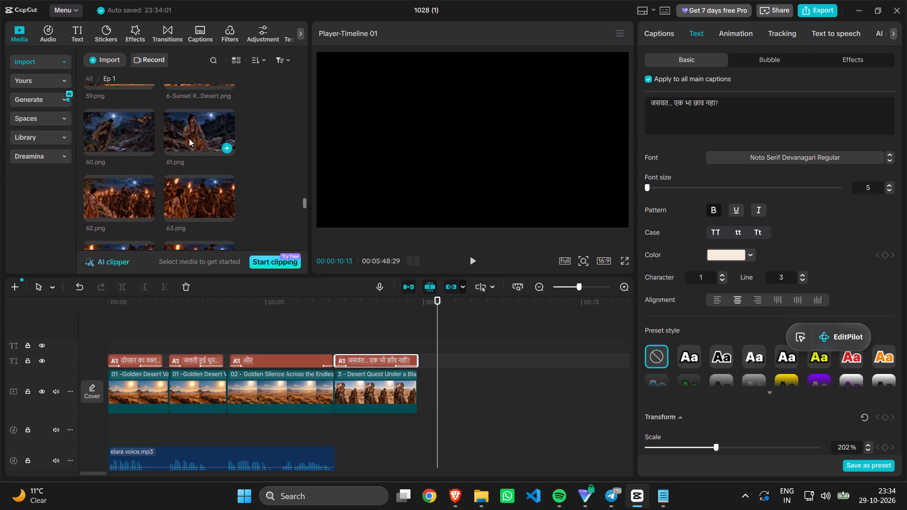
scroll(189, 138, down, 2)
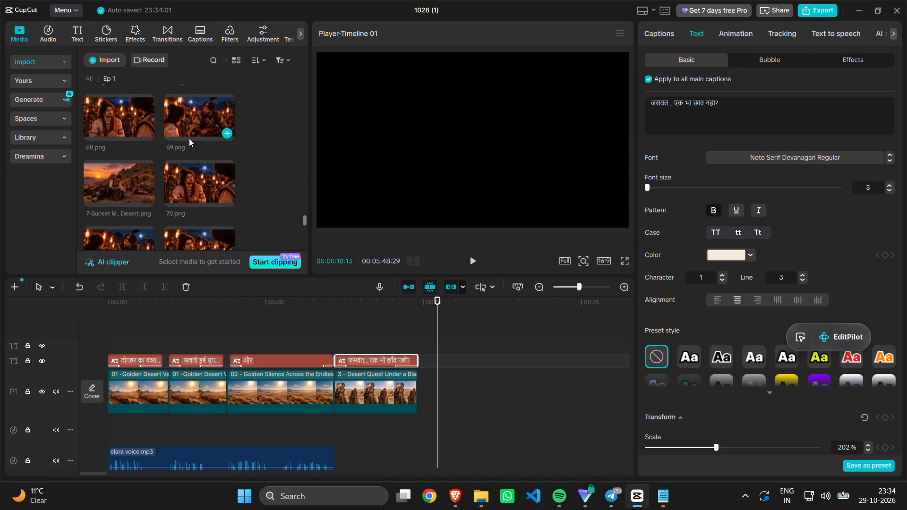
scroll(189, 138, down, 3)
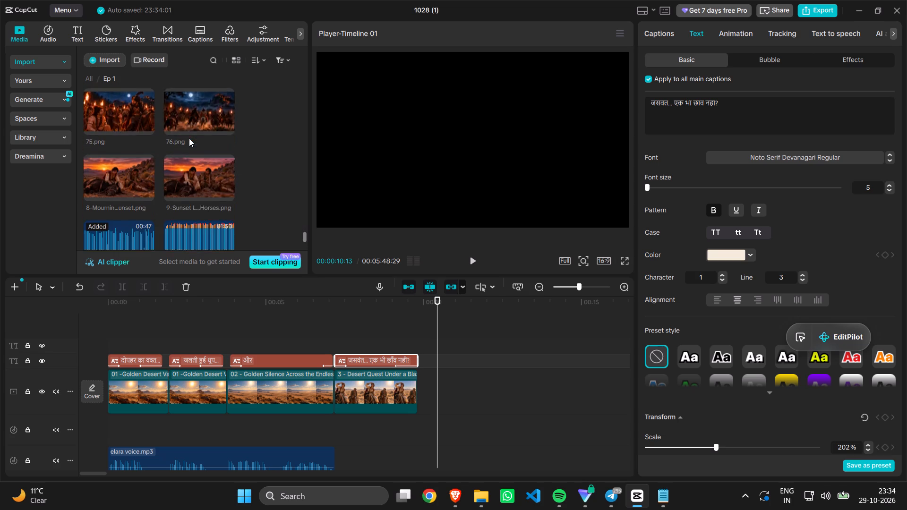
scroll(189, 138, down, 2)
scroll(189, 138, up, 1)
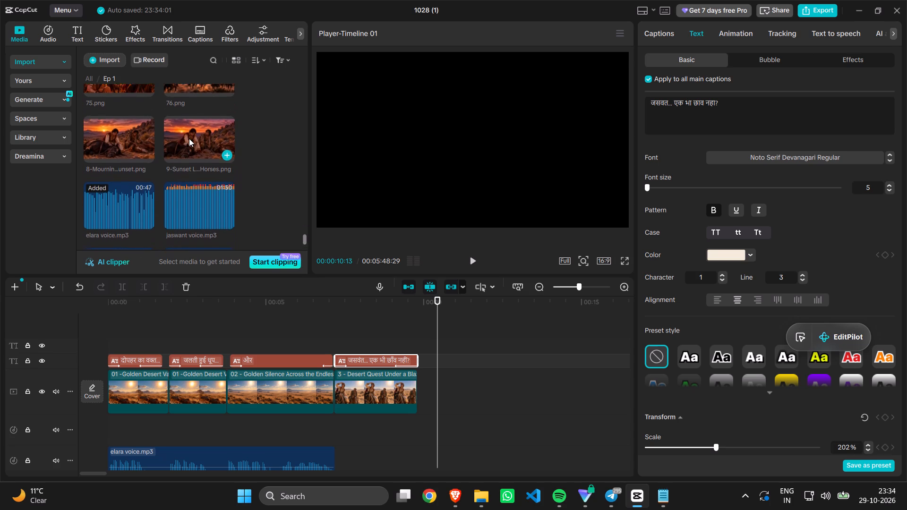
scroll(189, 138, up, 1)
Search the media for 4 and add the 4- Desert Riders Beneath the Golden Sun image after the 3 - Desert Quest clip.
click(212, 58)
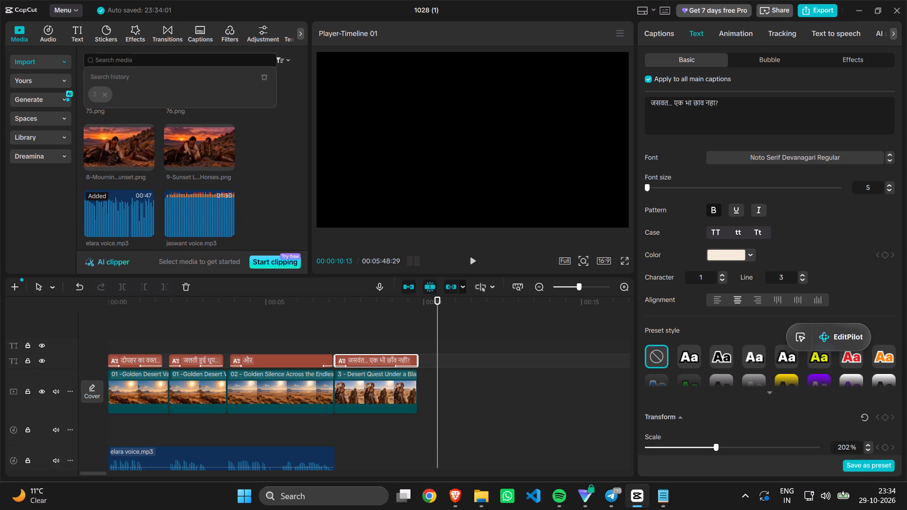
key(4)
key(Return)
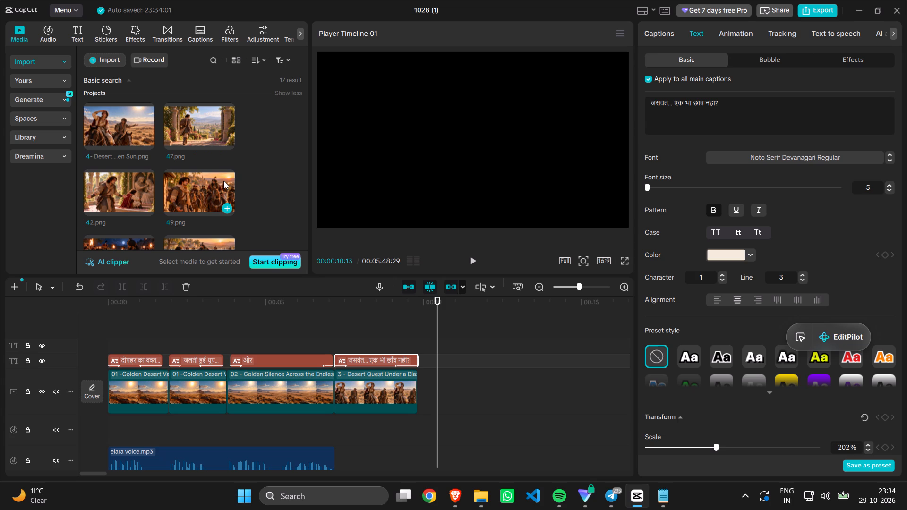
click(123, 139)
click(147, 140)
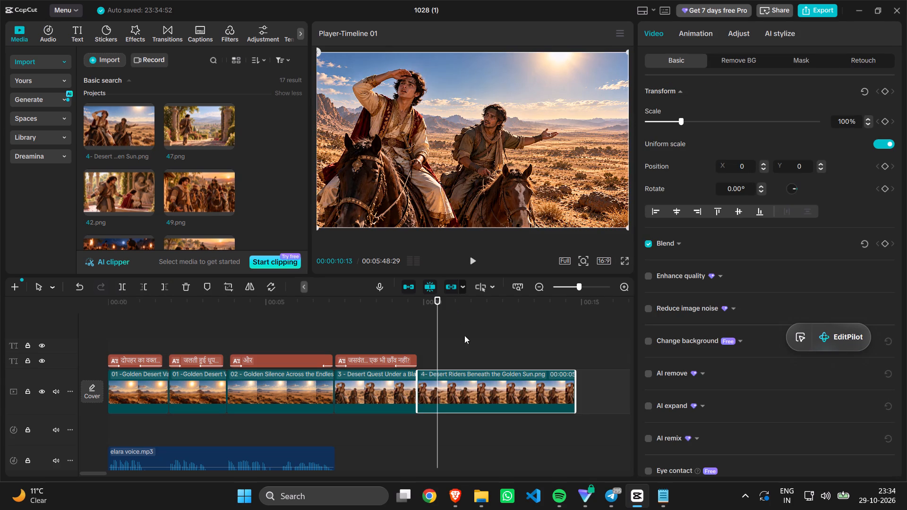
Move the "बस धूल, कुमार। और ये आसमान।" caption to the start of the 4- Desert Riders clip, on the preceding caption's track.
scroll(530, 359, left, 1)
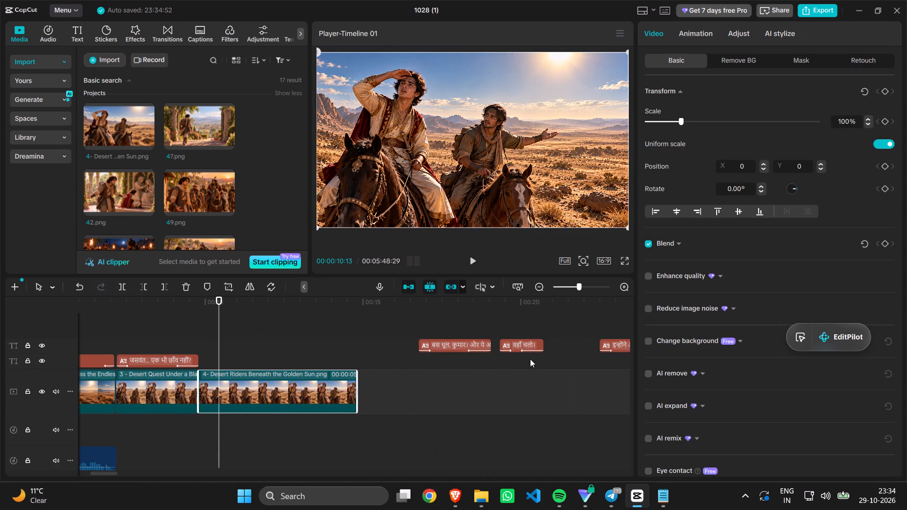
scroll(530, 359, left, 1)
drag(454, 343, 246, 368)
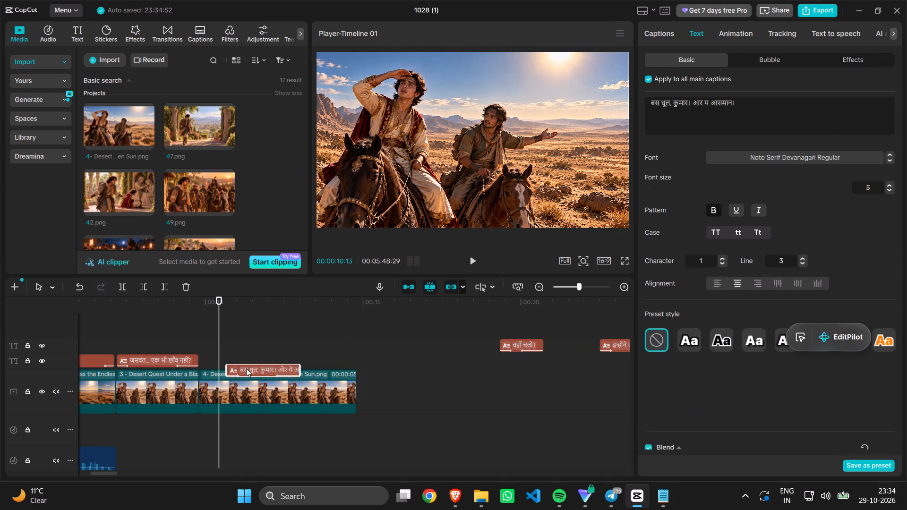
drag(246, 368, 235, 364)
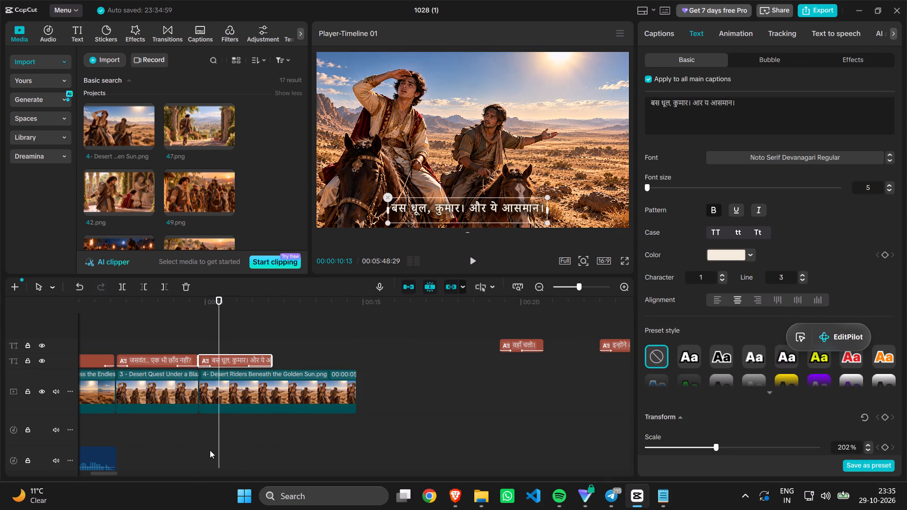
Check the voice tracks on the timeline and look through the media search results for the next character's voice file.
scroll(224, 444, down, 4)
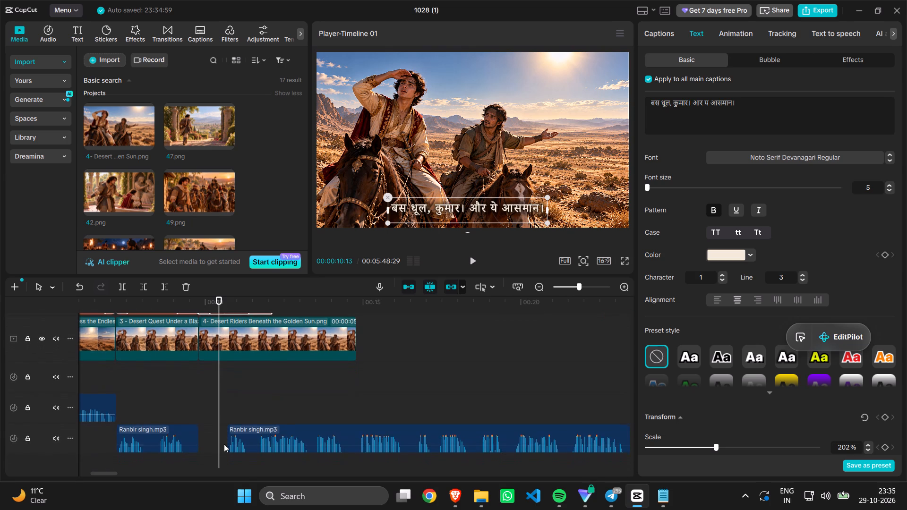
scroll(222, 400, right, 7)
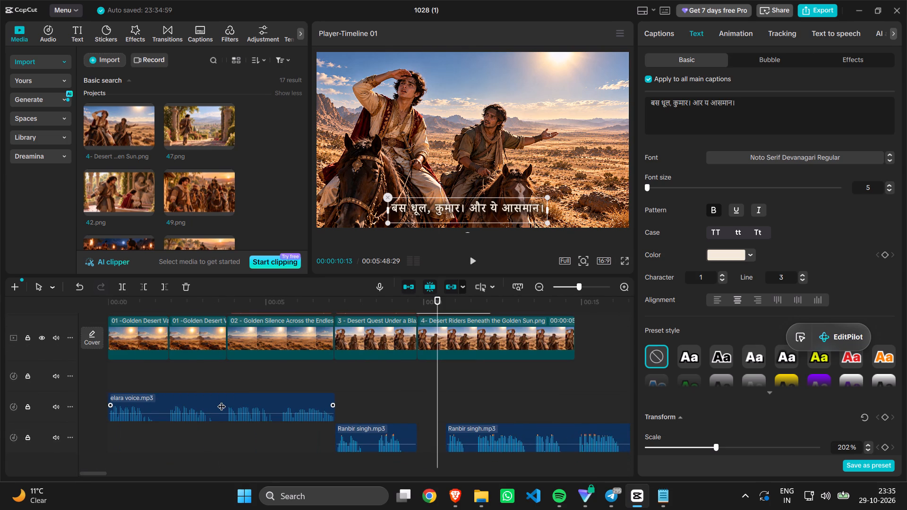
scroll(222, 400, down, 1)
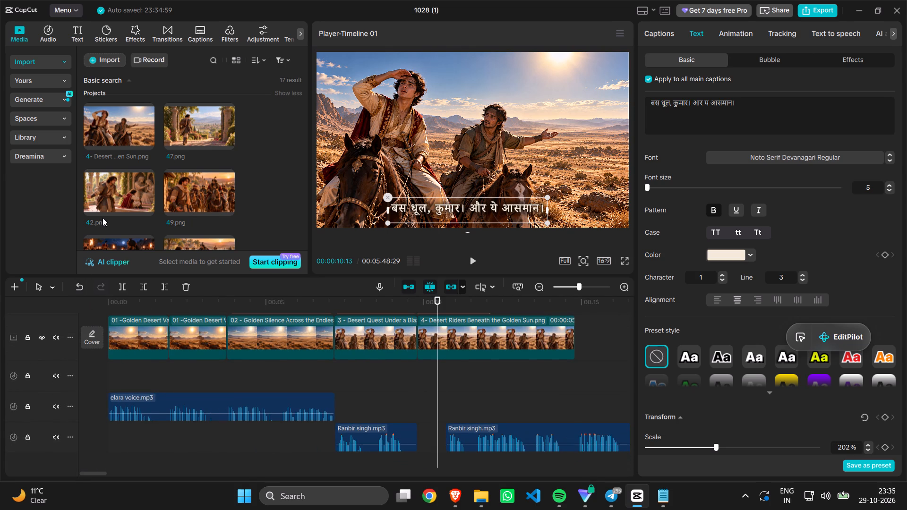
scroll(103, 218, down, 11)
scroll(103, 218, up, 12)
scroll(103, 218, down, 12)
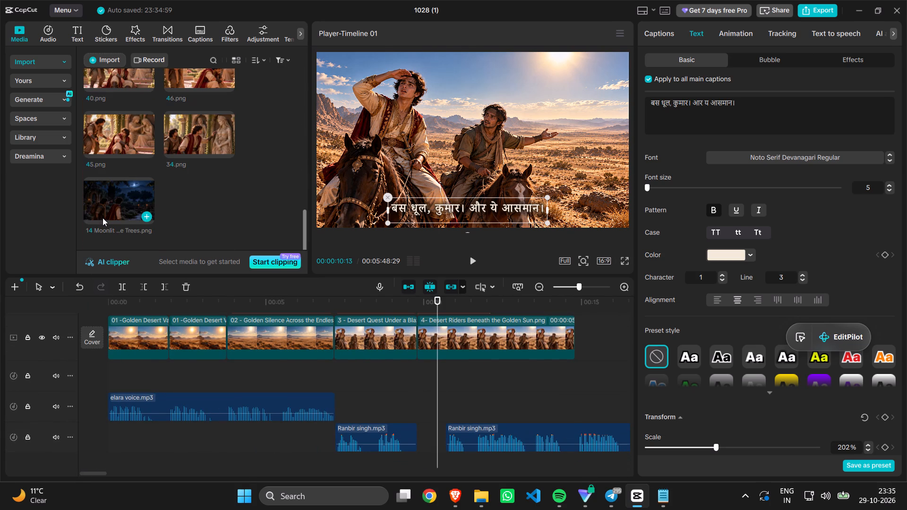
scroll(103, 218, down, 6)
scroll(103, 218, up, 12)
scroll(103, 218, down, 1)
scroll(103, 218, up, 20)
scroll(103, 218, up, 16)
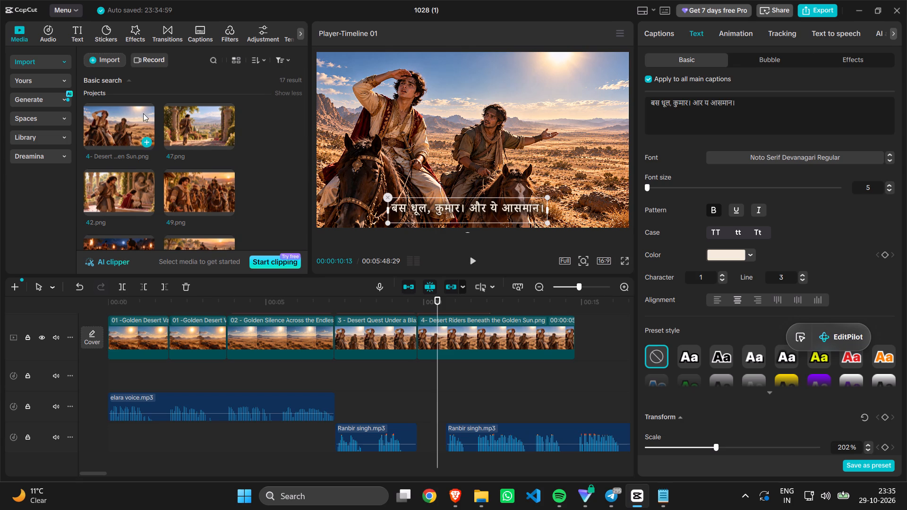
Add jaswant voice.mp3 from the Ep 1 media to the elara voice track, starting where the 4- Desert Riders clip begins.
click(43, 39)
click(14, 35)
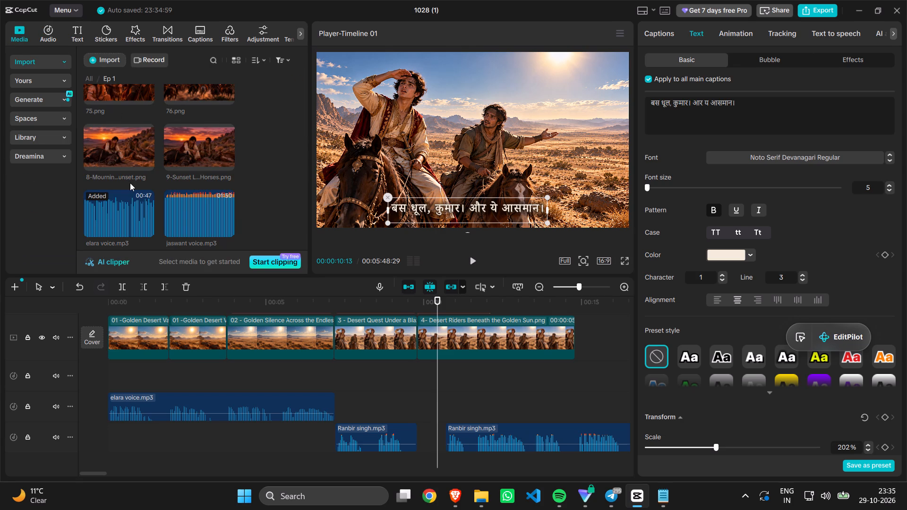
scroll(130, 183, up, 9)
scroll(130, 183, up, 20)
scroll(130, 183, up, 20)
scroll(130, 183, up, 20)
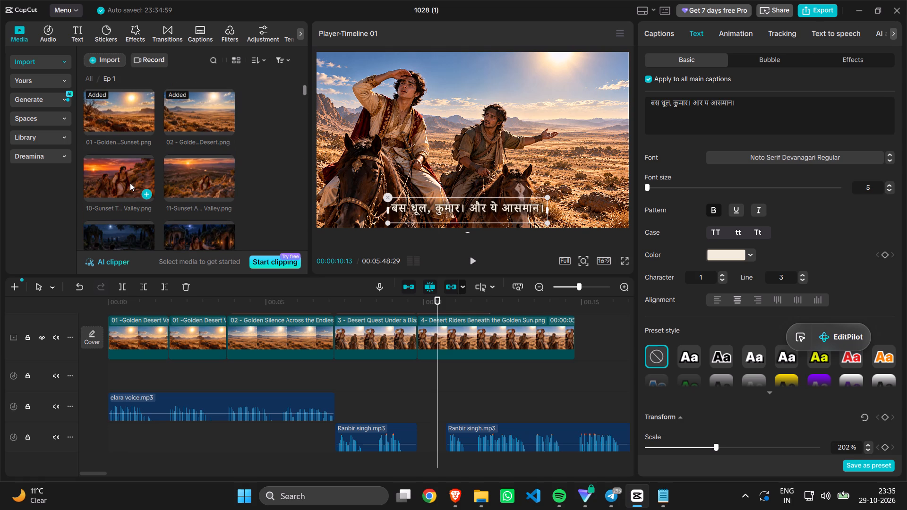
scroll(130, 183, up, 20)
scroll(130, 183, up, 19)
scroll(130, 183, down, 2)
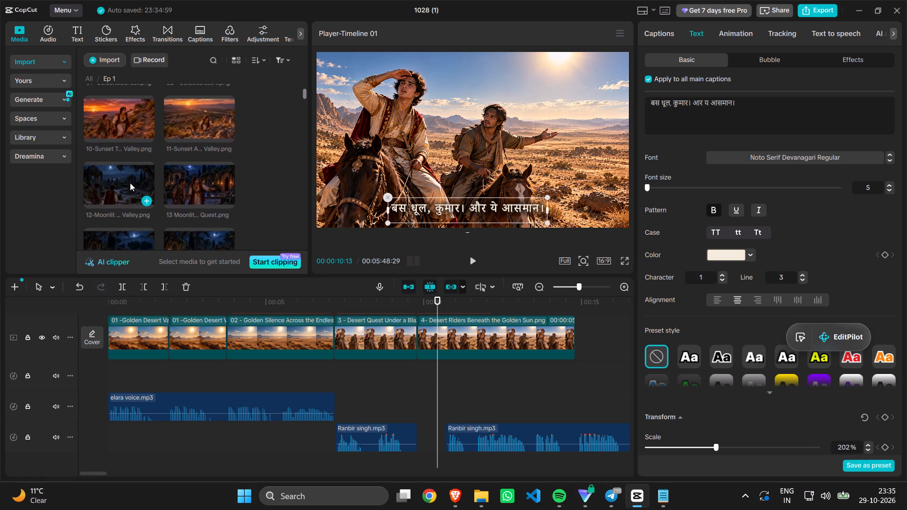
scroll(130, 183, down, 2)
scroll(130, 183, down, 20)
scroll(130, 183, down, 20)
scroll(130, 183, down, 20)
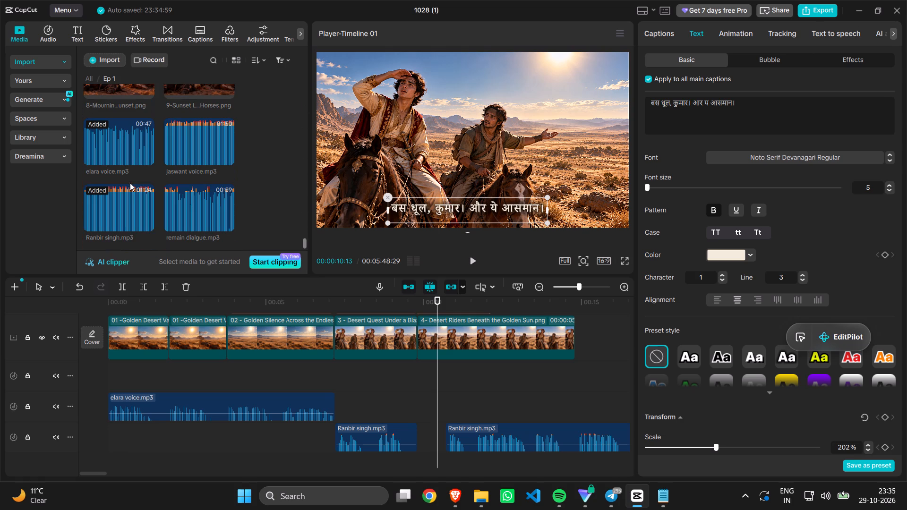
scroll(130, 183, down, 20)
scroll(130, 183, down, 9)
drag(186, 153, 372, 413)
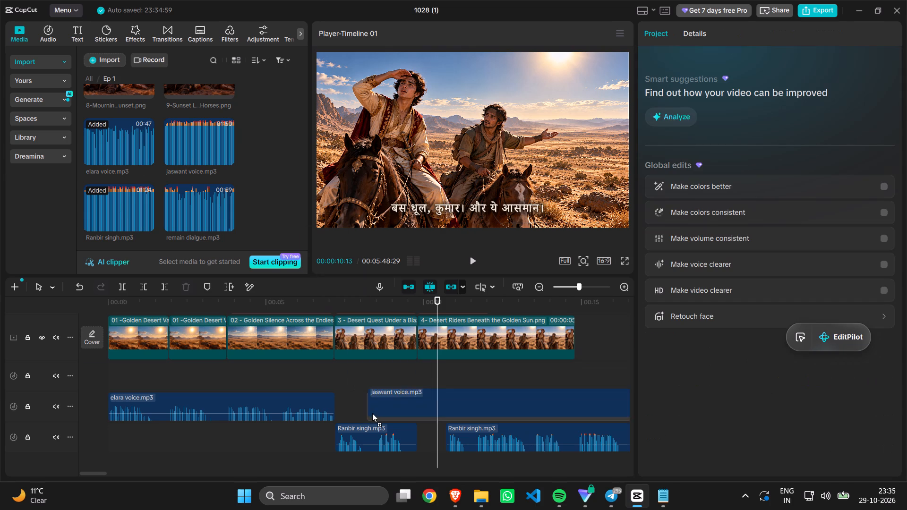
drag(372, 413, 438, 413)
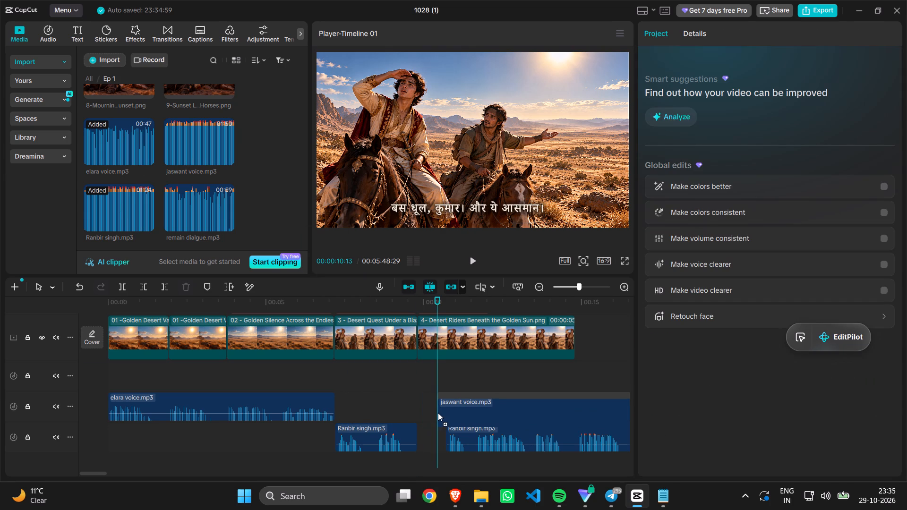
drag(438, 413, 419, 406)
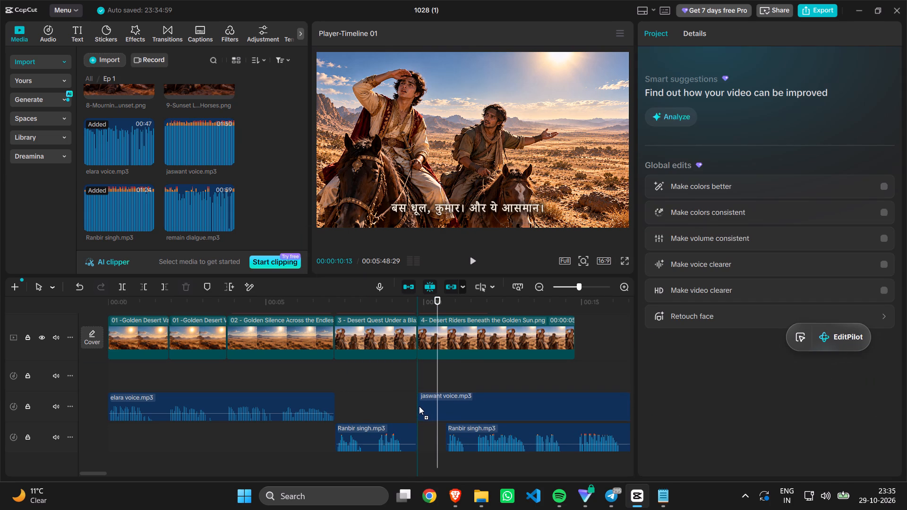
drag(419, 406, 419, 406)
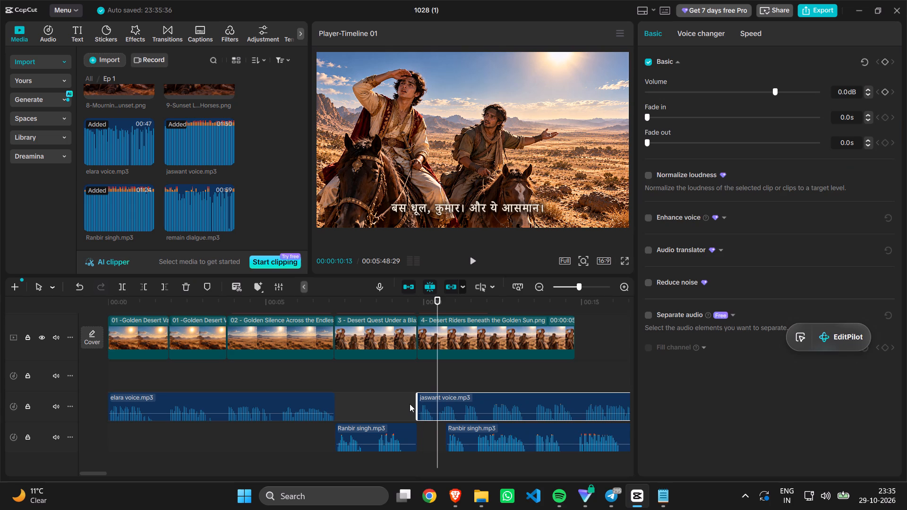
Play back Jaswant's line and trim the end of the 4- Desert Riders clip to 00:00:13:14.
click(414, 382)
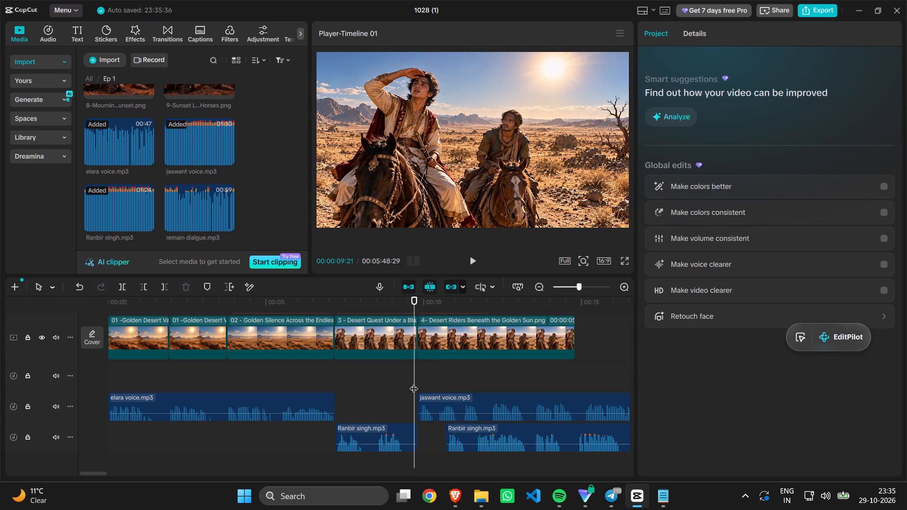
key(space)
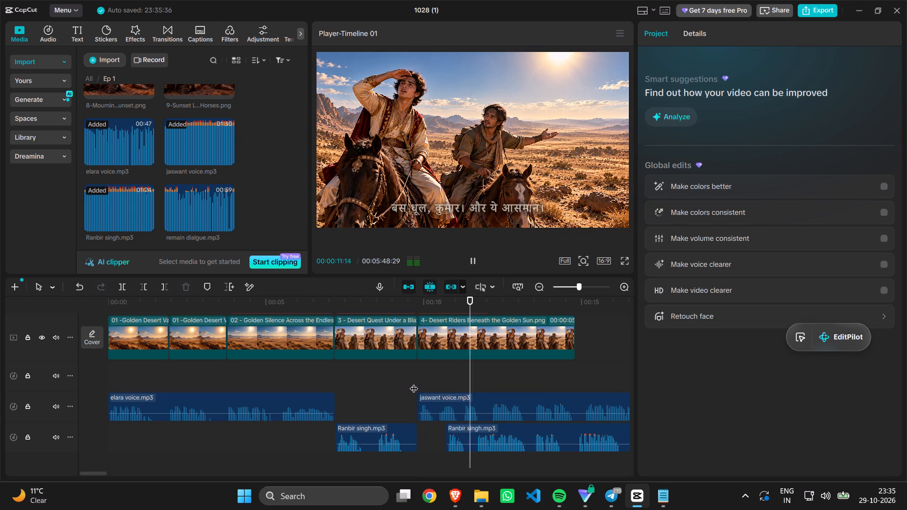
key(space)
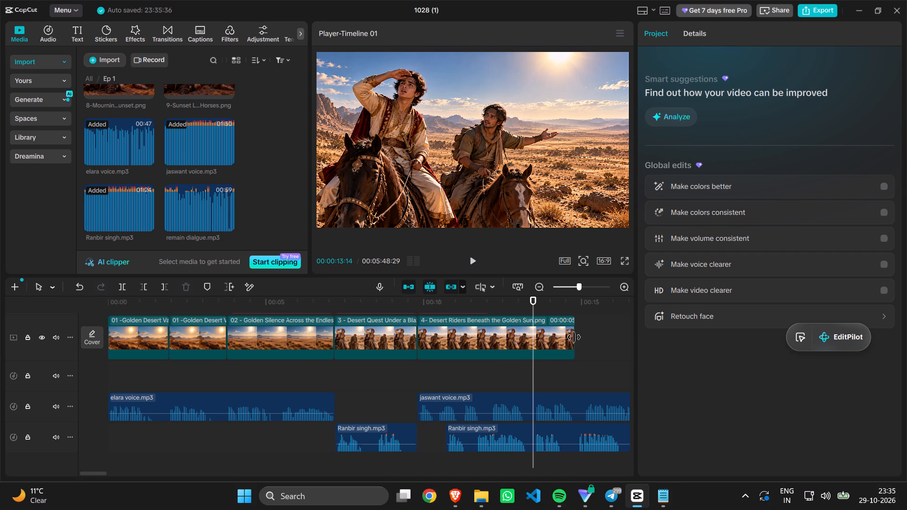
drag(574, 337, 533, 341)
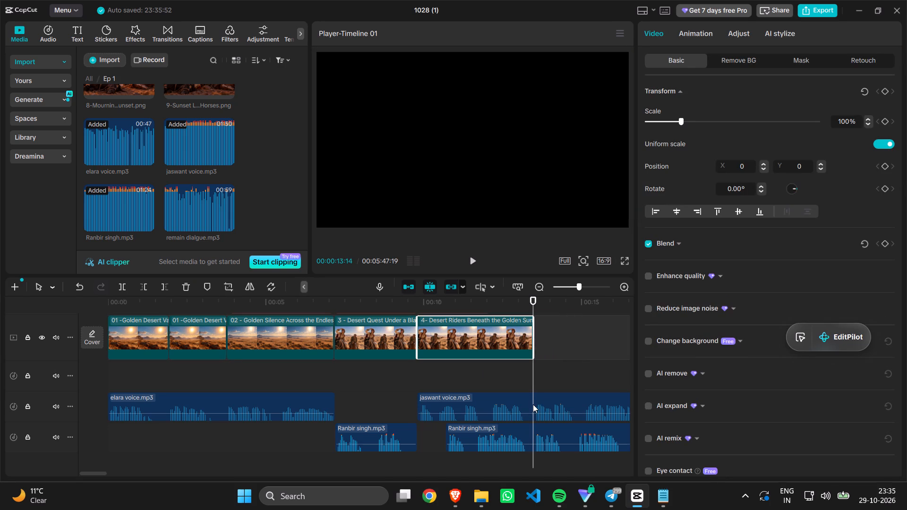
Split jaswant voice.mp3 at 00:00:13:14, where the 4- Desert Riders clip ends.
click(533, 404)
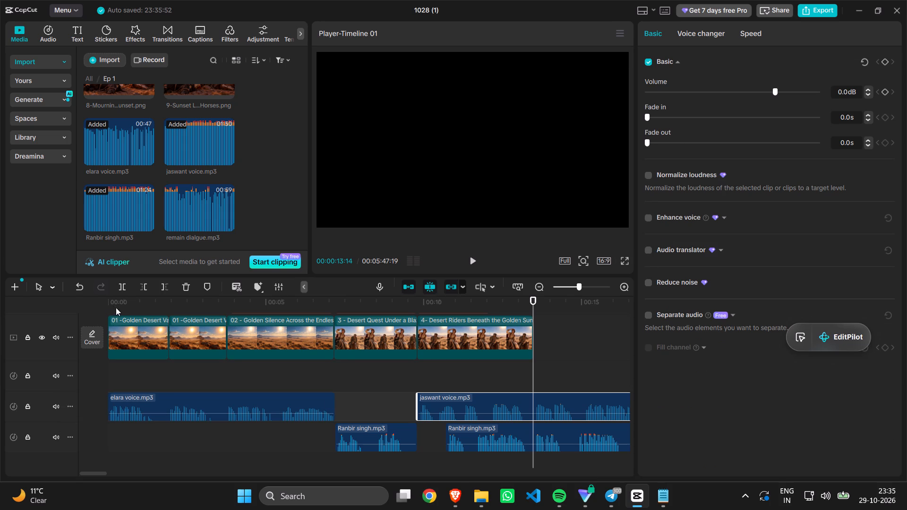
click(123, 289)
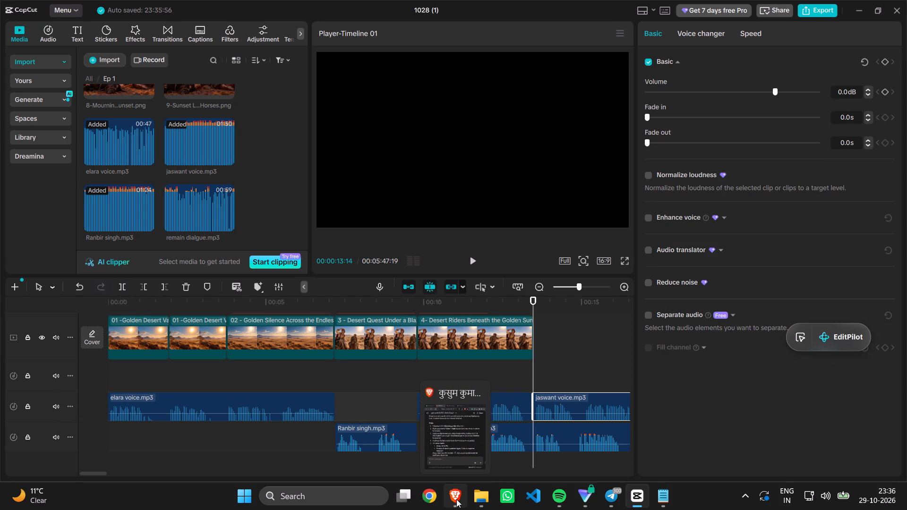
Extend the "बस धूल, कुमार। और ये आसमान।" caption to the end of the 4- Desert Riders clip.
scroll(456, 499, up, 1)
scroll(394, 449, up, 2)
click(443, 364)
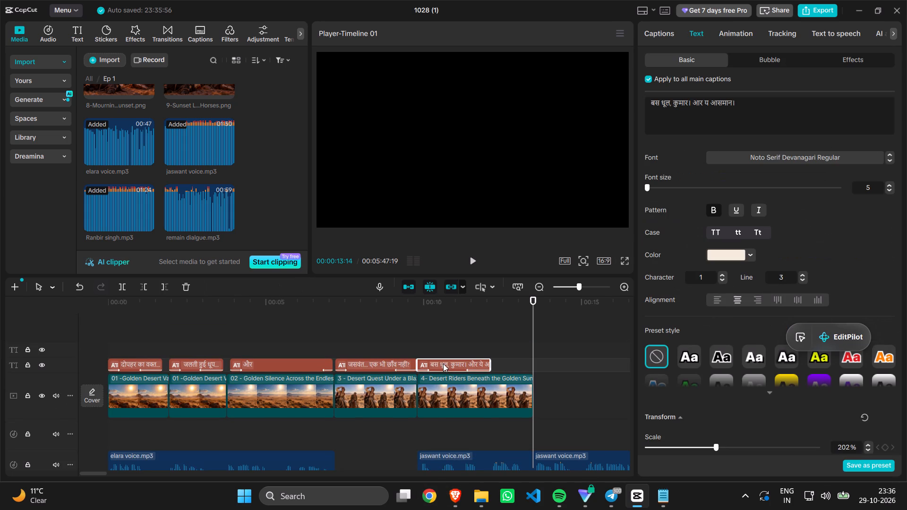
drag(492, 366, 496, 366)
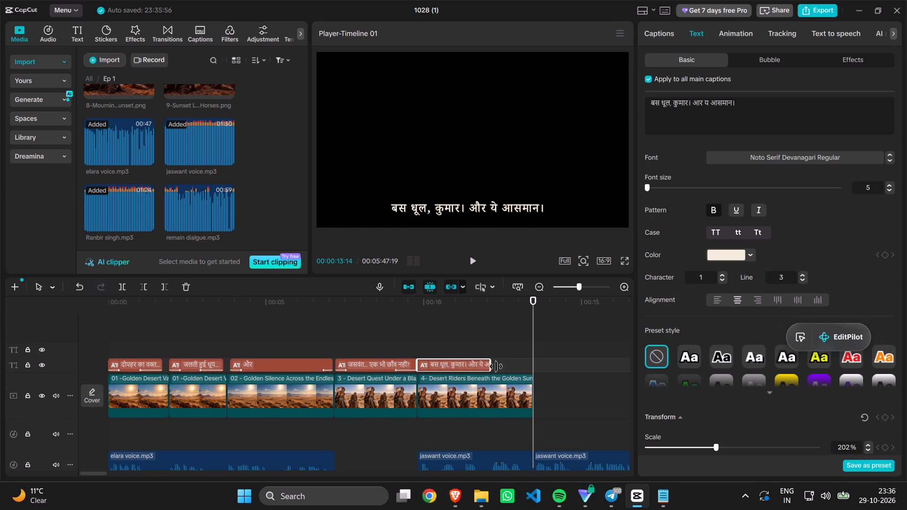
drag(496, 366, 531, 364)
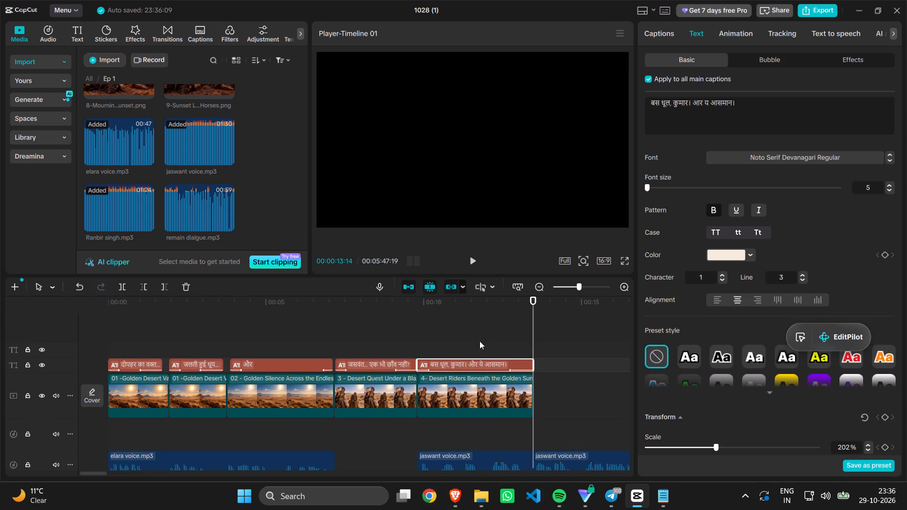
Listen past the last clip and move the second jaswant voice.mp3 segment to the empty audio track above, starting at about 00:00:14:11.
click(474, 335)
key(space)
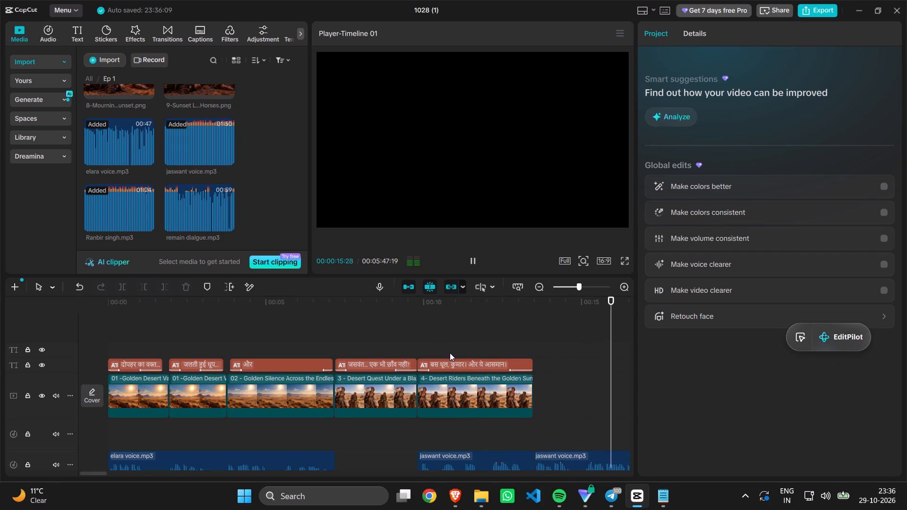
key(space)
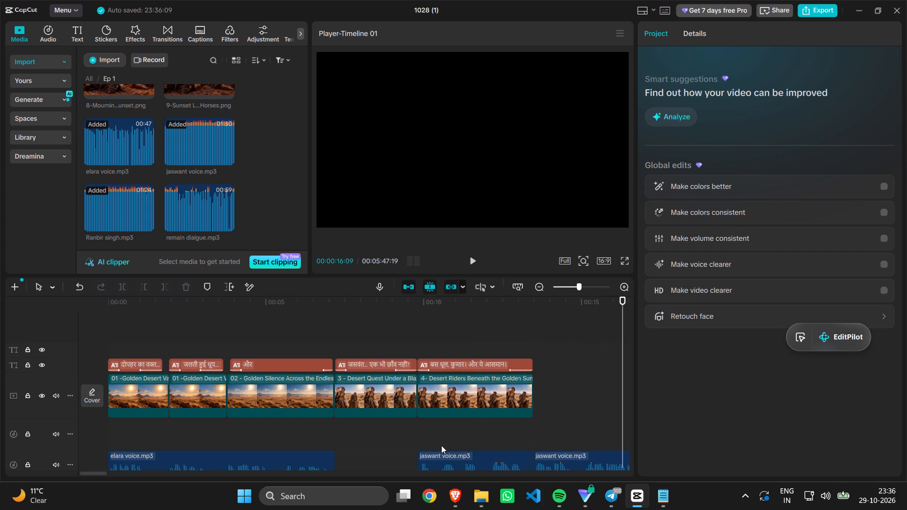
scroll(441, 445, down, 2)
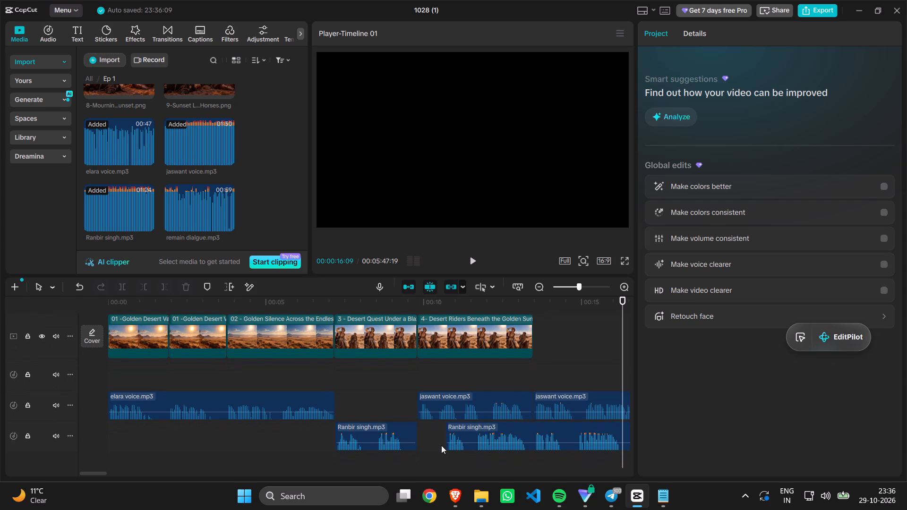
scroll(441, 445, down, 1)
drag(573, 408, 600, 380)
click(407, 381)
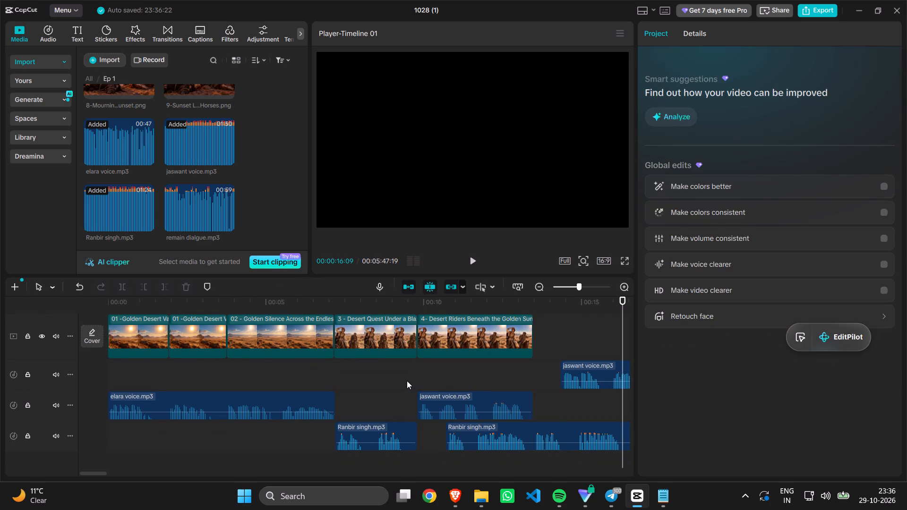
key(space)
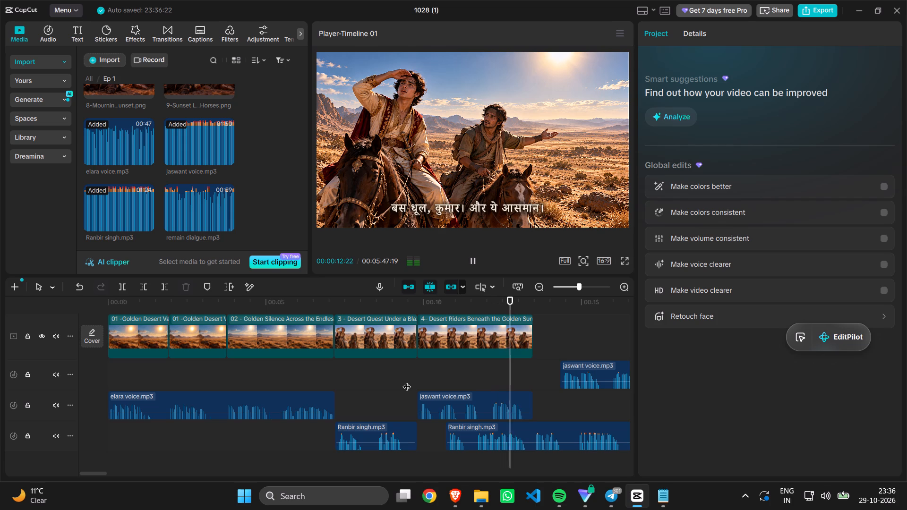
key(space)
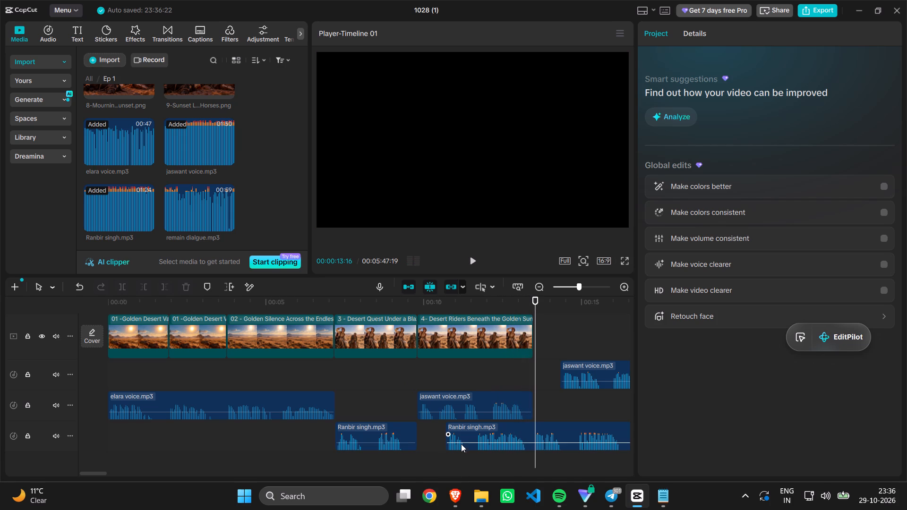
drag(489, 434, 581, 432)
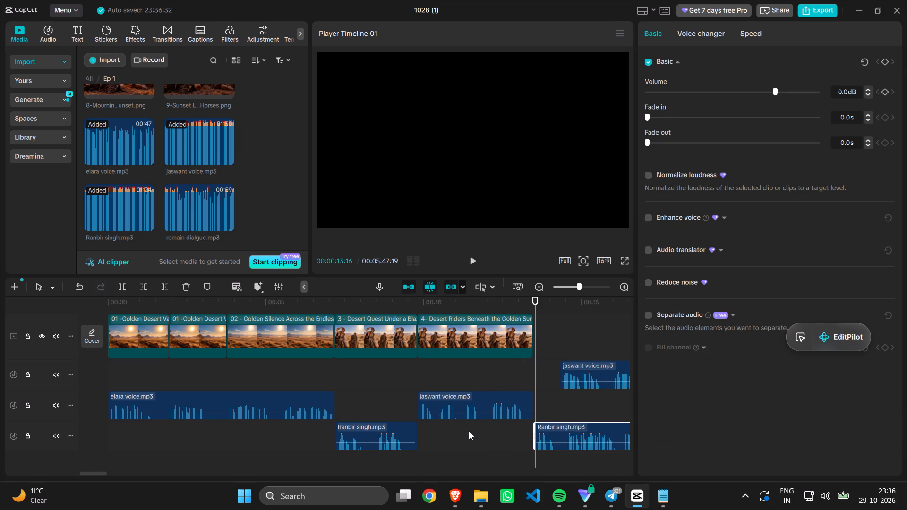
scroll(469, 431, left, 1)
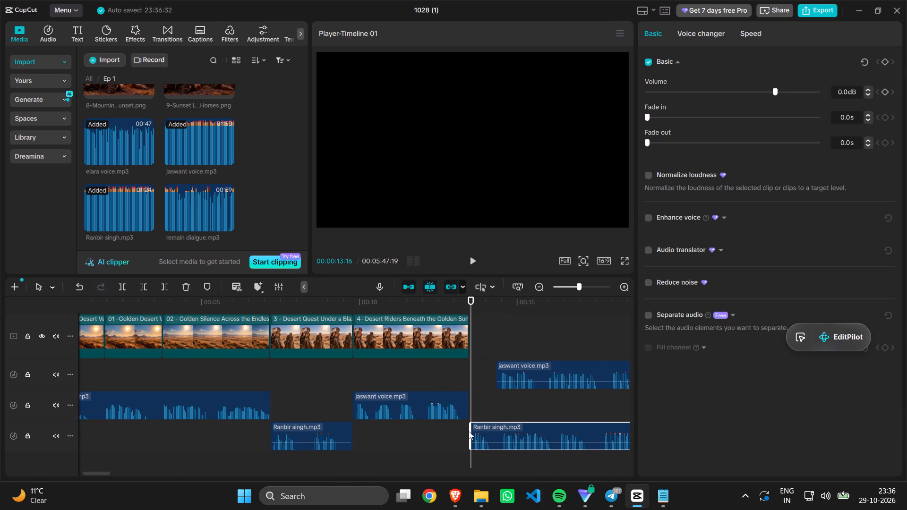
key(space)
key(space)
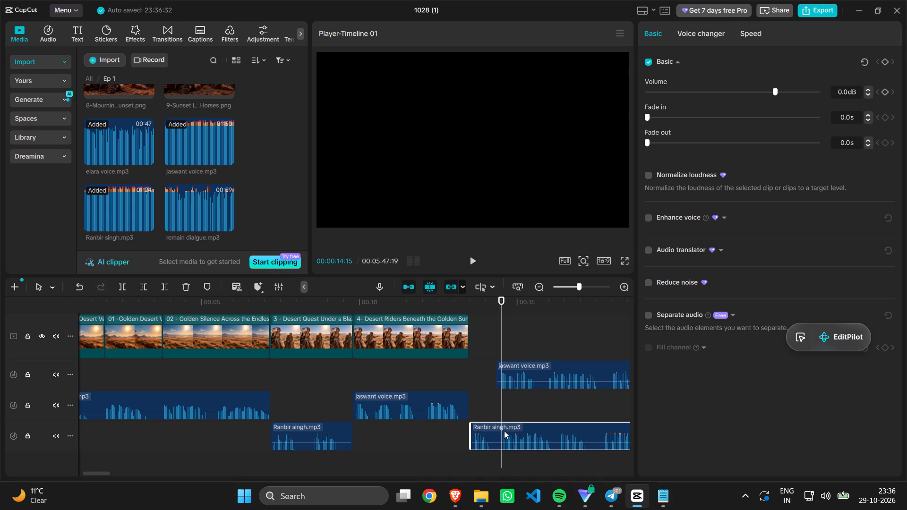
key(Left)
key(Left)
key(Left)
key(Left)
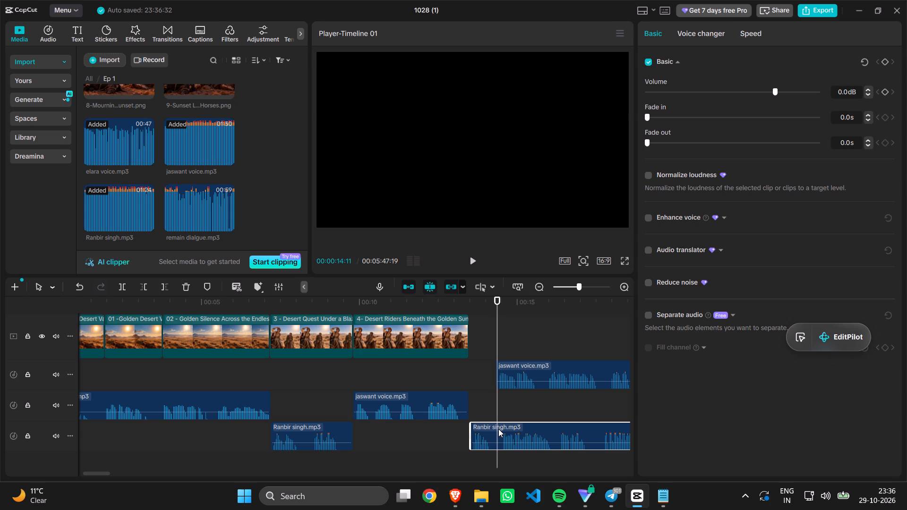
key(ctrl+b)
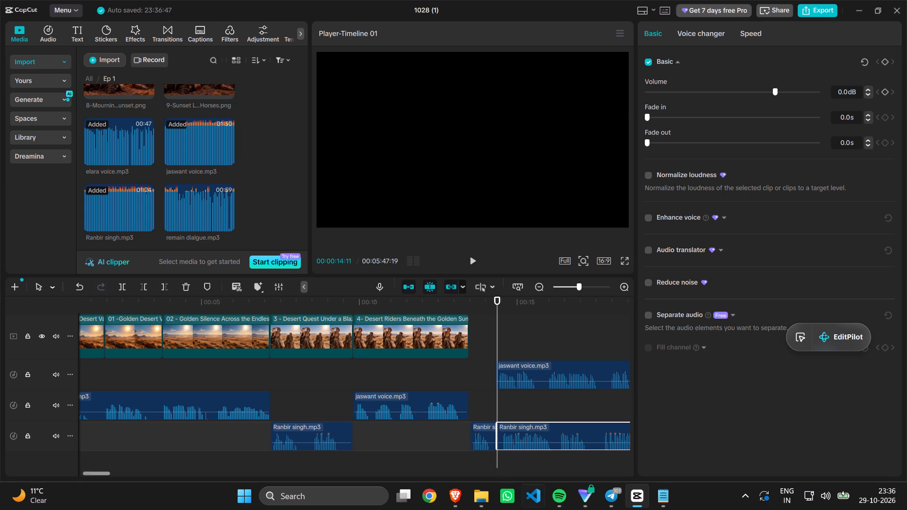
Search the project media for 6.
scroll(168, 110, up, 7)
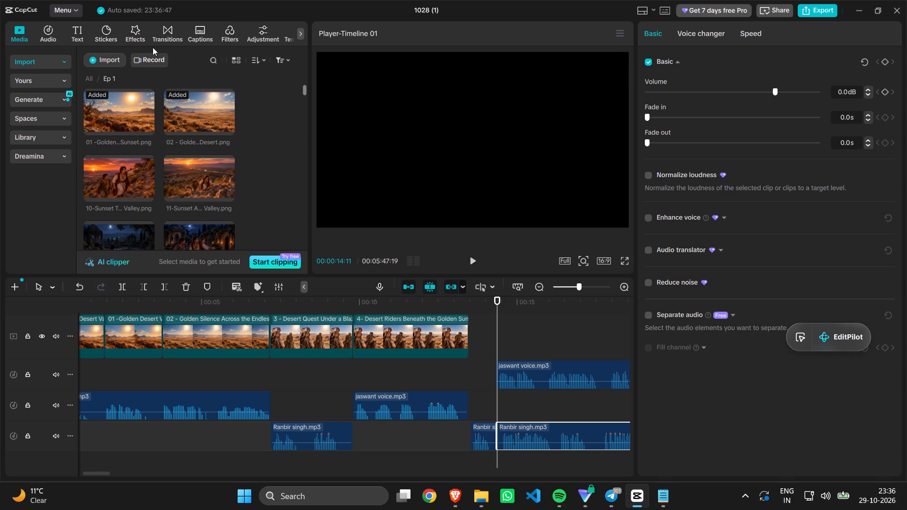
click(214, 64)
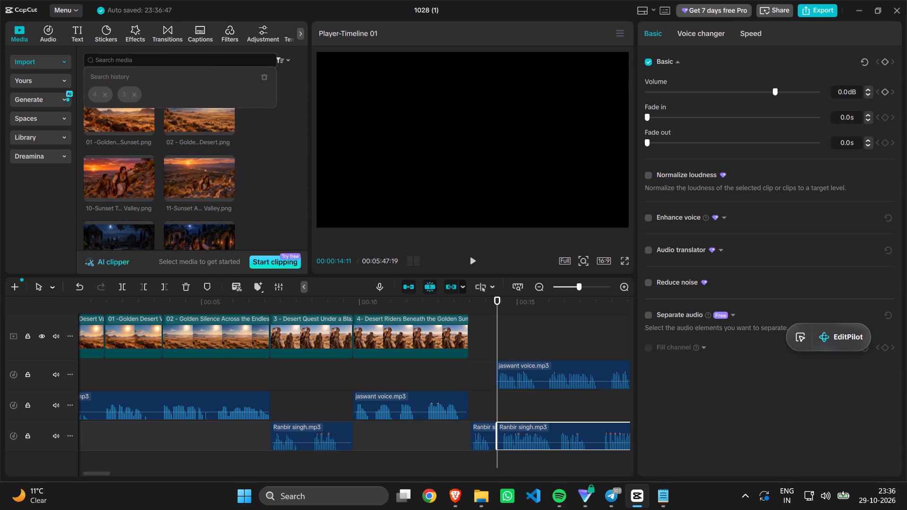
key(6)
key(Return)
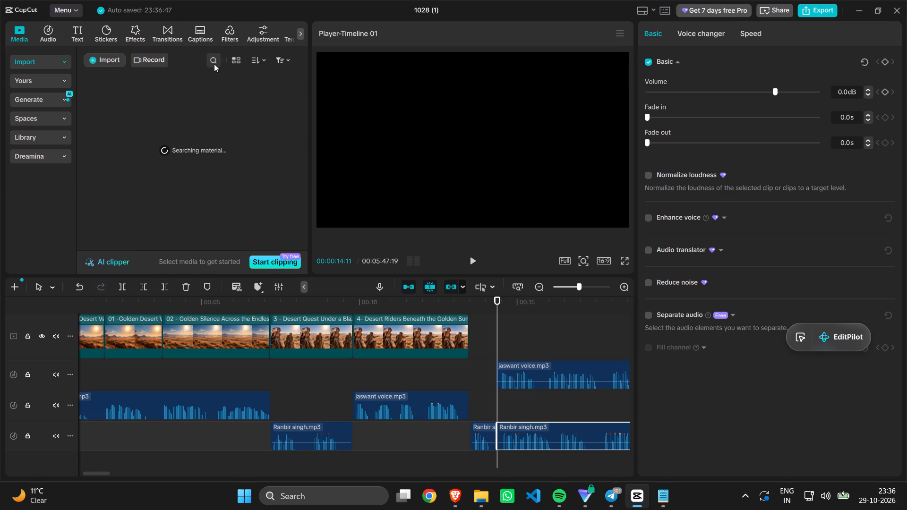
Search the project media for 5 and add the 5 - Desert Quest at Golden Hour image after the 4- Desert Riders clip.
click(214, 63)
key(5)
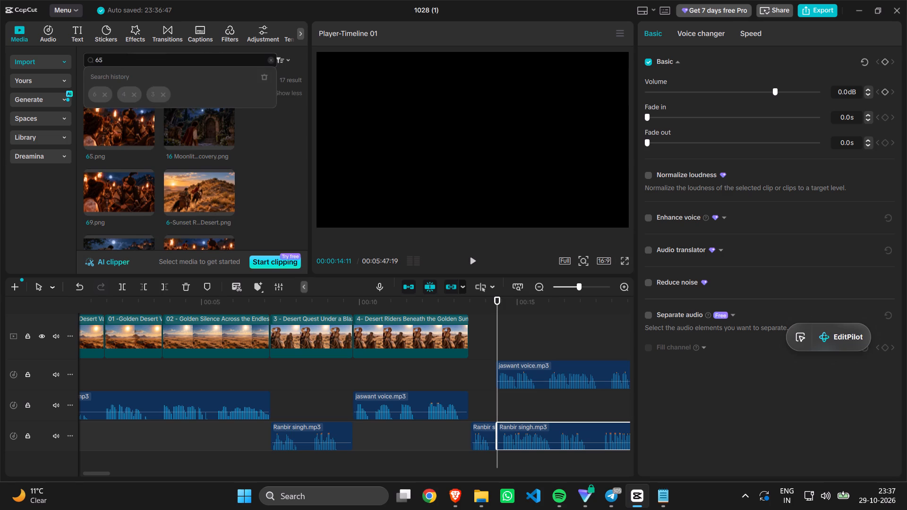
key(BackSpace)
key(BackSpace)
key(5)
key(Return)
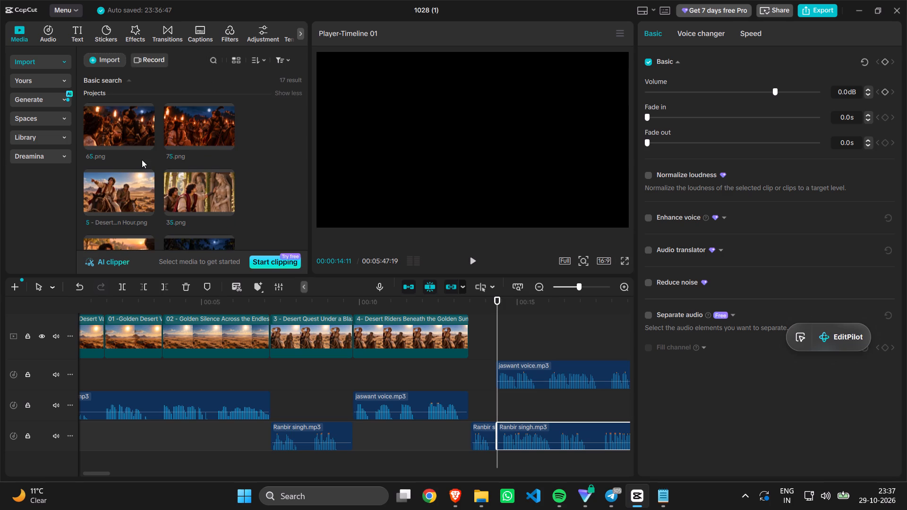
scroll(142, 160, right, 1)
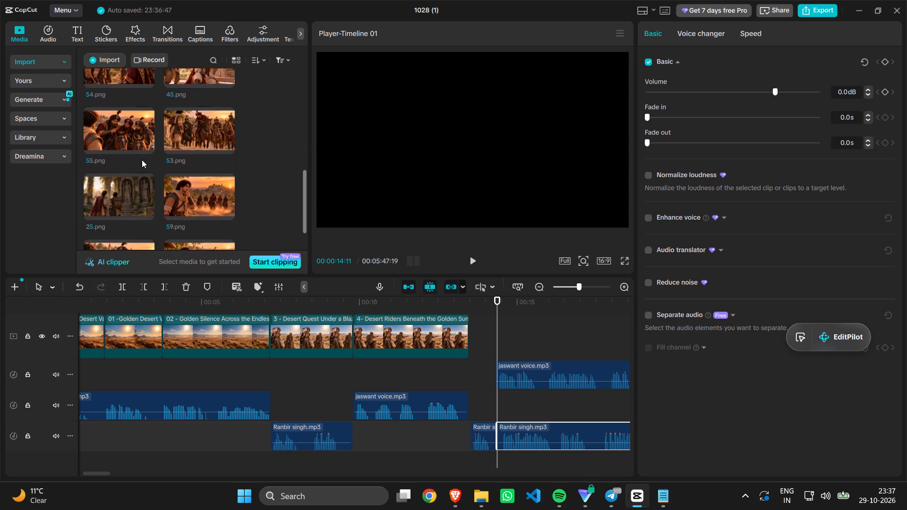
scroll(142, 160, right, 2)
scroll(142, 160, up, 1)
scroll(142, 160, right, 1)
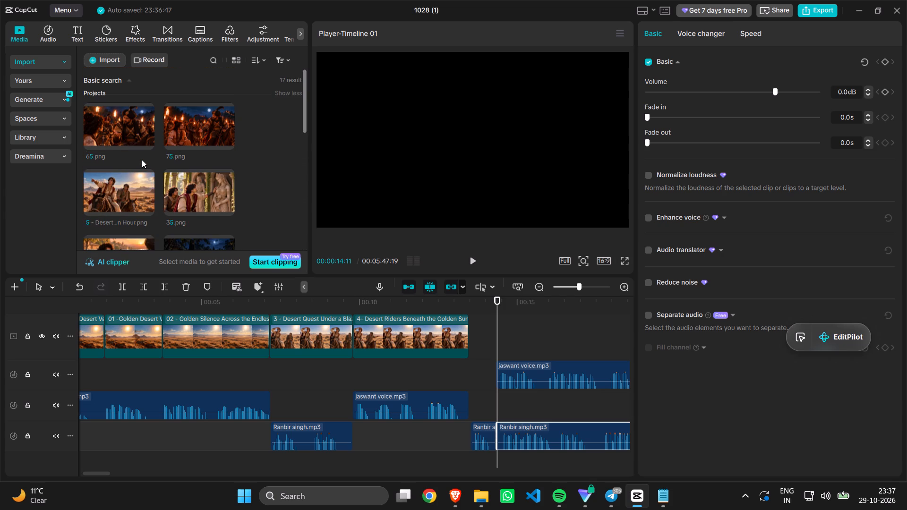
scroll(142, 160, right, 1)
click(120, 188)
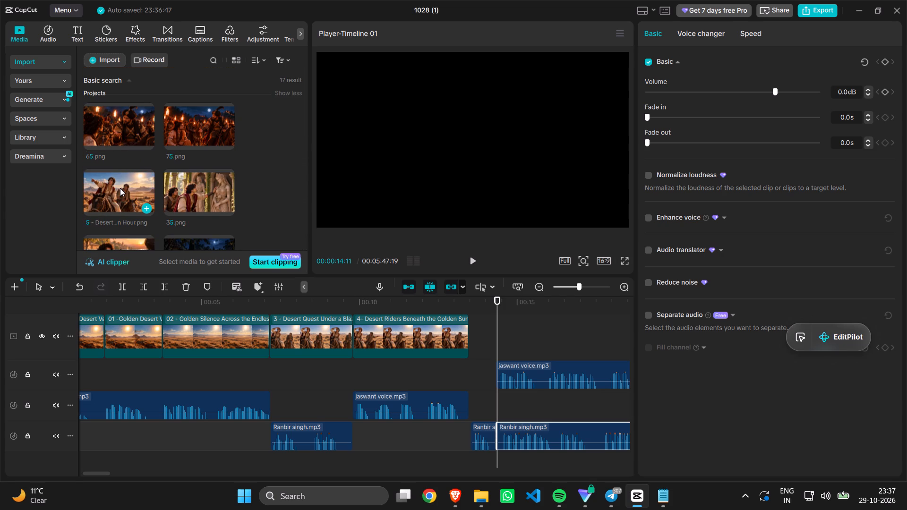
click(145, 204)
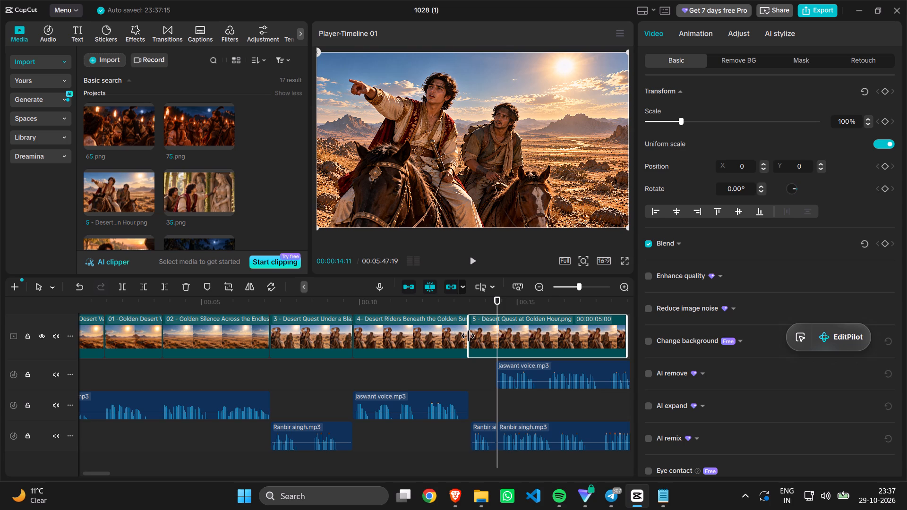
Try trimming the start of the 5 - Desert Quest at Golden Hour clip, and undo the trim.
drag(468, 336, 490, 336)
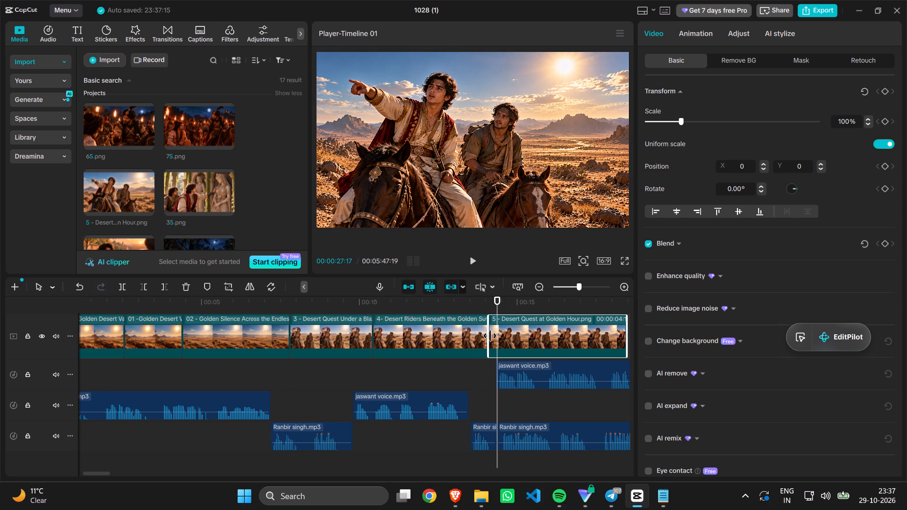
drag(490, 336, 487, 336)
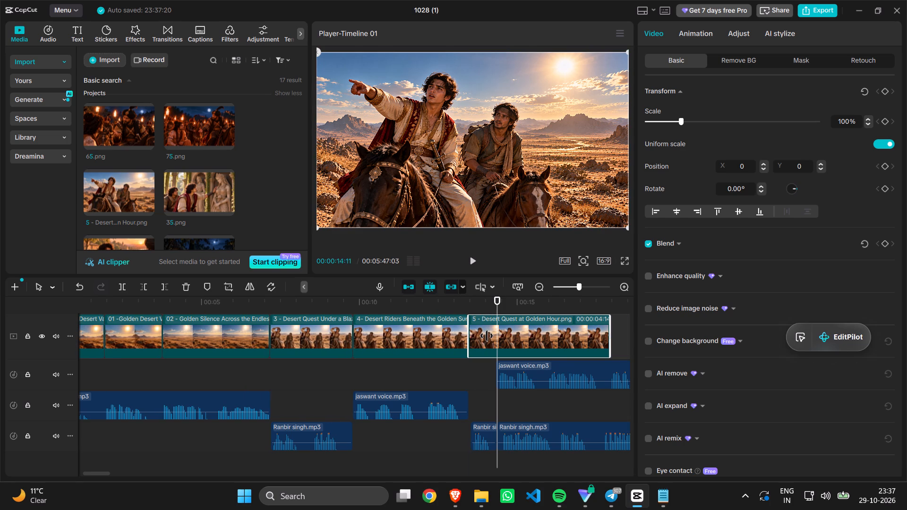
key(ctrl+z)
scroll(503, 335, left, 1)
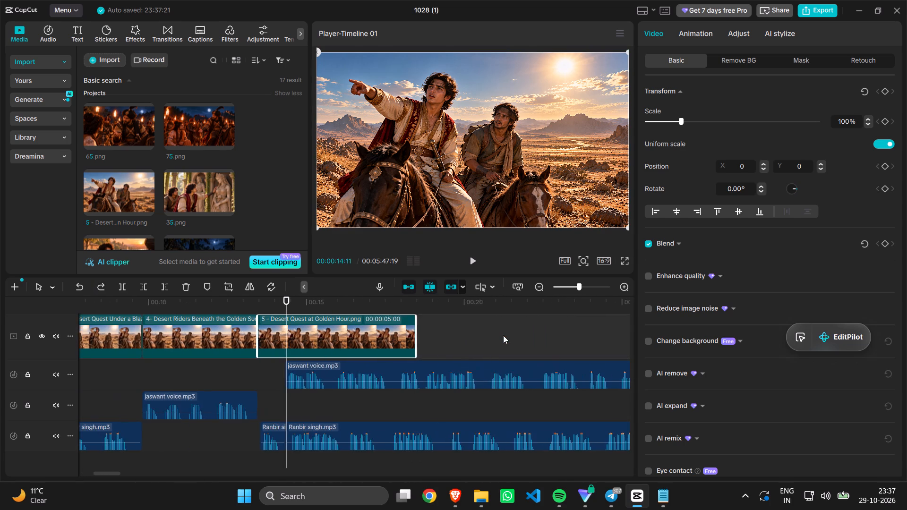
scroll(503, 335, right, 3)
scroll(503, 335, left, 5)
scroll(503, 335, right, 5)
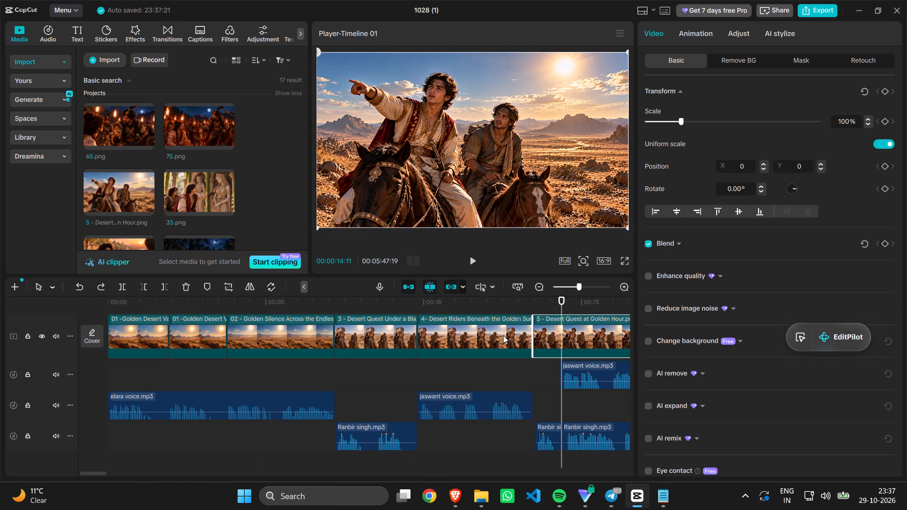
scroll(454, 355, left, 1)
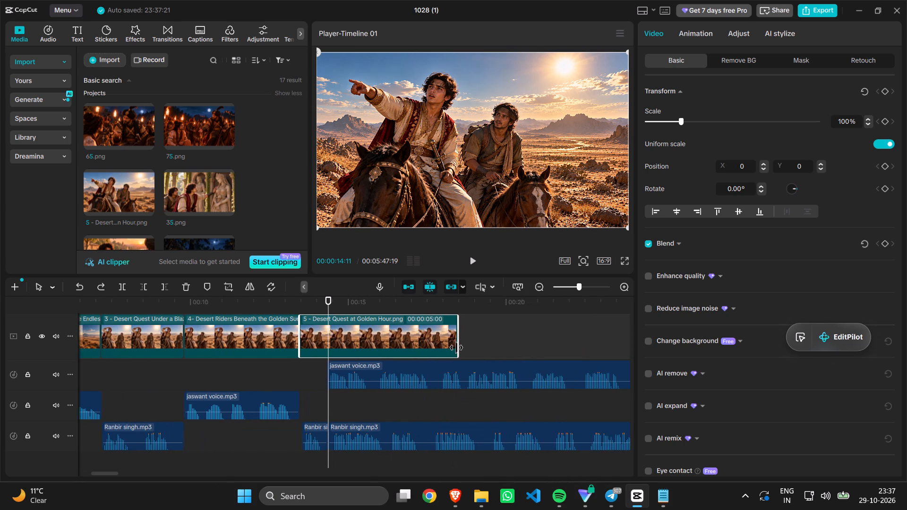
drag(456, 348, 322, 357)
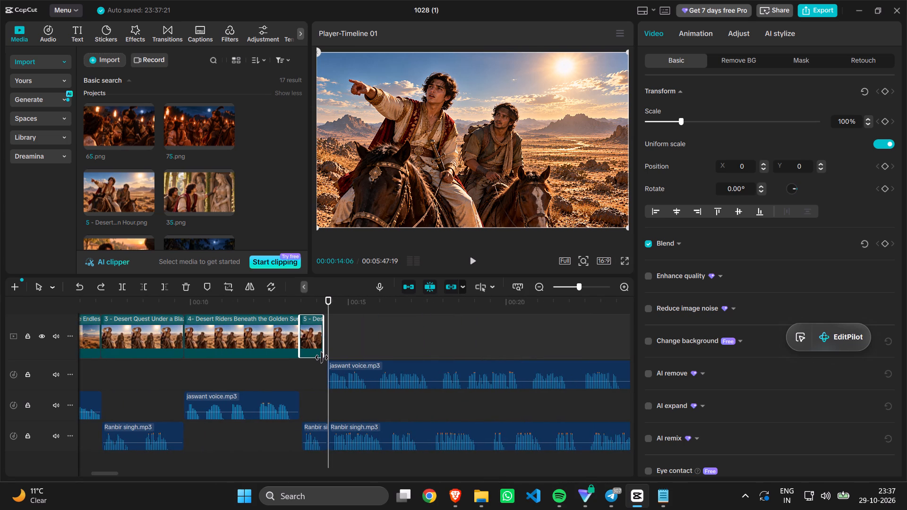
drag(322, 357, 325, 357)
drag(404, 430, 452, 428)
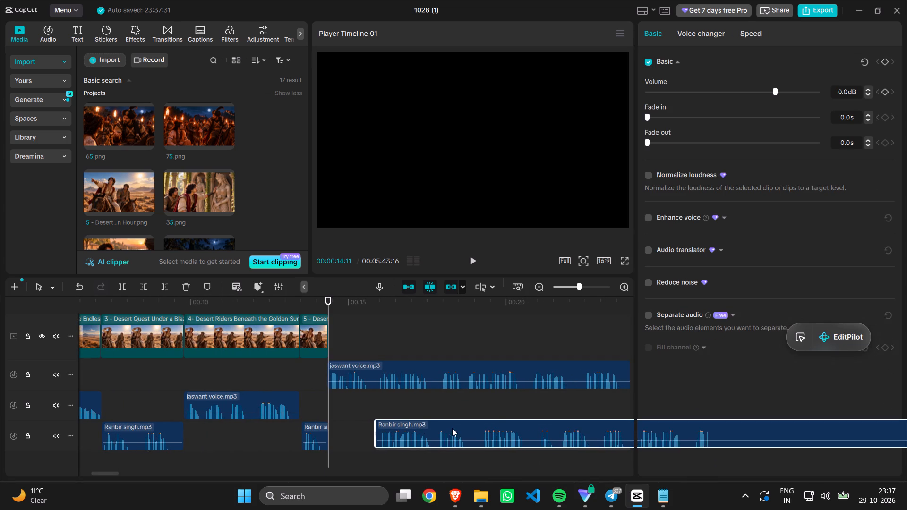
Move the "वहाँ चलो।" caption onto the lower caption track, above the 5 - Desert Quest clip and aligned near its start.
scroll(380, 358, up, 2)
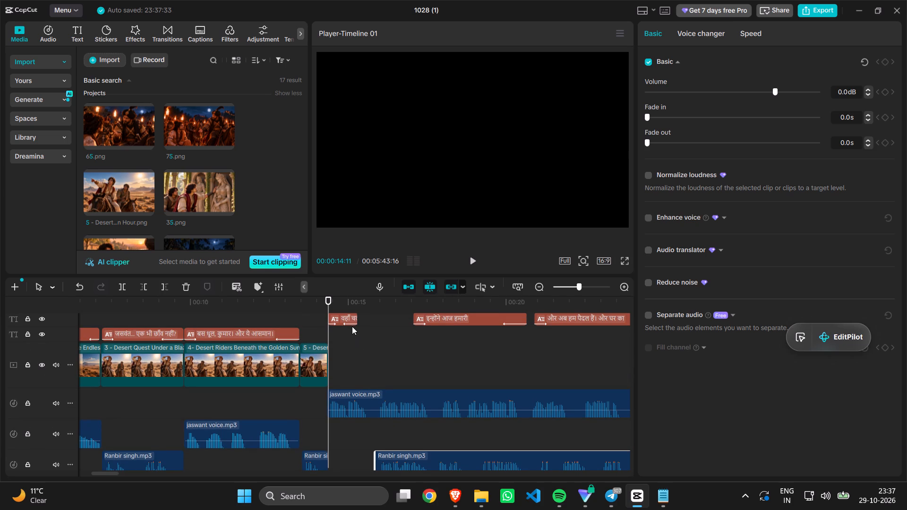
drag(346, 315, 318, 333)
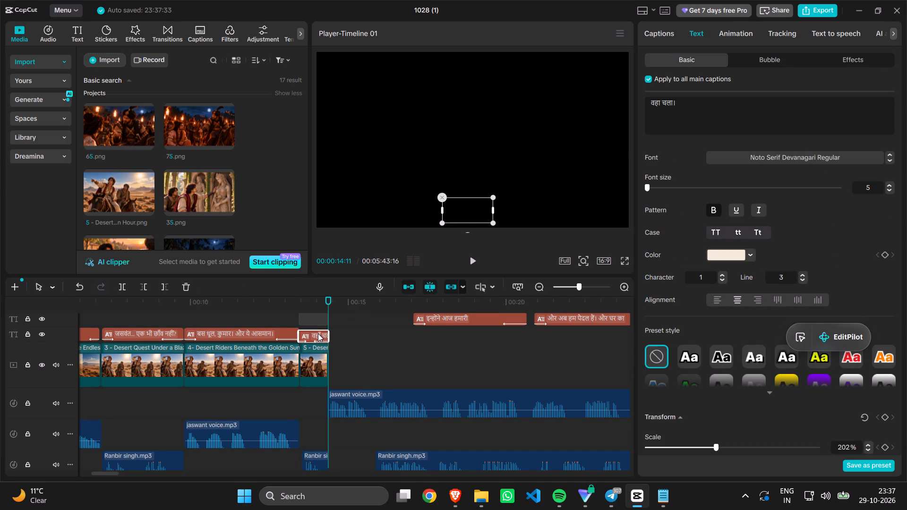
drag(318, 333, 323, 332)
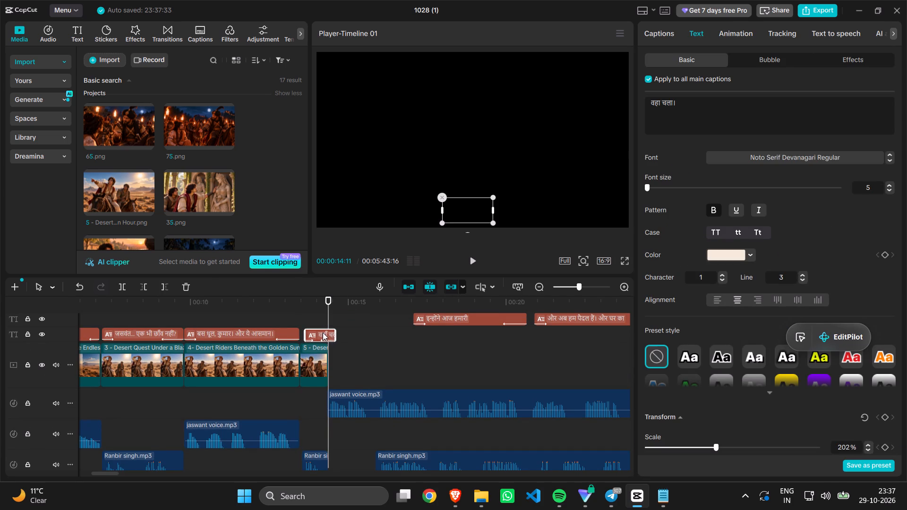
drag(323, 332, 321, 332)
click(297, 322)
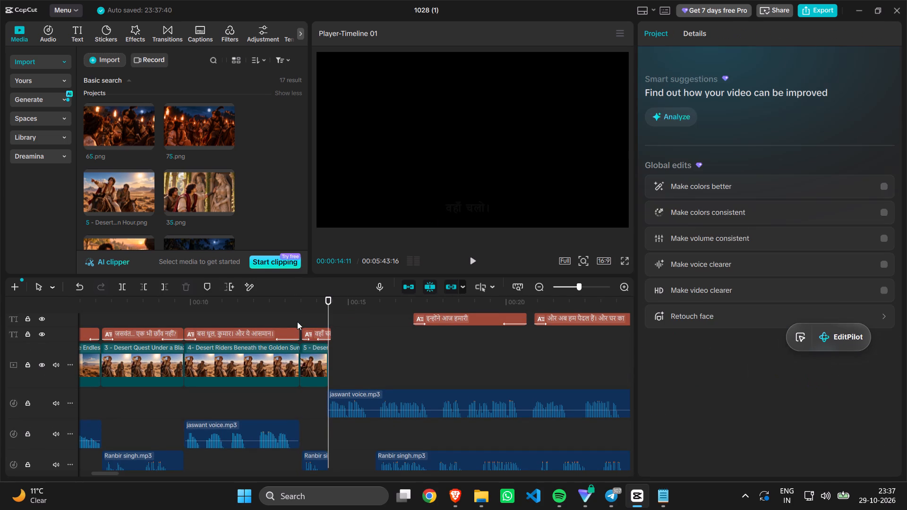
Play on past the last clip and move the remaining jaswant voice.mp3 segment down to the first jaswant track, starting at about 17.5 seconds.
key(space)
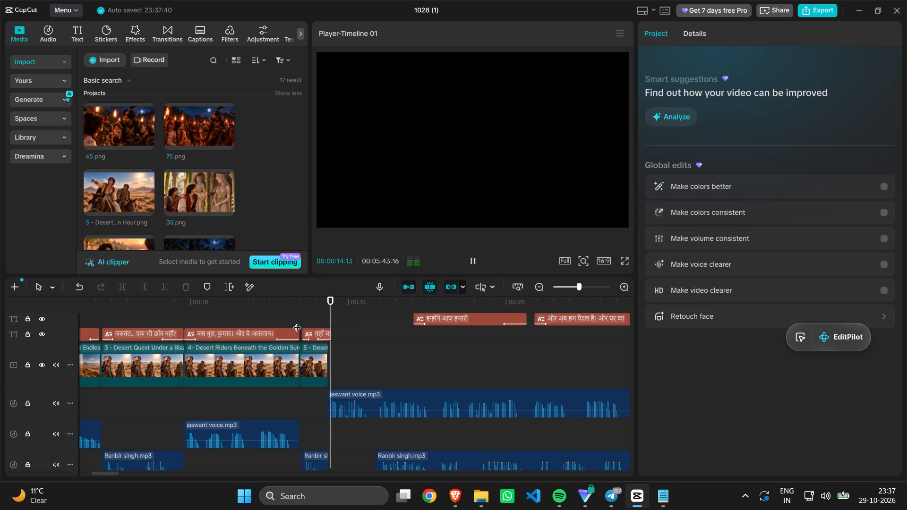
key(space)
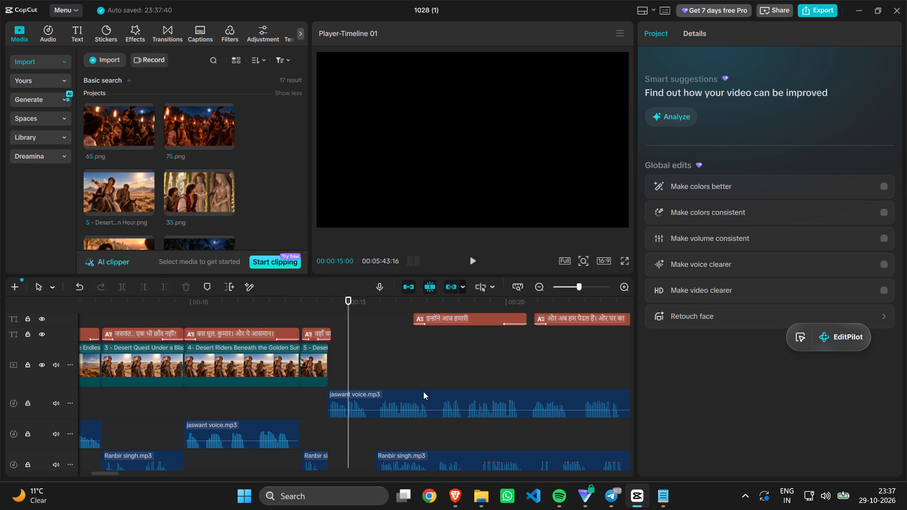
drag(423, 401, 523, 403)
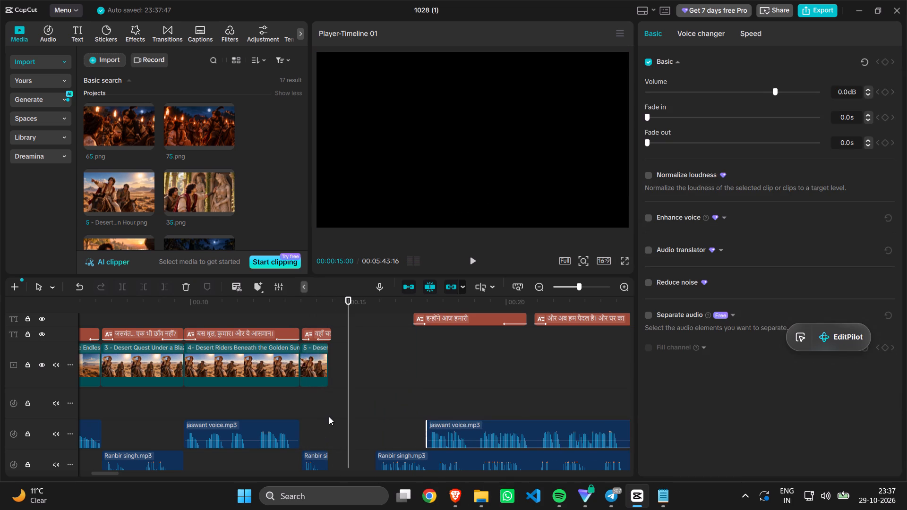
Play back from the end of the 4- Desert Riders clip through the 5 - Desert Quest clip to check voice and caption timing.
click(280, 402)
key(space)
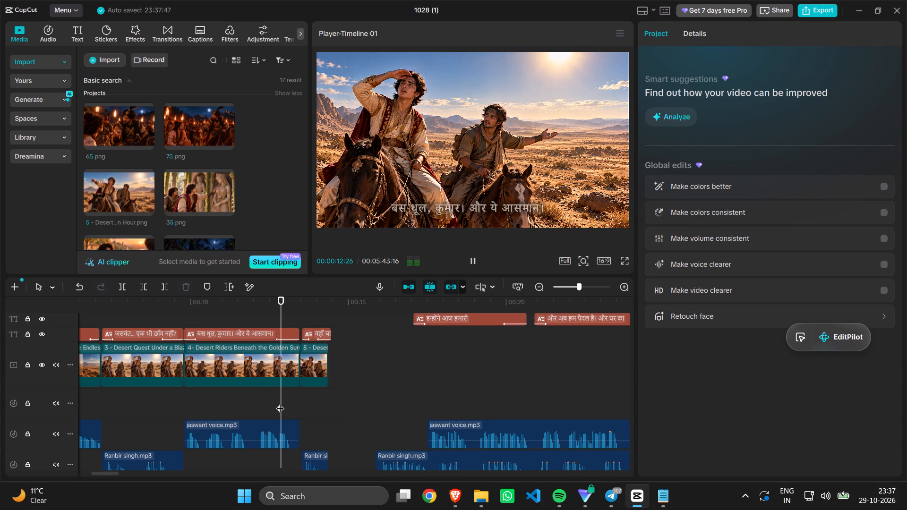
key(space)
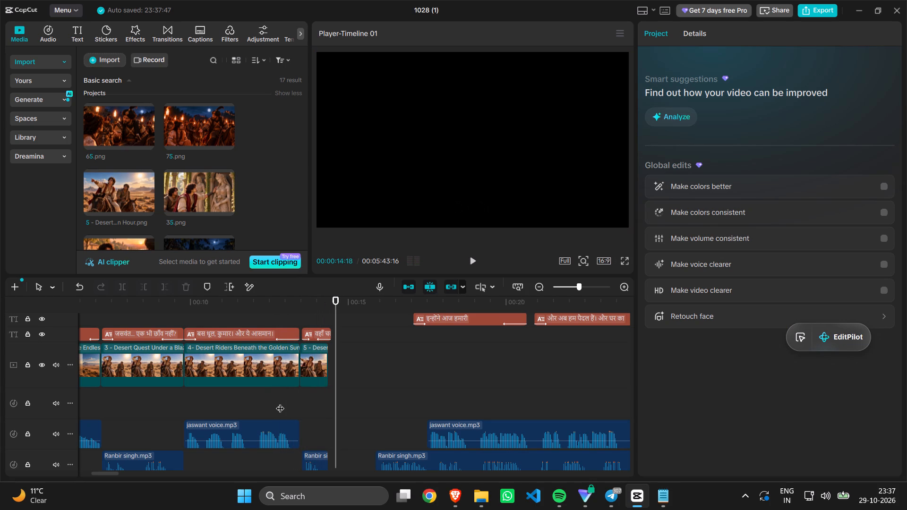
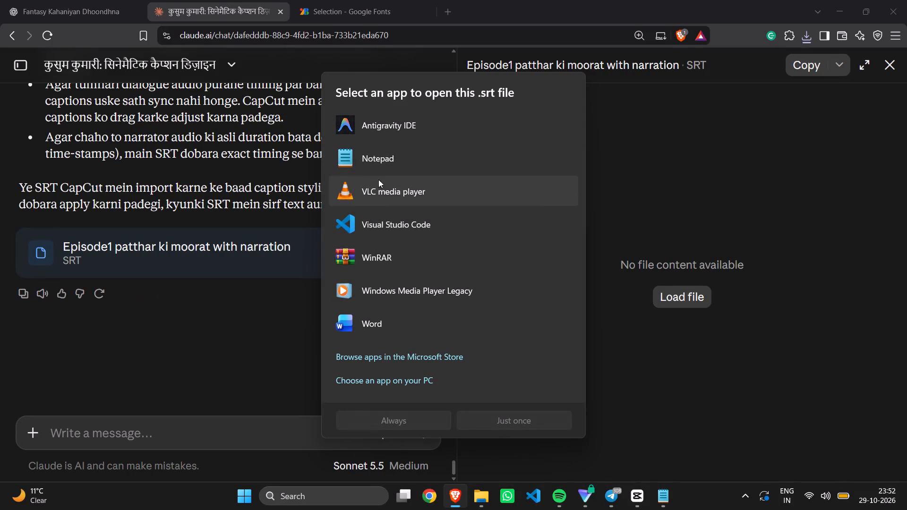
double_click(381, 171)
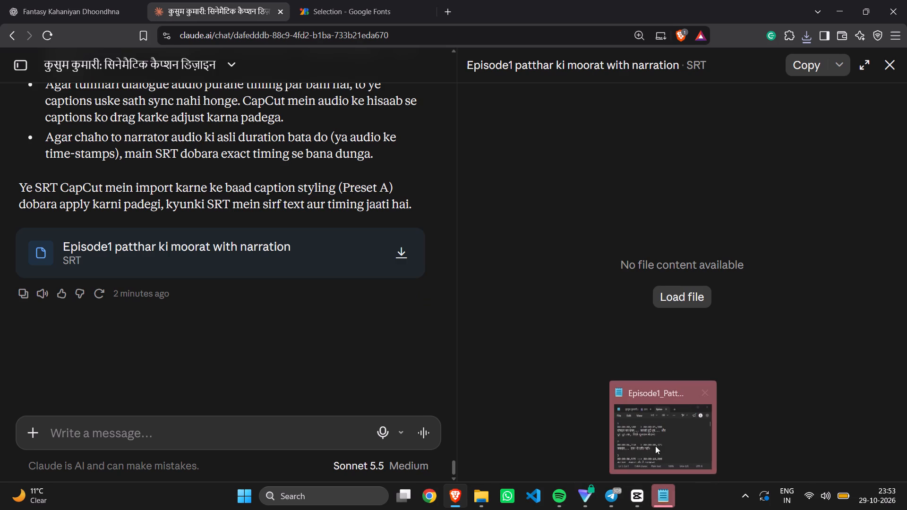
click(655, 446)
scroll(203, 182, up, 1)
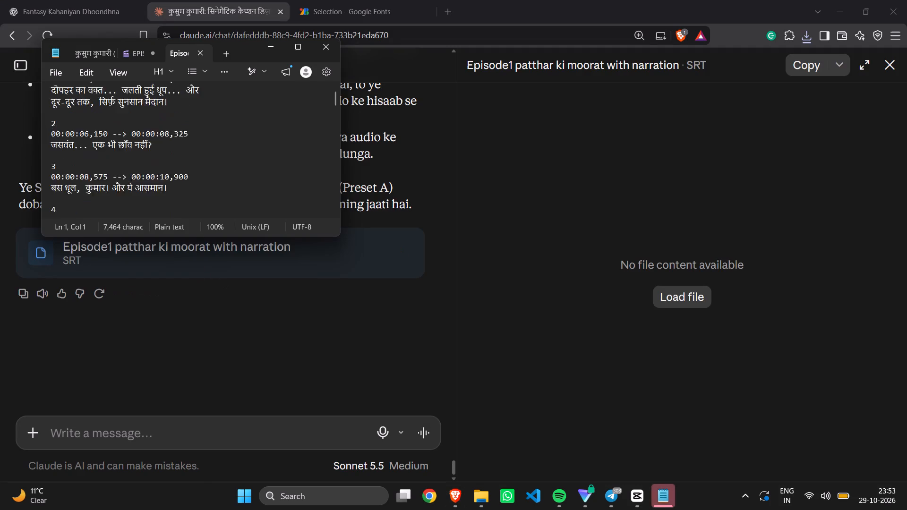
scroll(203, 182, up, 2)
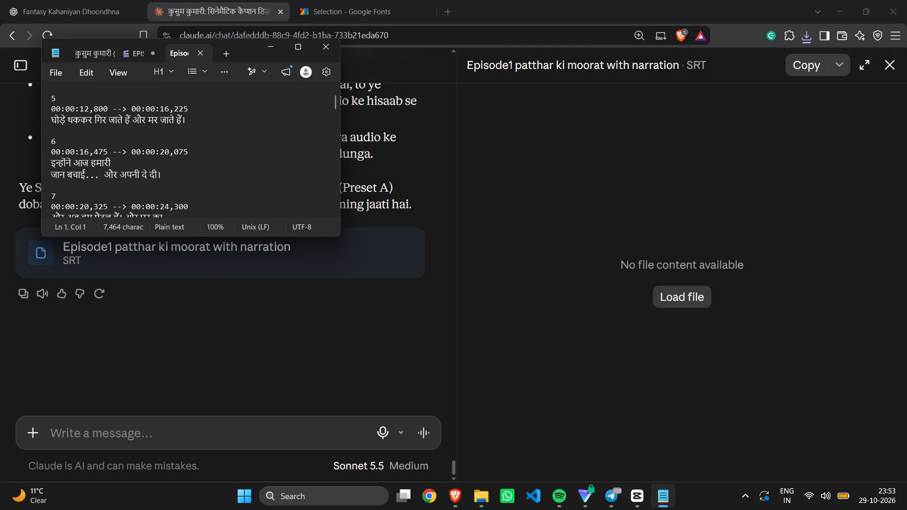
scroll(203, 182, up, 3)
scroll(197, 169, down, 1)
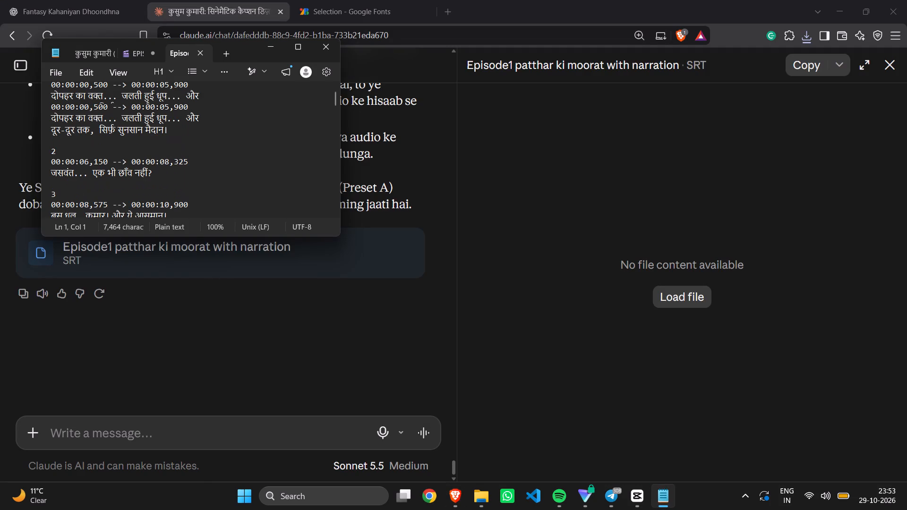
scroll(197, 169, down, 15)
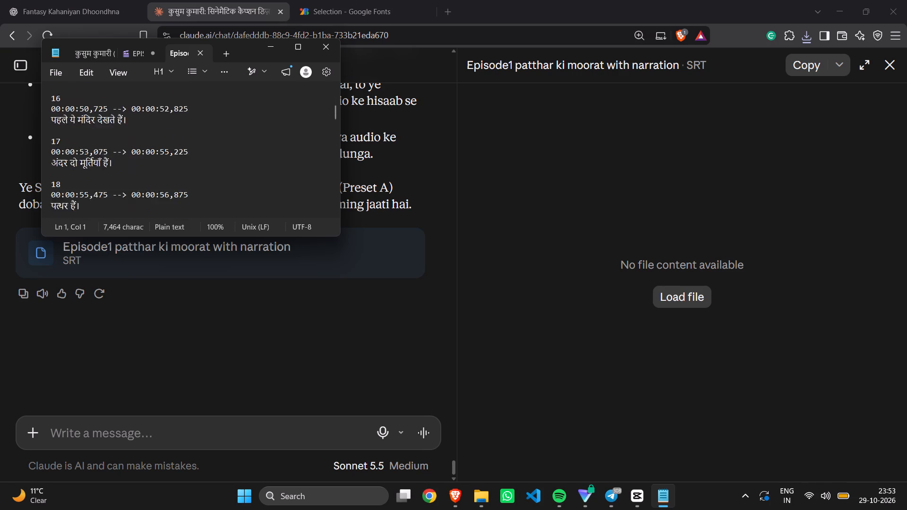
scroll(197, 169, down, 2)
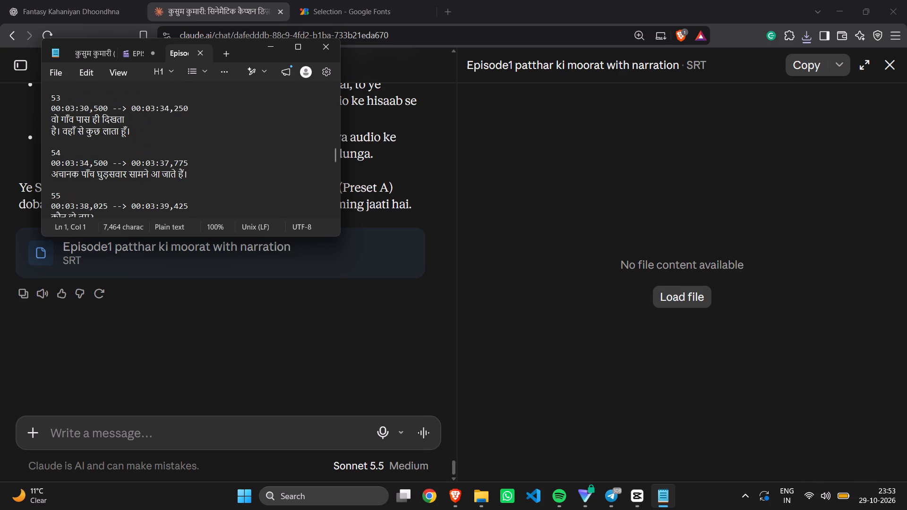
scroll(197, 169, down, 1)
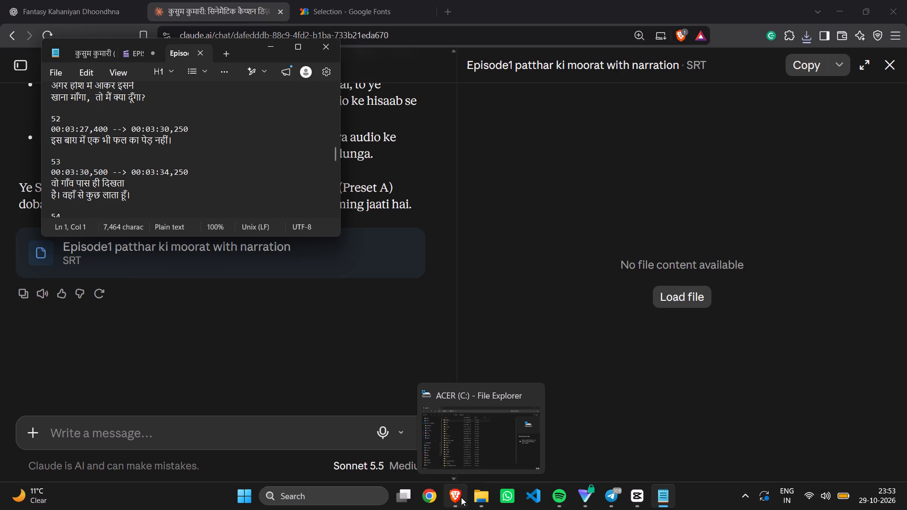
Switch to CapCut and preview the timeline around the "इन्होंने आज हमारी" caption.
click(636, 497)
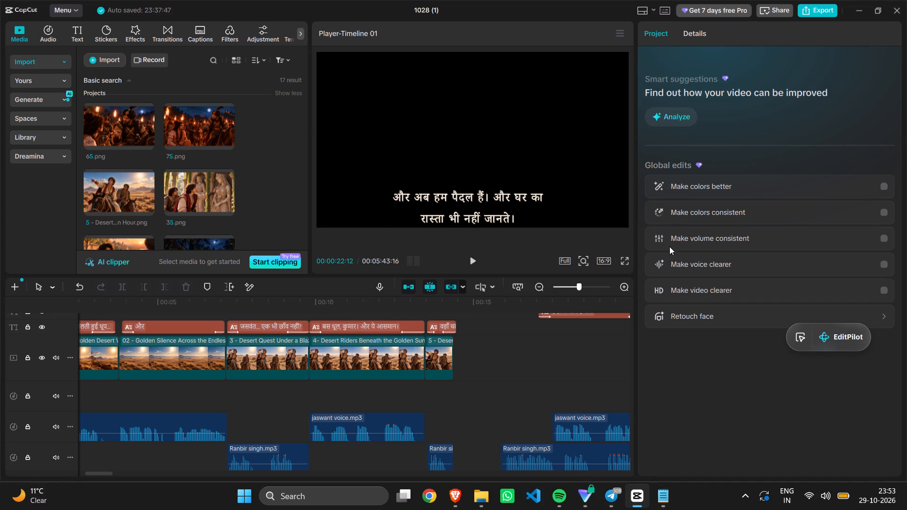
scroll(543, 359, up, 1)
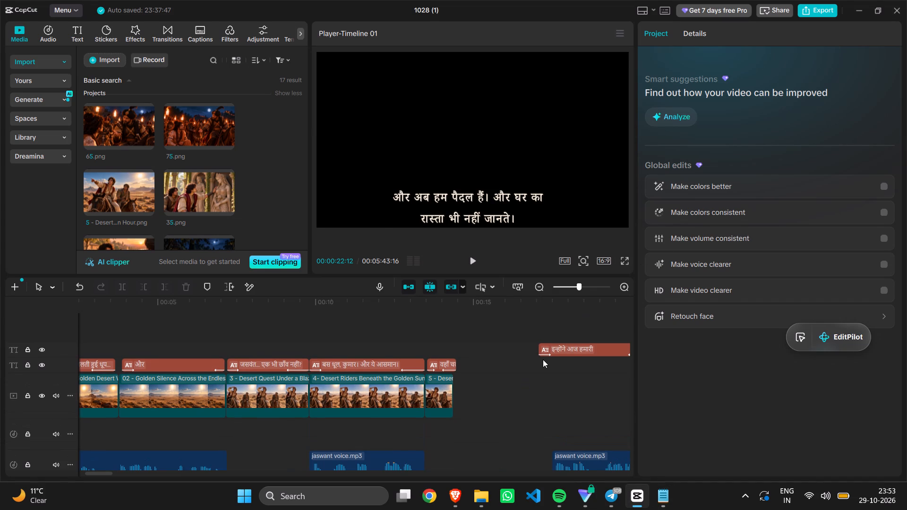
scroll(543, 359, up, 1)
click(572, 352)
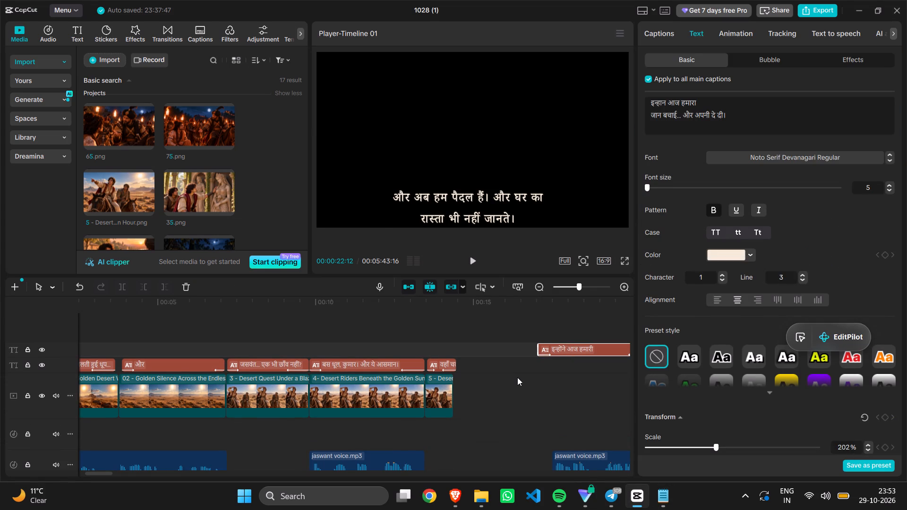
click(517, 377)
drag(517, 377, 549, 331)
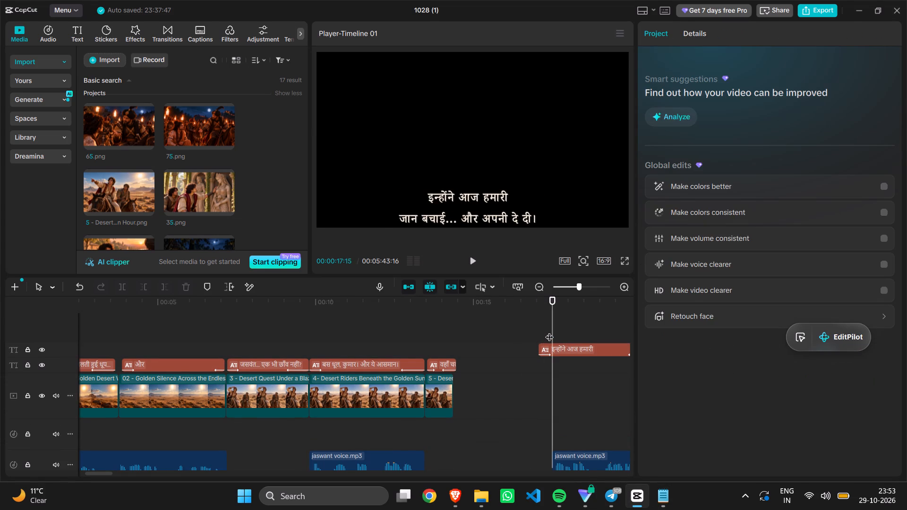
drag(549, 331, 595, 344)
Delete the four timeline captions from "इन्होंने आज हमारी" up to the one just before "गाँव तक आज".
click(595, 344)
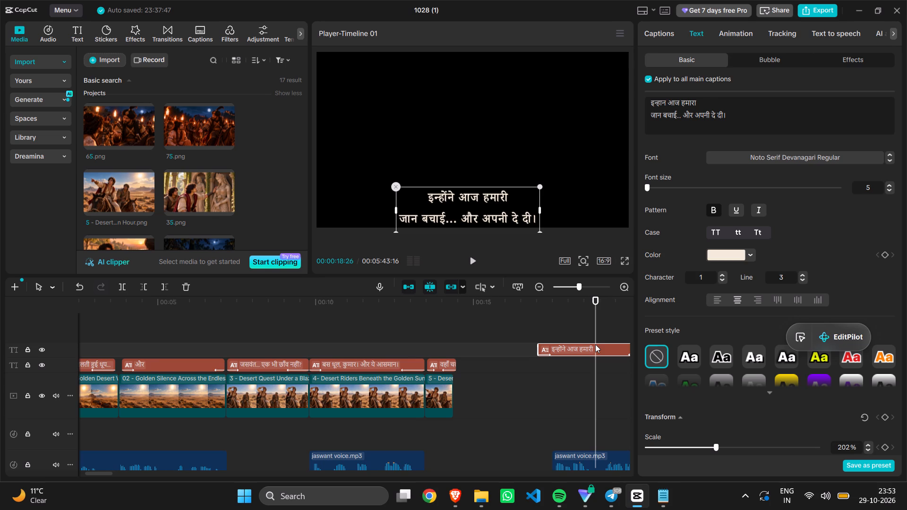
scroll(595, 344, right, 1)
scroll(595, 344, left, 8)
scroll(595, 344, left, 16)
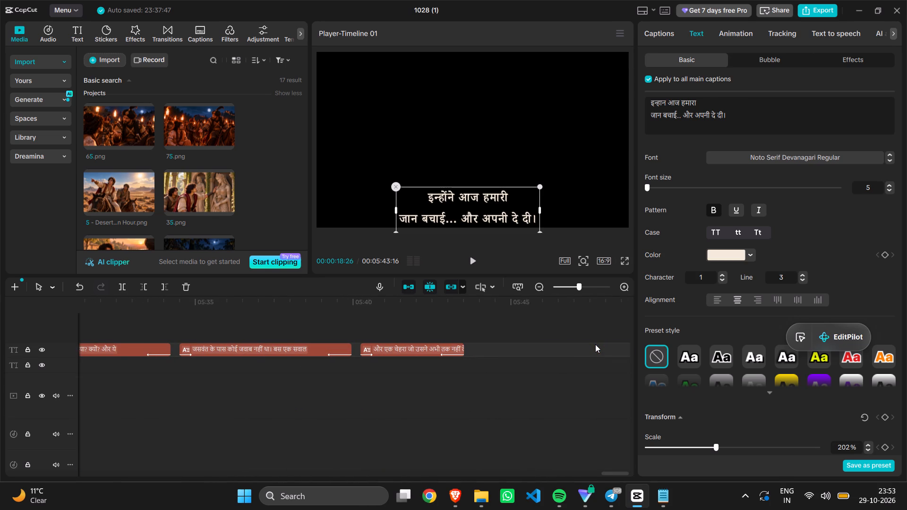
scroll(595, 344, left, 2)
scroll(291, 372, right, 11)
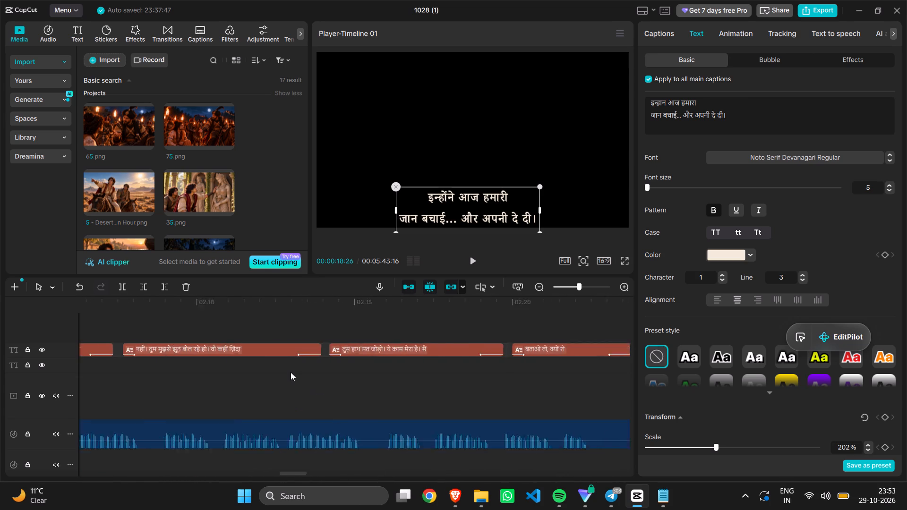
scroll(291, 372, right, 10)
scroll(291, 372, left, 1)
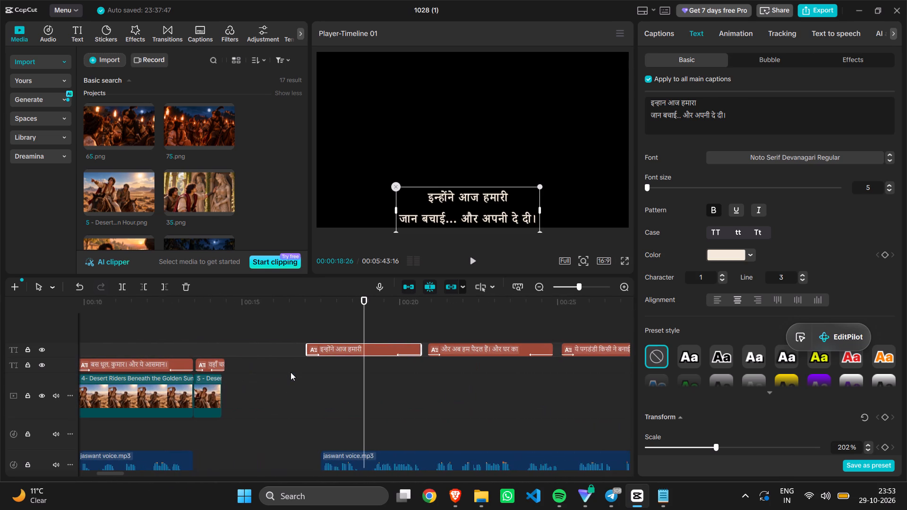
ctrl+scroll(291, 372, down, 7)
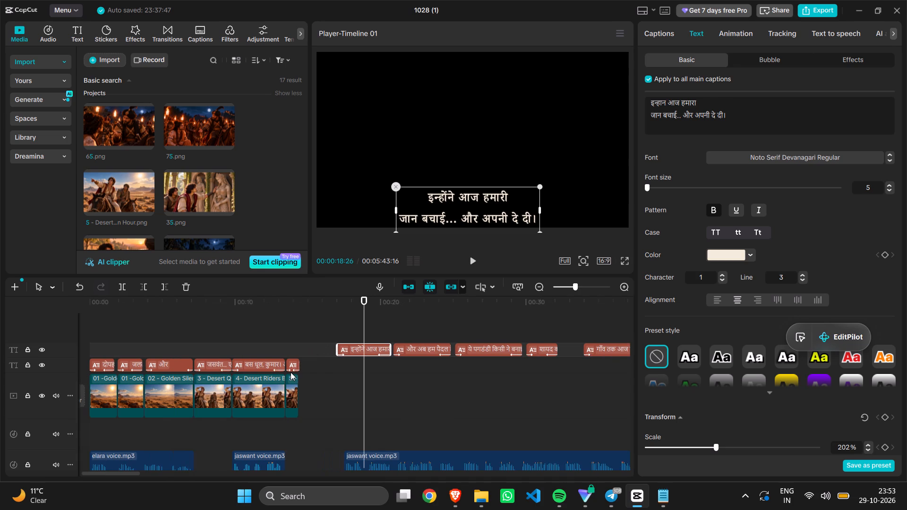
ctrl+scroll(291, 372, down, 5)
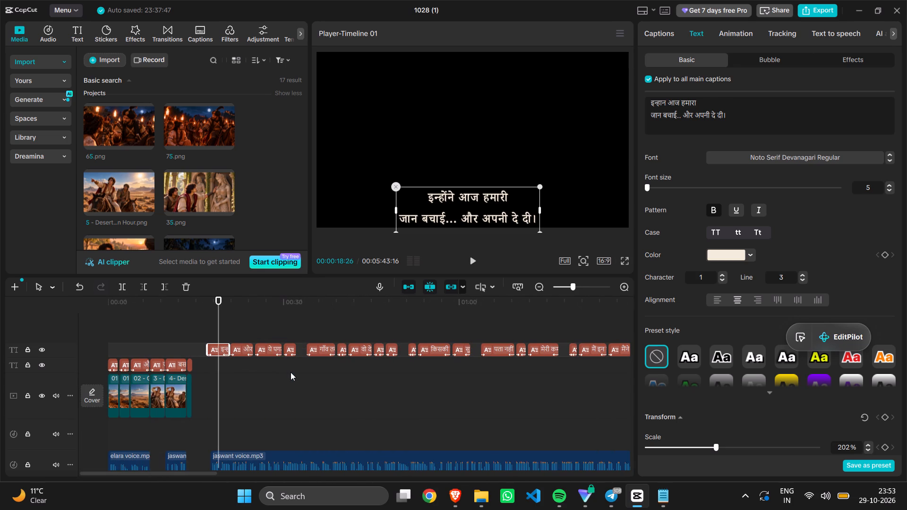
ctrl+scroll(291, 372, down, 1)
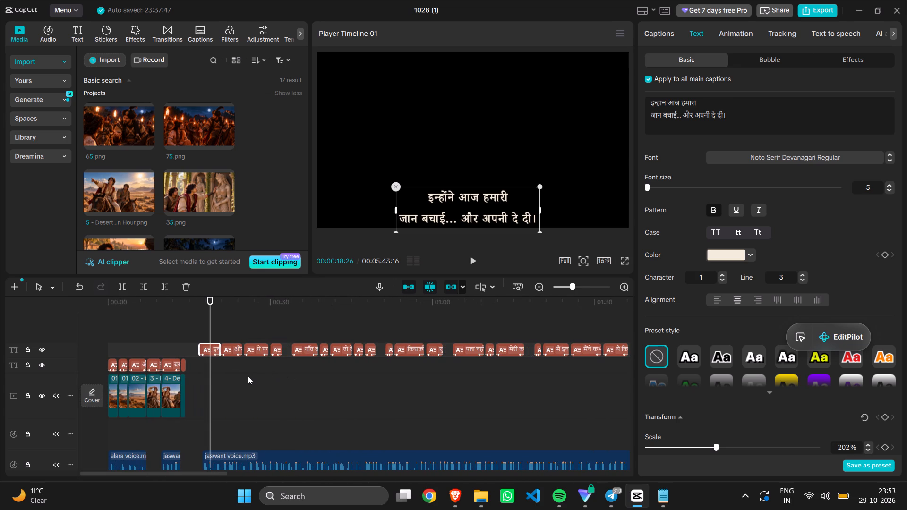
key(Delete)
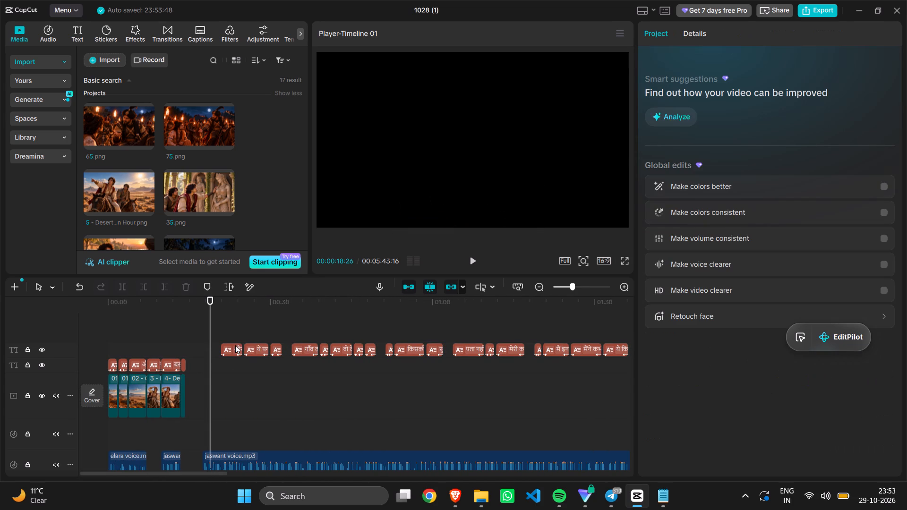
click(235, 345)
key(Delete)
key(Delete)
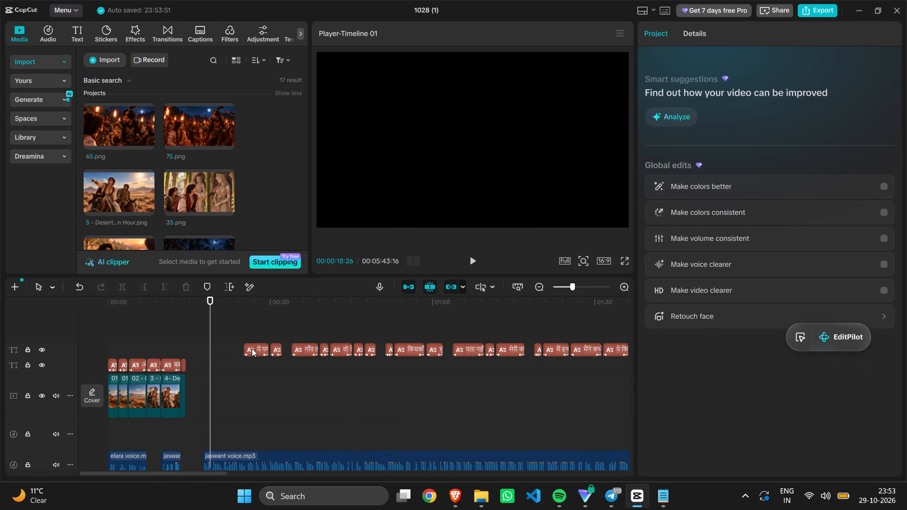
click(252, 348)
key(Delete)
click(280, 351)
key(Delete)
Delete the timeline captions from "गाँव तक आज" through "पहले ये मंदिर देखते हैं।".
click(304, 349)
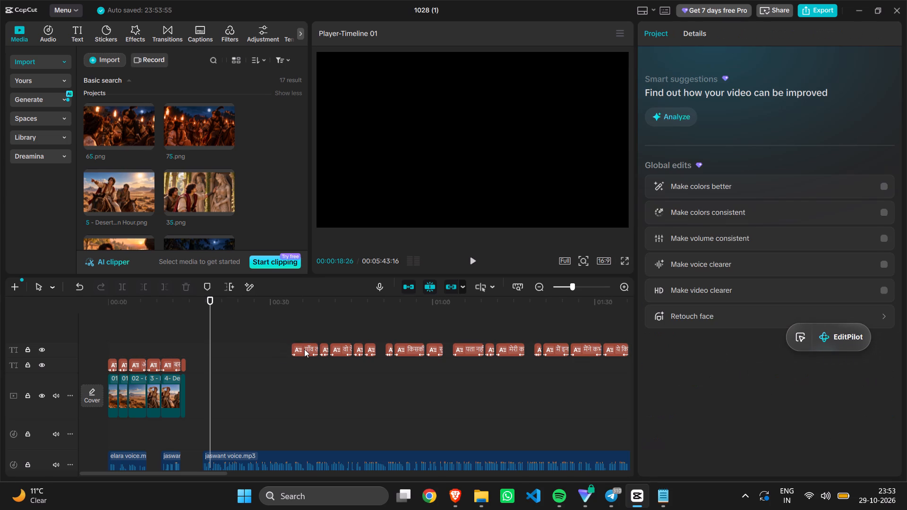
key(Delete)
click(339, 345)
key(Delete)
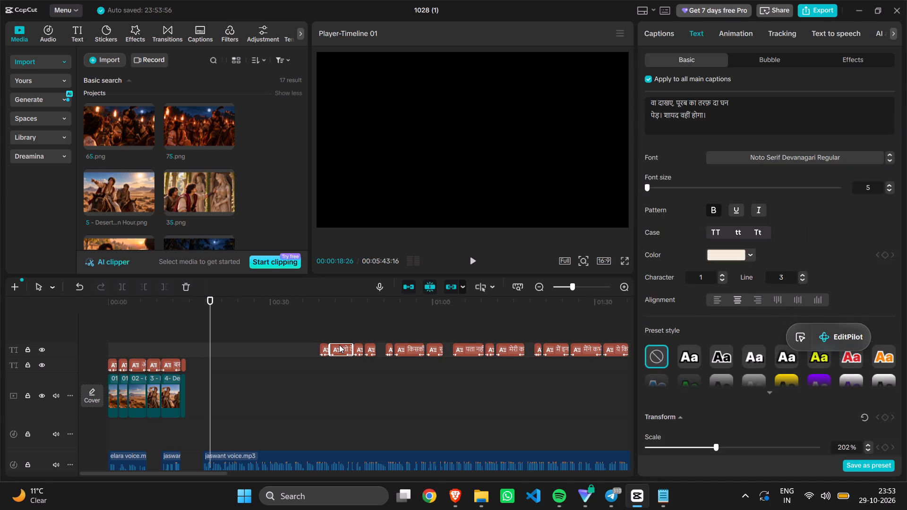
click(358, 349)
key(Delete)
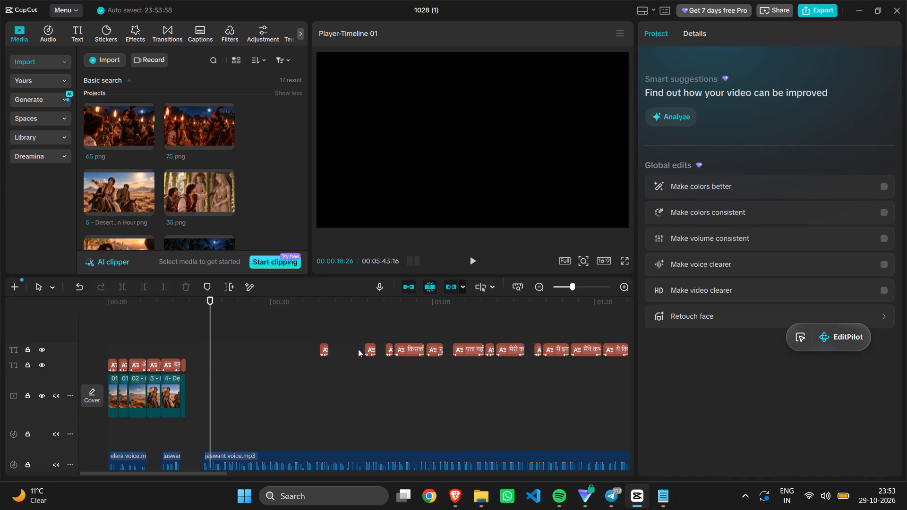
click(321, 350)
key(Delete)
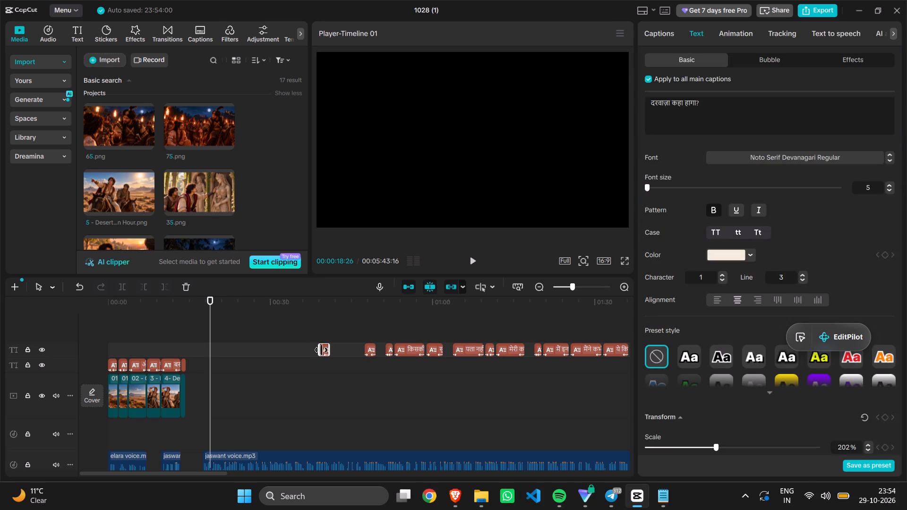
click(371, 349)
key(Delete)
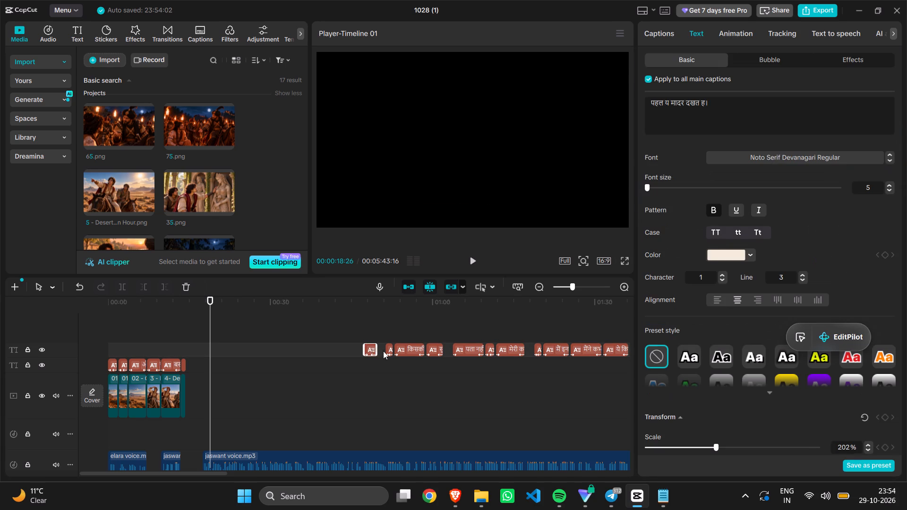
key(Delete)
Delete the timeline captions from "पत्थर हैं।" through the one beginning "मेरी", just before the 01:20 mark.
click(390, 349)
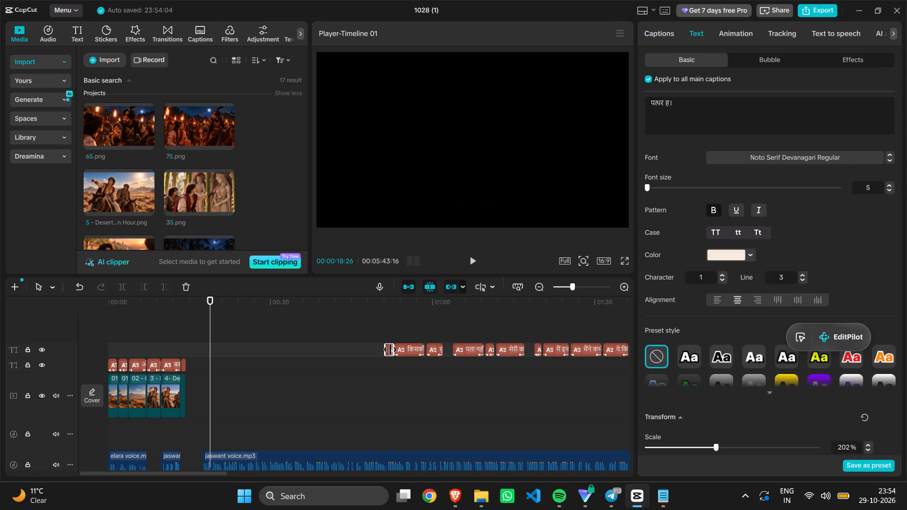
key(Delete)
click(407, 349)
key(Delete)
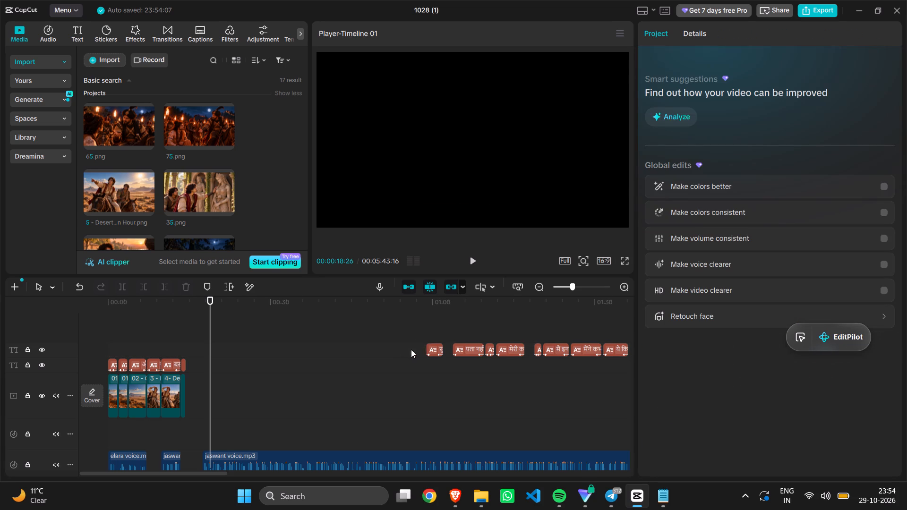
click(433, 350)
key(Delete)
click(464, 350)
key(Delete)
click(486, 350)
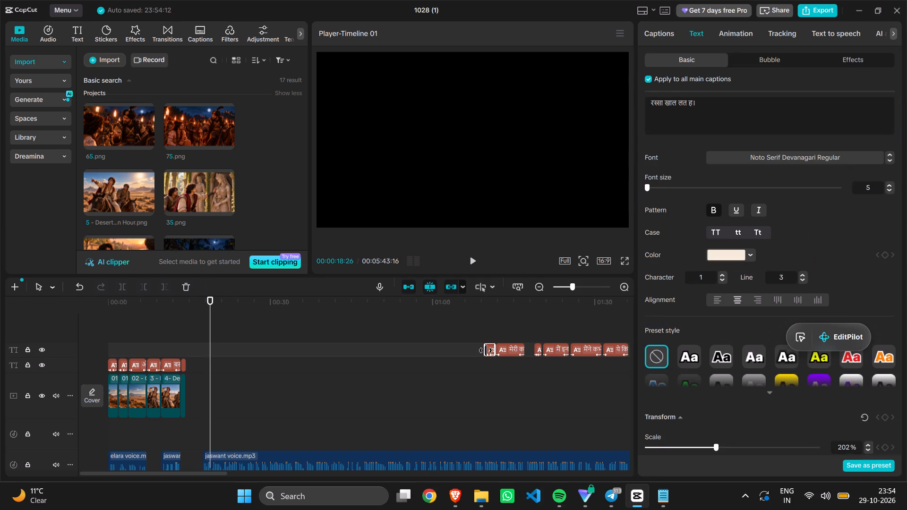
key(Delete)
click(509, 347)
key(Delete)
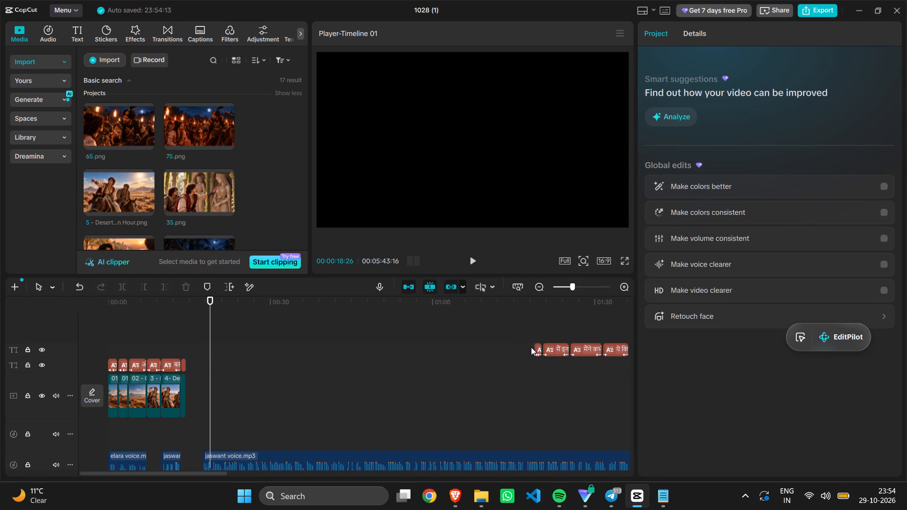
Delete the first two remaining second-track captions around 01:20, ending with the one beginning "मैं इन".
click(541, 346)
key(Delete)
click(550, 347)
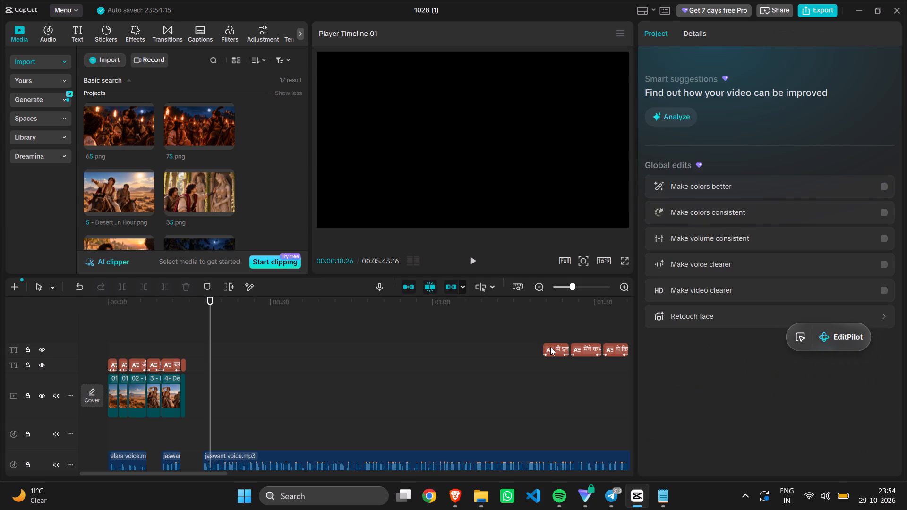
key(Delete)
Delete the four captions around 02:00, working back from "नहीं। तुम" to the one beginning "अगर आप इस".
scroll(550, 347, left, 1)
click(550, 347)
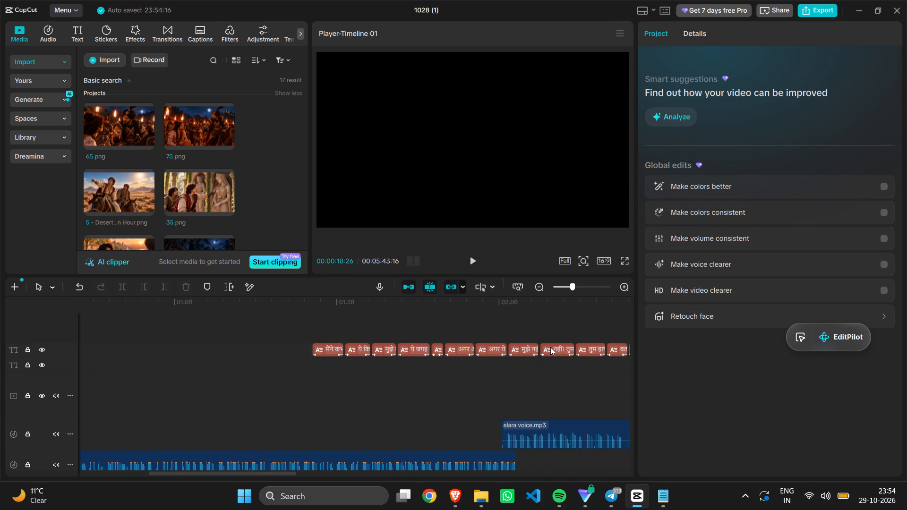
key(Delete)
click(532, 349)
key(Delete)
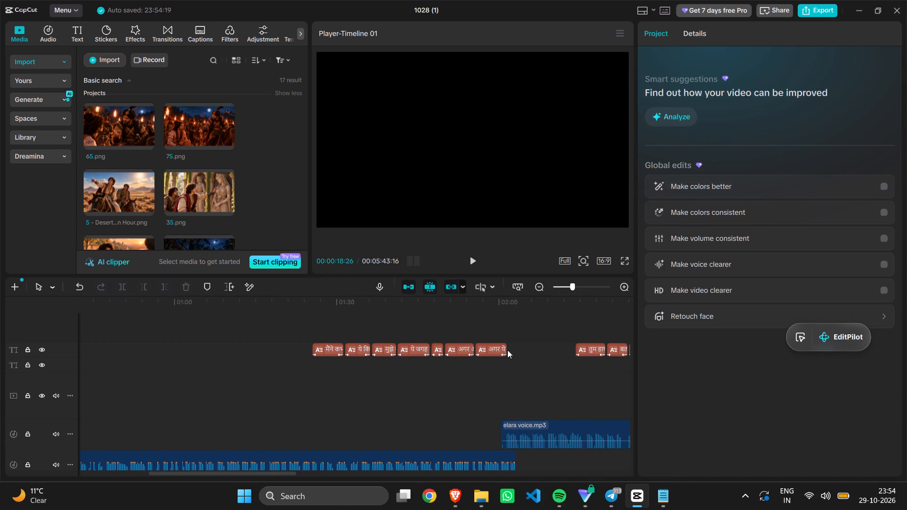
click(505, 350)
key(Delete)
click(462, 352)
key(Delete)
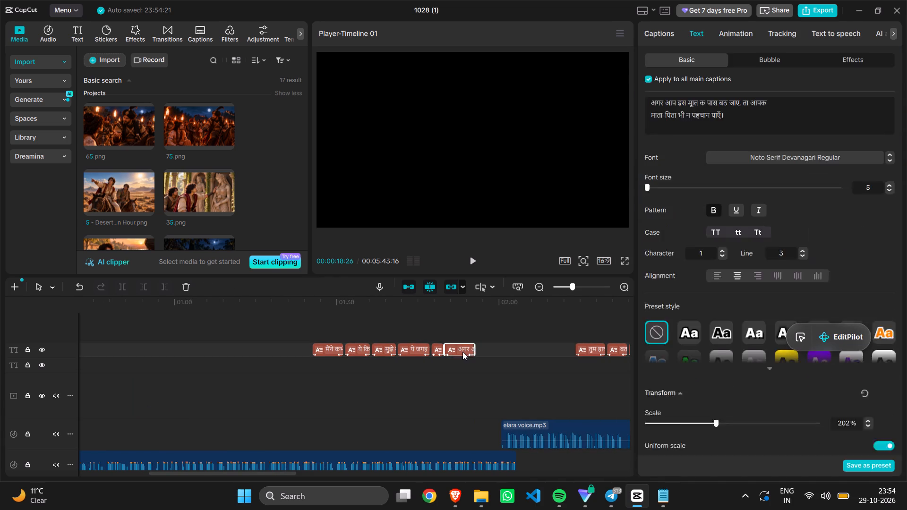
Delete the five captions between 01:25 and 01:50, working back to the one beginning "मैंने क".
click(438, 349)
key(Delete)
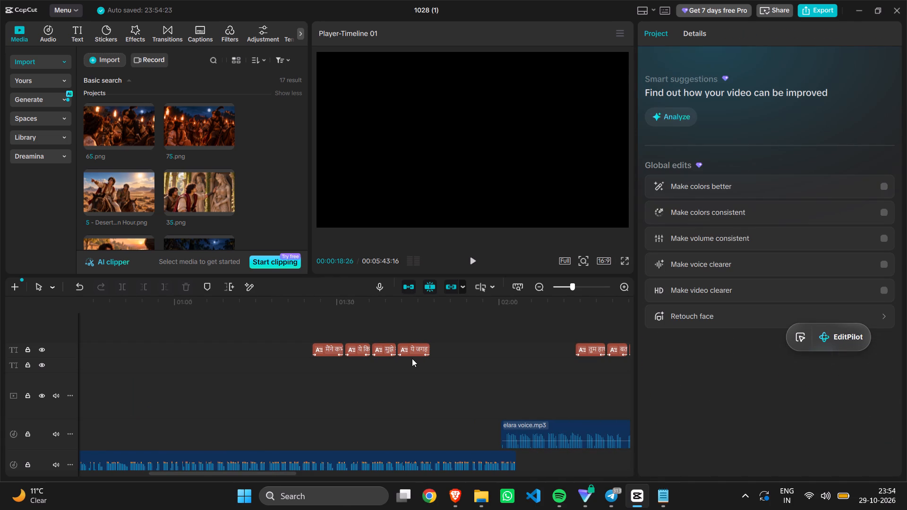
click(411, 346)
key(Delete)
click(390, 346)
key(Delete)
click(361, 352)
key(Delete)
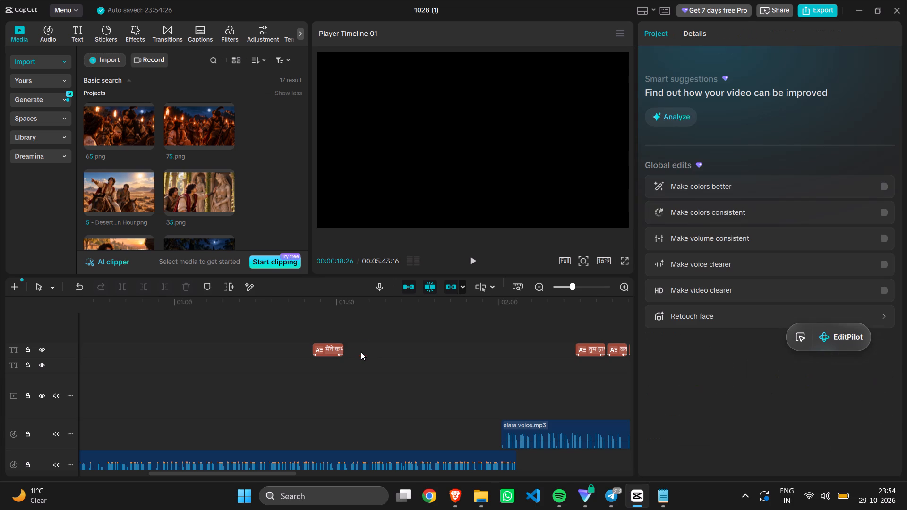
click(328, 353)
key(Delete)
Delete the five captions from "तुम हा" through the short one just after "कुमार! ये पत्थर है!", around 02:30.
scroll(328, 353, left, 1)
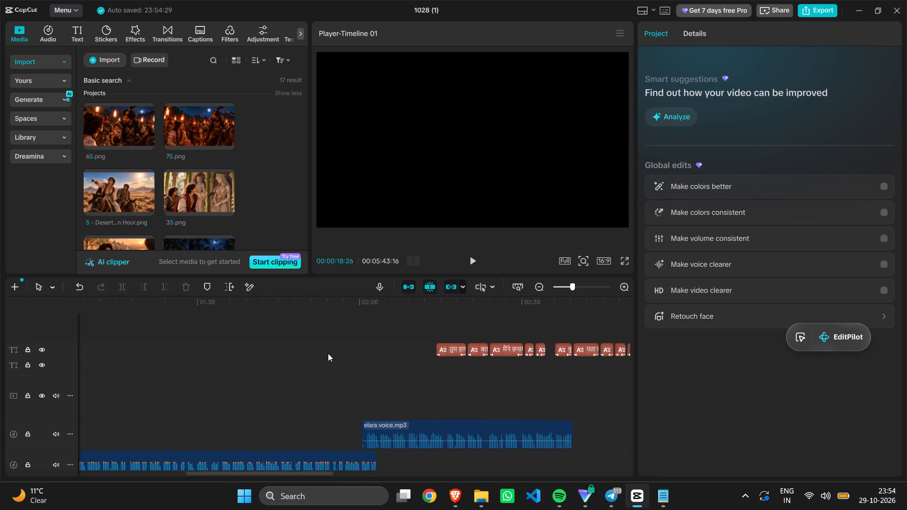
scroll(328, 353, left, 1)
click(344, 348)
key(Delete)
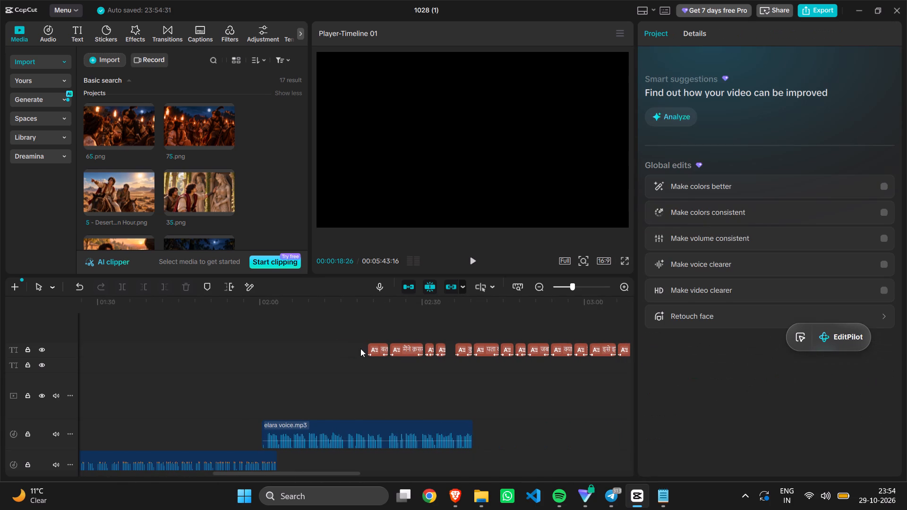
click(380, 348)
key(Delete)
click(394, 348)
key(Delete)
click(428, 348)
key(Delete)
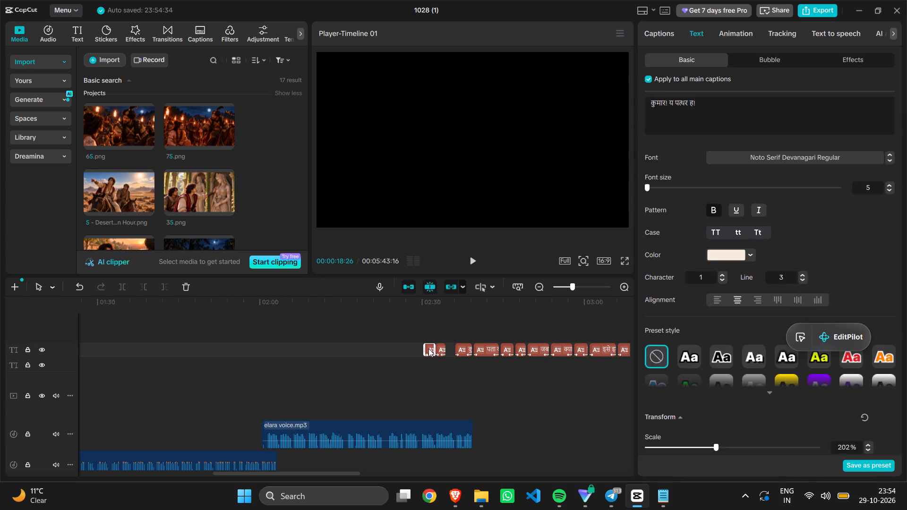
click(439, 350)
key(Delete)
Delete the next five captions after 02:30, from the one just before "पता" through the one beginning "जब".
click(468, 350)
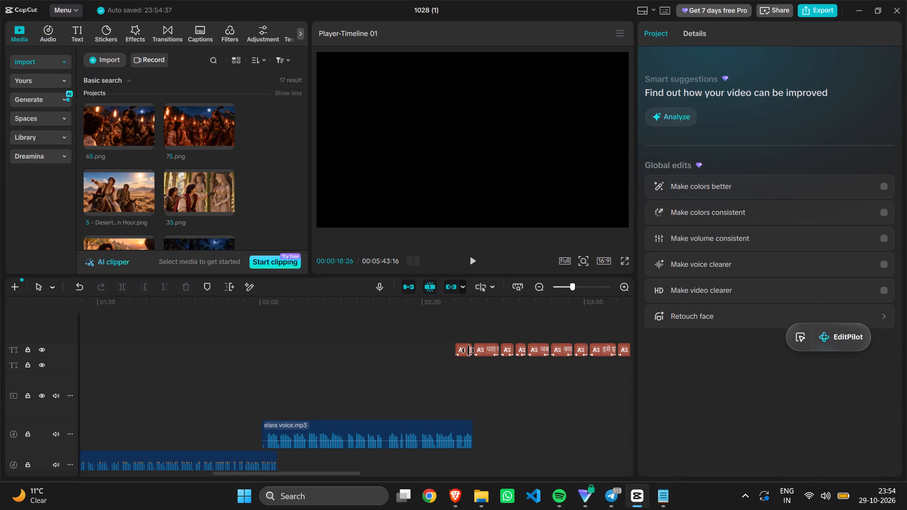
key(Delete)
click(488, 353)
key(Delete)
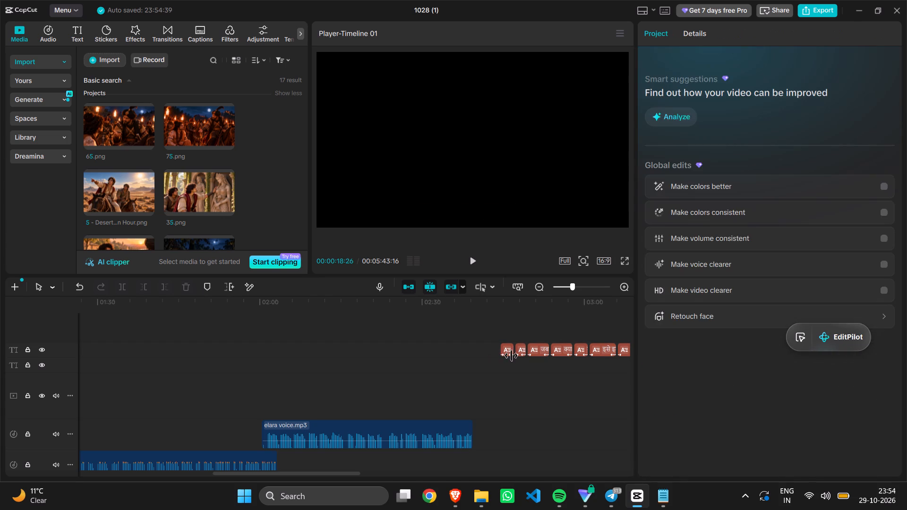
click(511, 356)
key(Delete)
click(520, 355)
key(Delete)
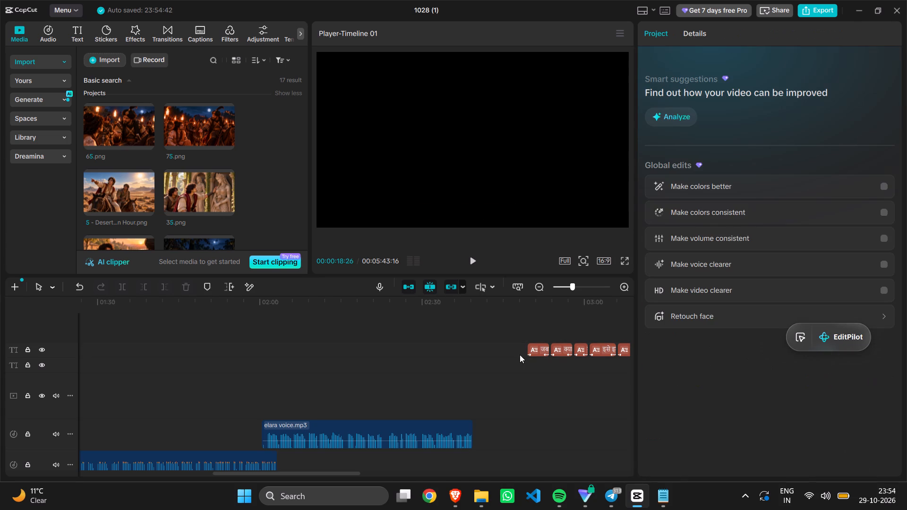
click(535, 354)
key(Delete)
Delete the four captions around 03:30, working back from the one beginning "वहाँ".
scroll(535, 354, left, 1)
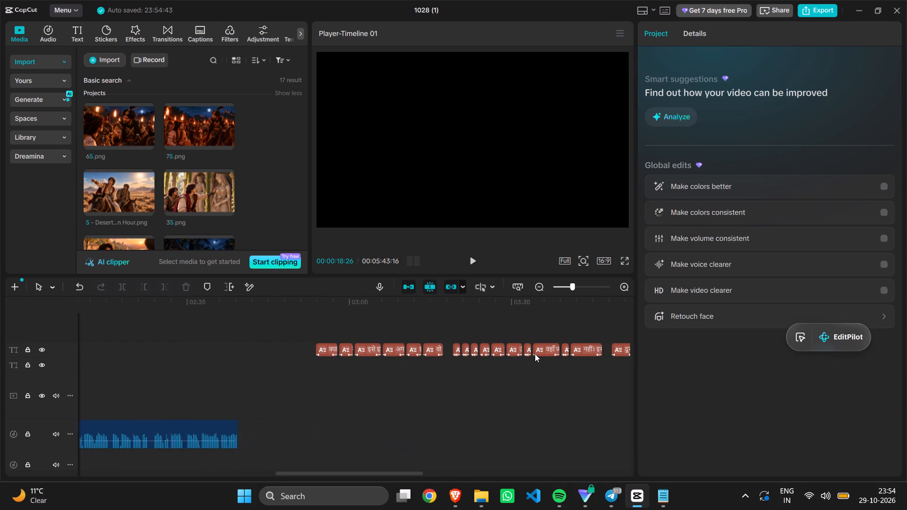
scroll(535, 354, left, 1)
click(522, 348)
key(Delete)
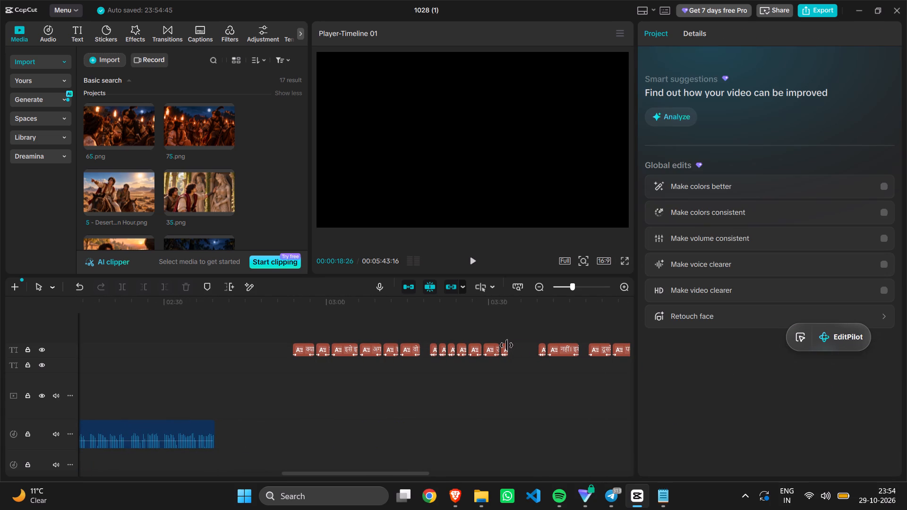
click(505, 347)
key(Delete)
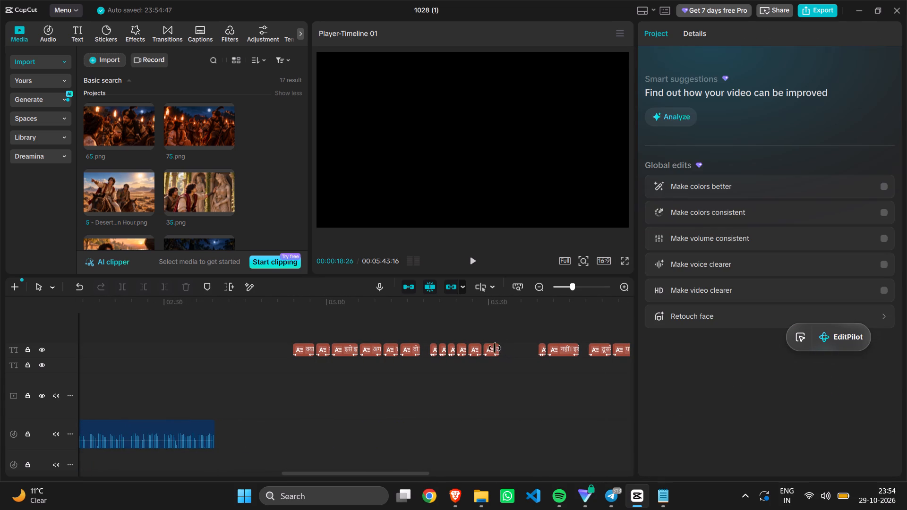
click(494, 348)
key(Delete)
click(477, 348)
key(Delete)
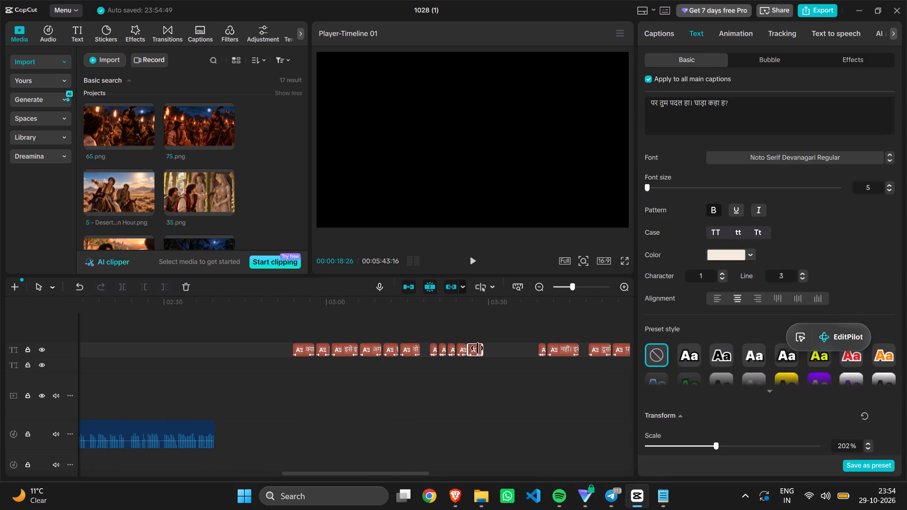
In the captions list, delete the entries from "क्या इस पत्थर में जान है" up to the one before "साथियों से बिछड़ गया।".
click(308, 350)
click(661, 35)
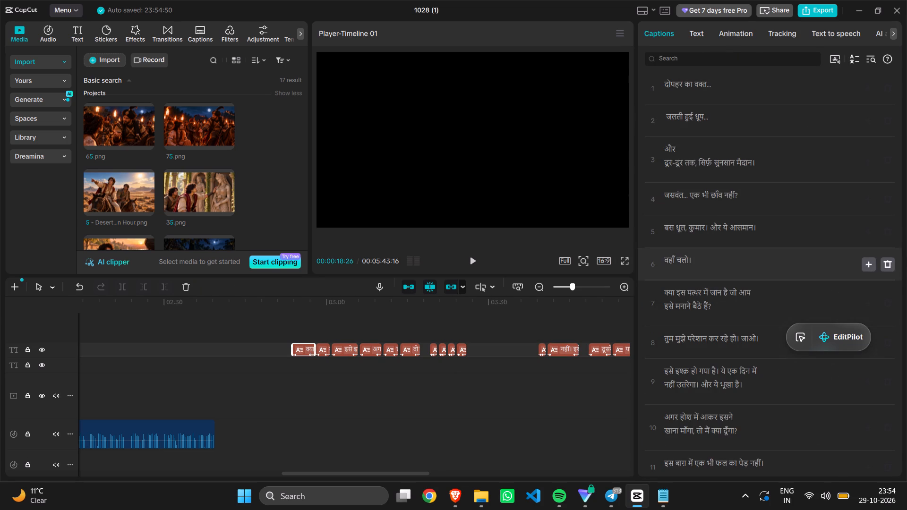
scroll(834, 251, down, 5)
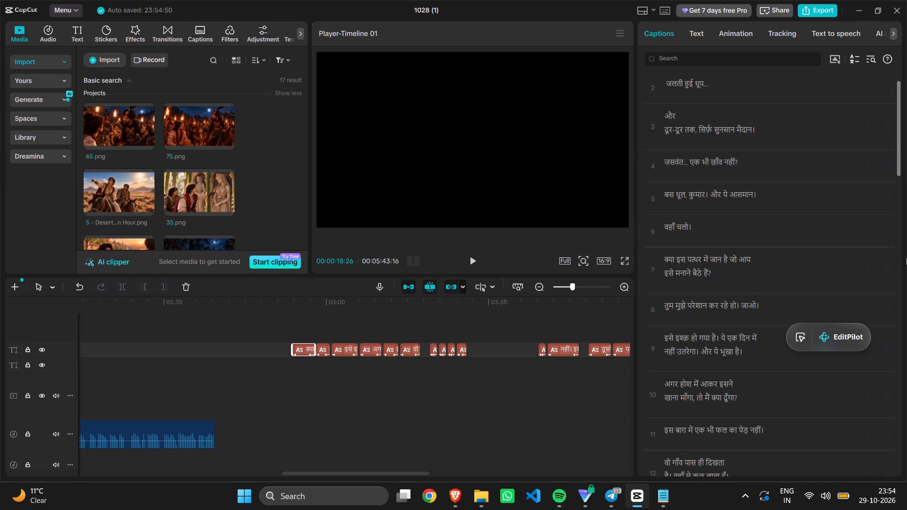
triple_click(892, 267)
triple_click(892, 267)
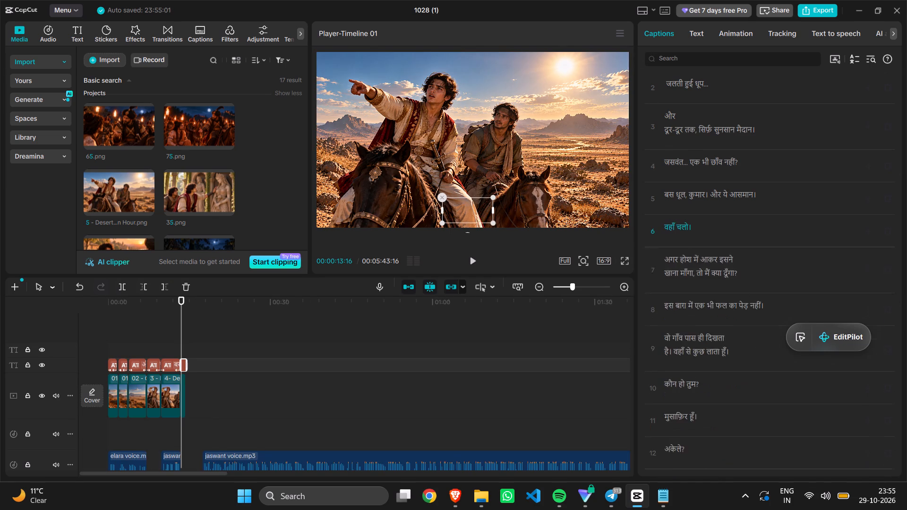
triple_click(892, 267)
triple_click(892, 267)
triple_click(892, 267)
triple_click(892, 267)
triple_click(892, 267)
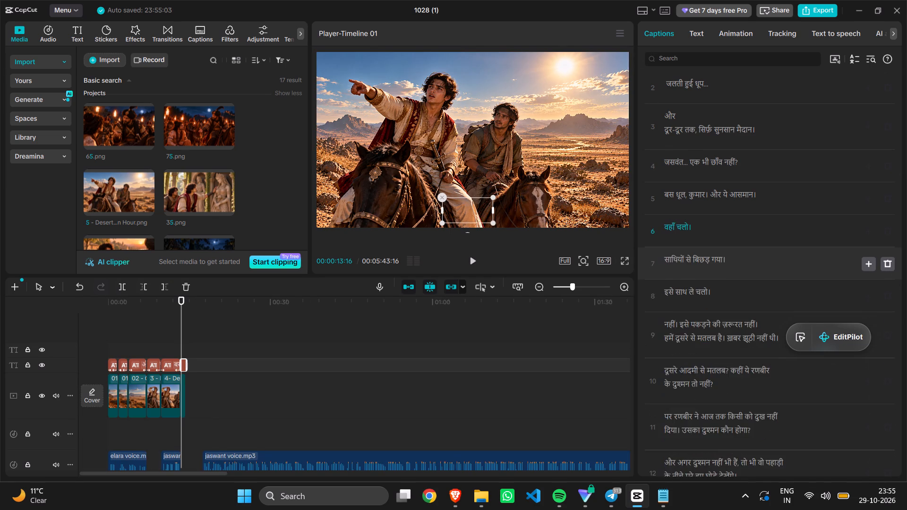
Delete the listed captions from "साथियों से बिछड़ गया।" up to the one before "बाकी मेरे साथ चलो!".
triple_click(892, 267)
triple_click(892, 267)
triple_click(892, 267)
triple_click(892, 267)
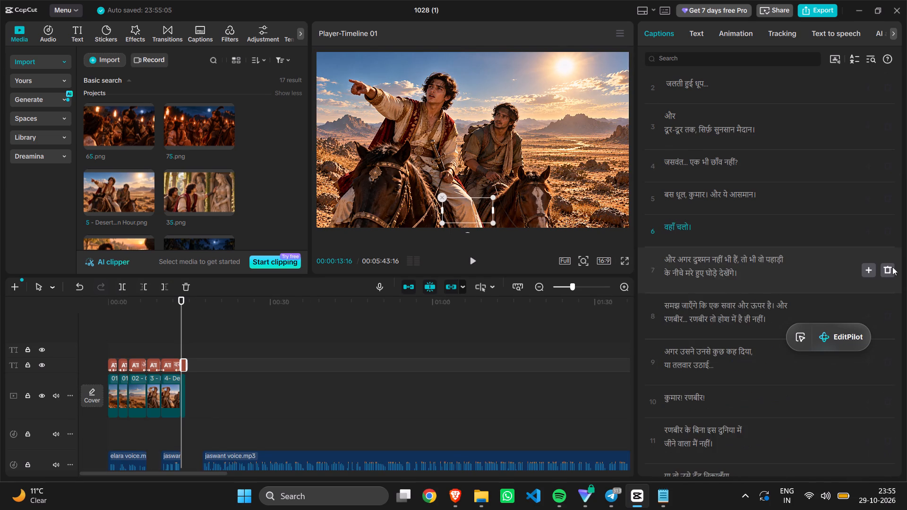
triple_click(892, 267)
triple_click(892, 267)
triple_click(892, 267)
triple_click(892, 267)
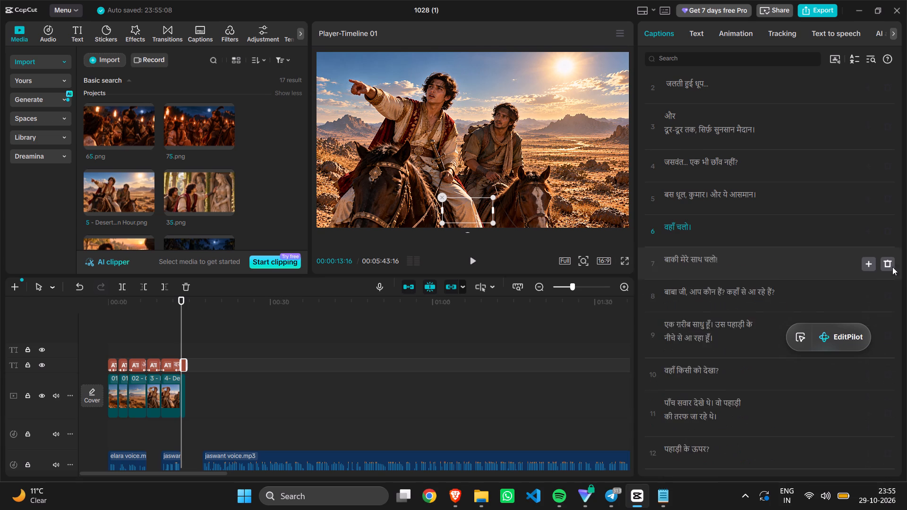
Delete the listed captions from "बाकी मेरे साथ चलो!" through "बहुत कुछ जानता हूँ। कई दिन तक उसके साथ रहा हूँ।".
triple_click(892, 267)
triple_click(892, 267)
click(892, 267)
triple_click(892, 267)
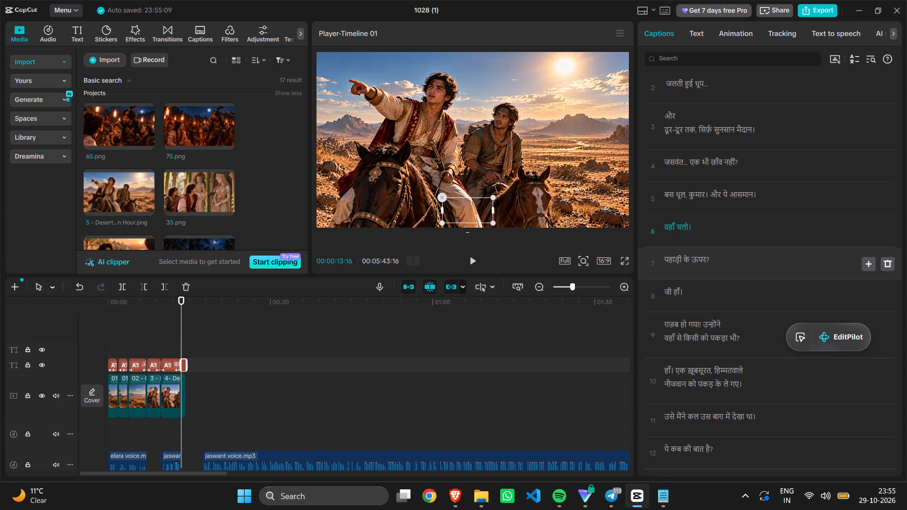
triple_click(892, 267)
triple_click(892, 267)
triple_click(892, 267)
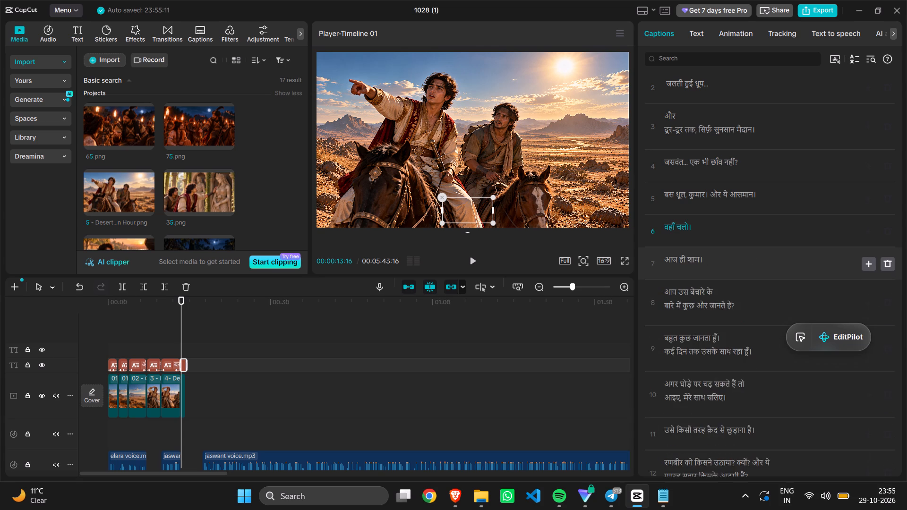
triple_click(892, 267)
triple_click(892, 267)
triple_click(892, 267)
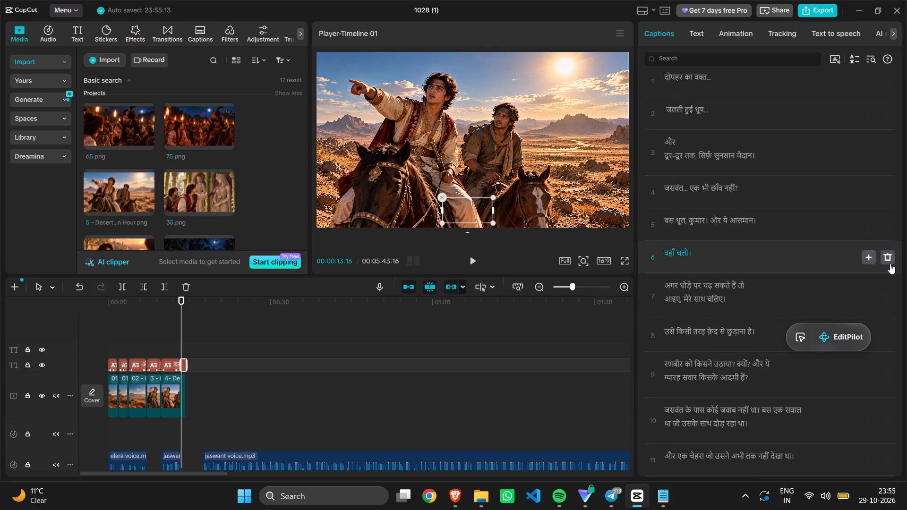
Delete the sixth caption, "वहाँ चलो।", from the captions list.
triple_click(889, 258)
double_click(889, 258)
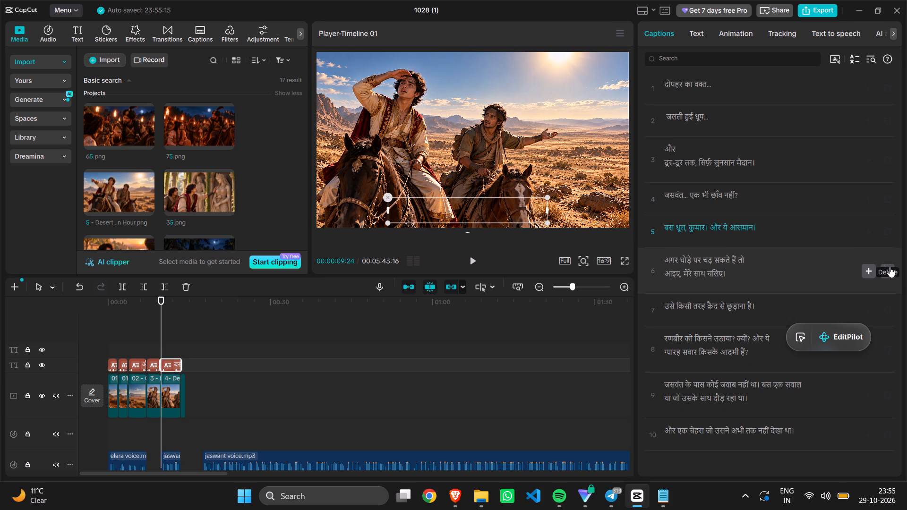
Delete the remaining listed captions from "अगर घोड़े पर चढ़ सकते हैं तो" through "और एक चेहरा जो उसने अभी तक नहीं देखा था।".
triple_click(890, 267)
triple_click(890, 267)
double_click(890, 267)
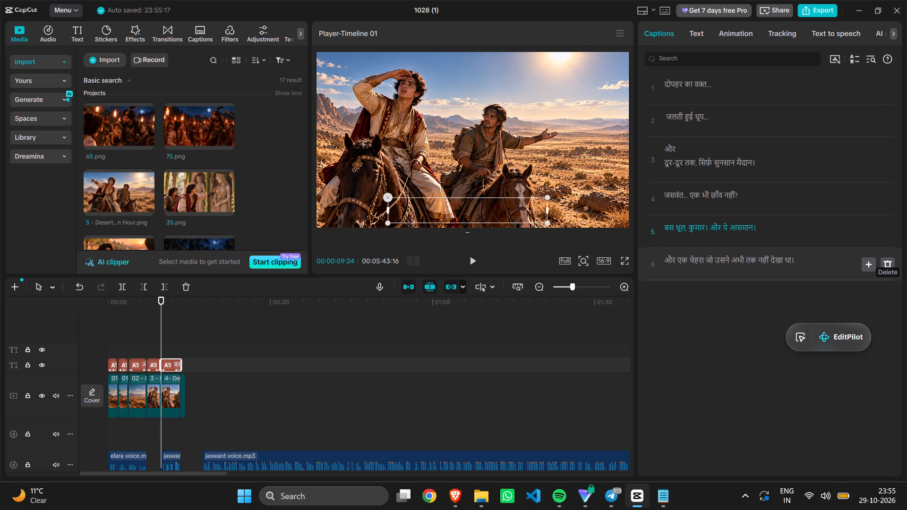
click(890, 267)
Place the playhead in the empty stretch after the last image clip, at about 00:00:15:26.
scroll(423, 390, right, 9)
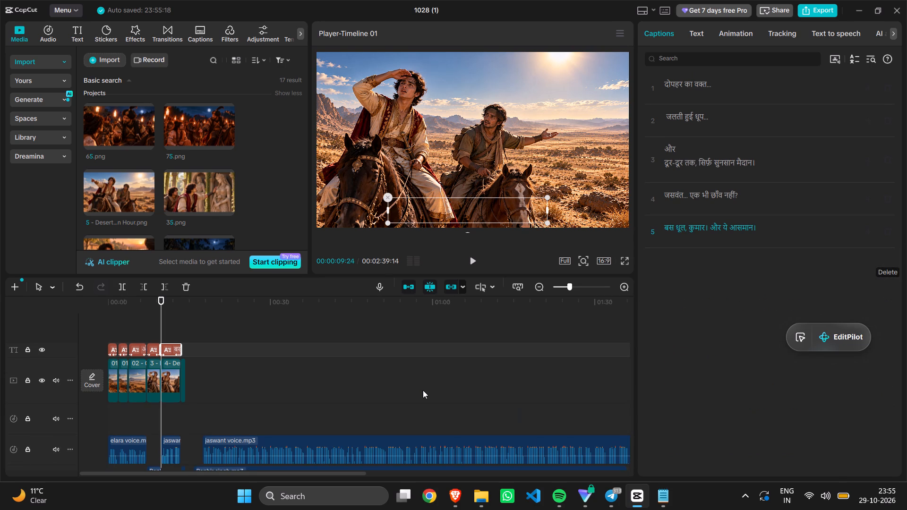
scroll(423, 390, right, 5)
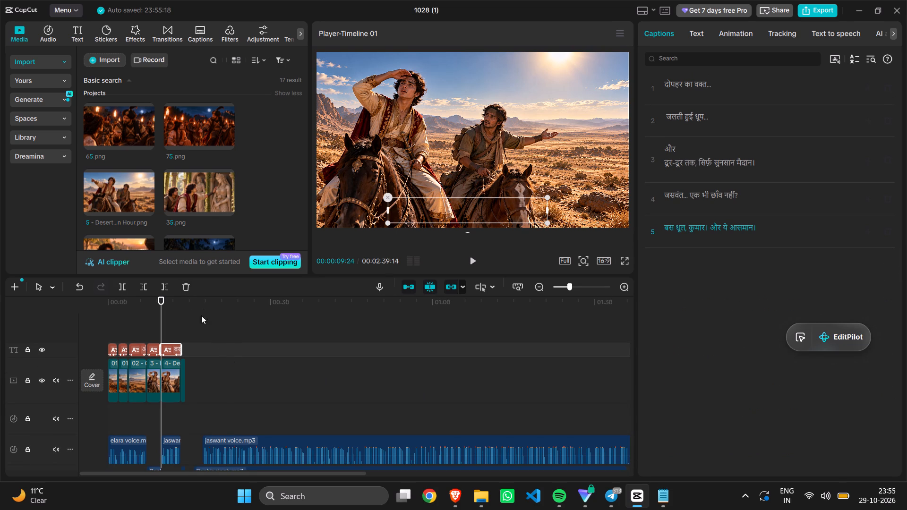
click(196, 321)
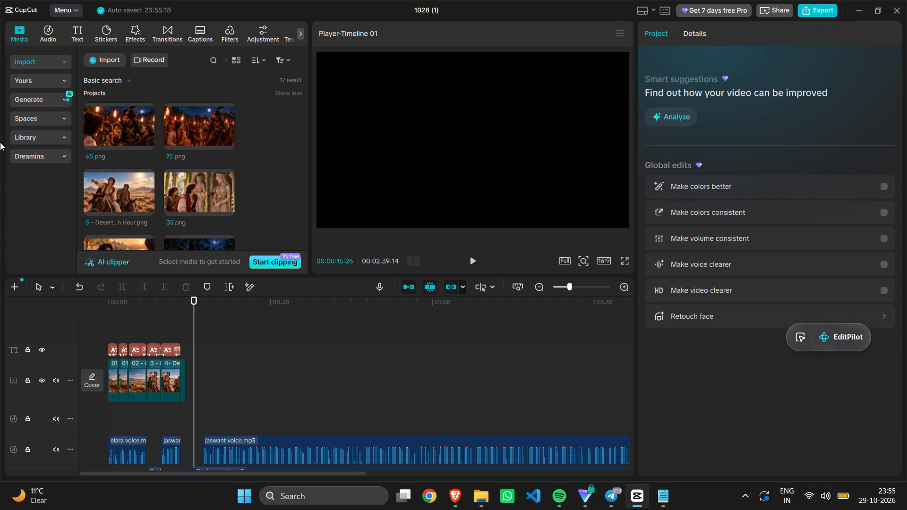
scroll(180, 186, down, 5)
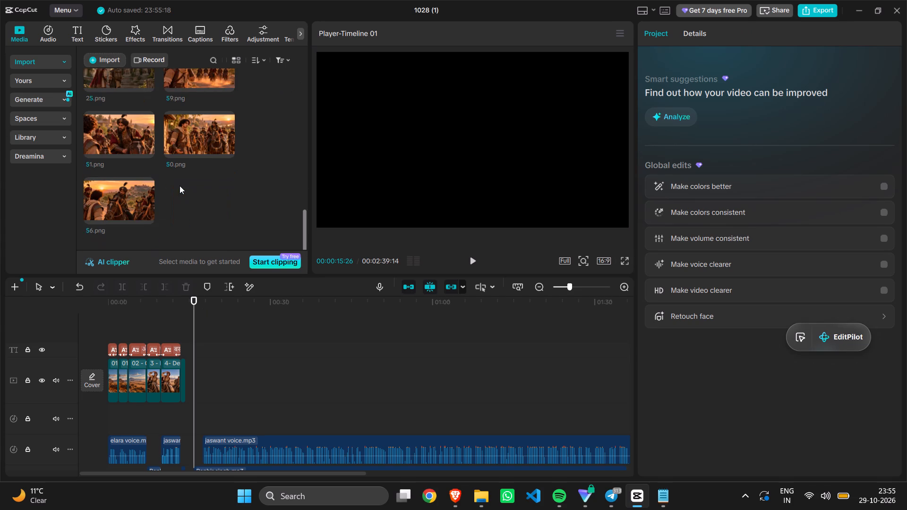
scroll(180, 186, up, 5)
click(103, 65)
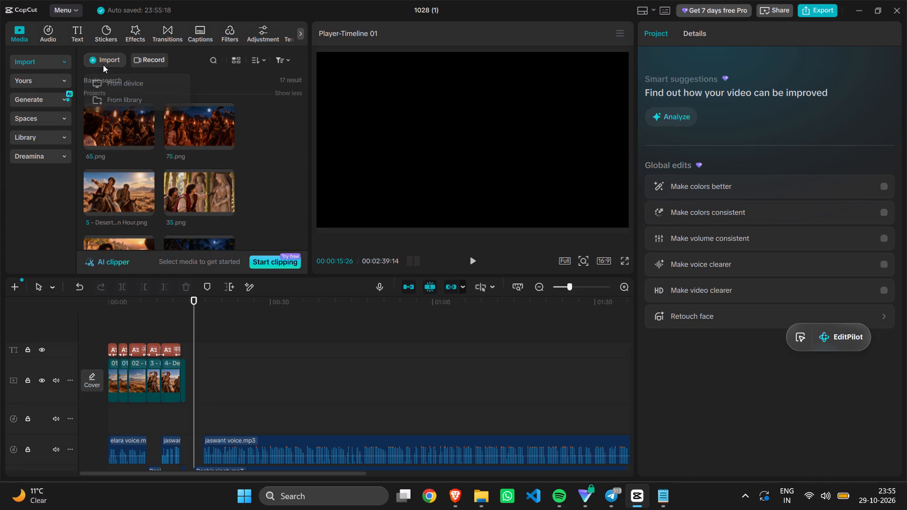
click(131, 82)
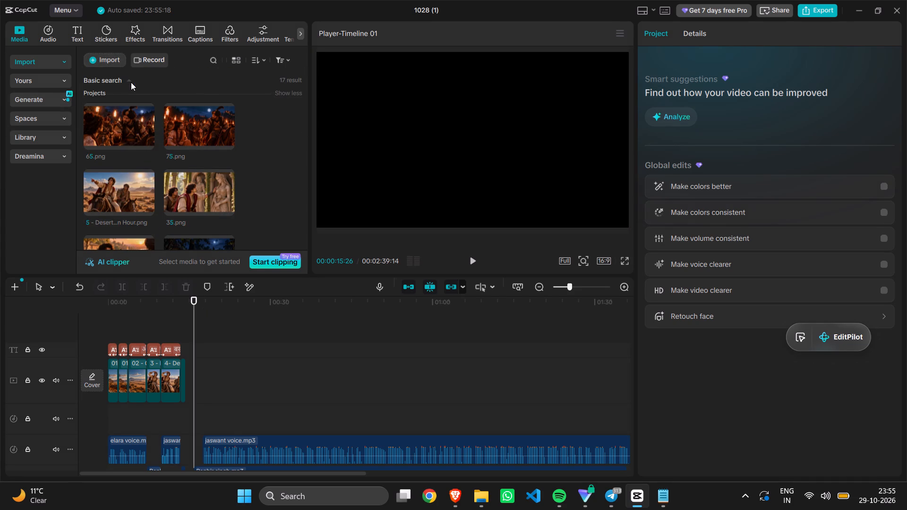
scroll(187, 159, down, 6)
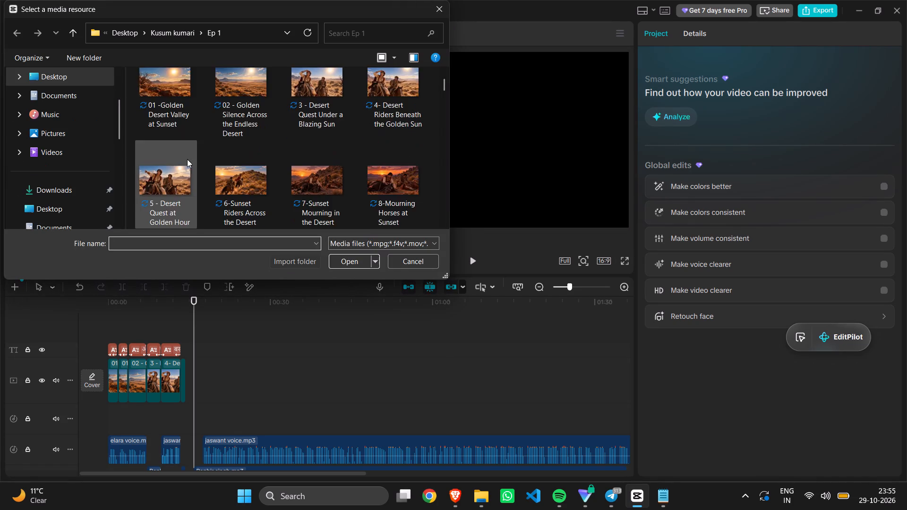
scroll(187, 159, down, 2)
click(168, 36)
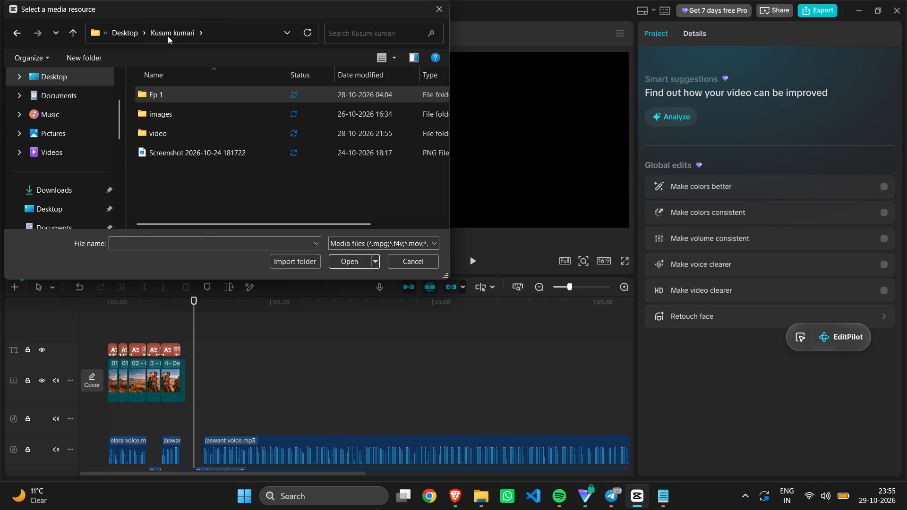
scroll(214, 129, right, 1)
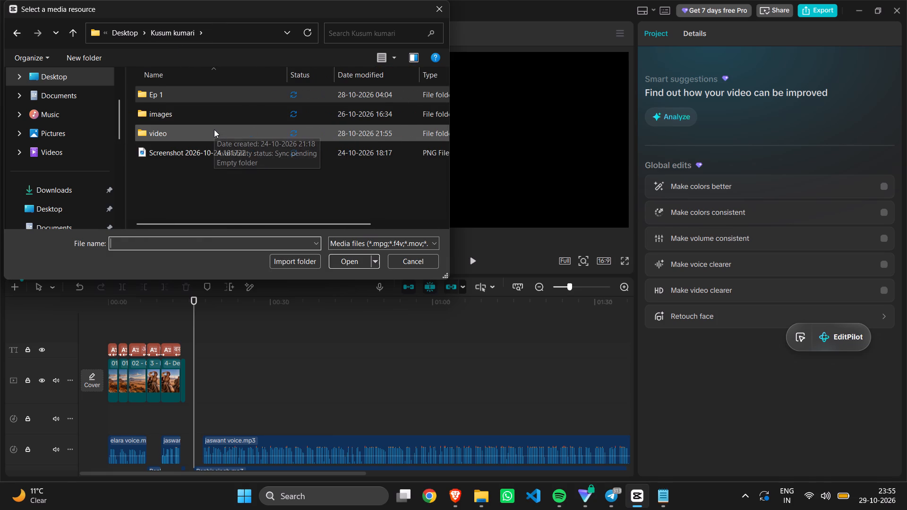
scroll(214, 129, right, 2)
click(123, 28)
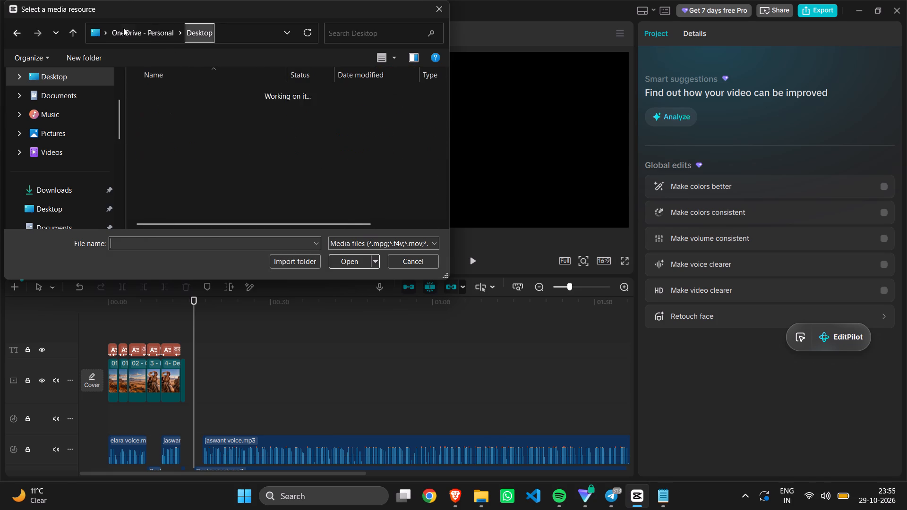
click(198, 29)
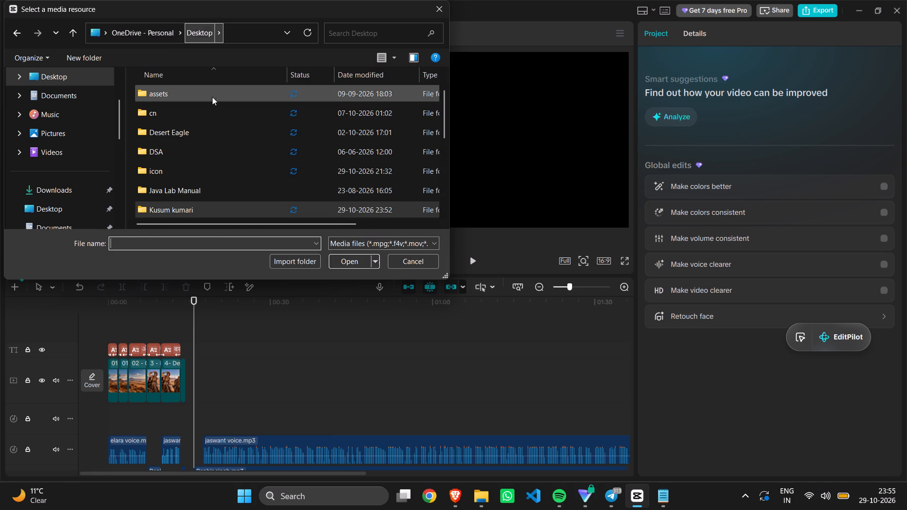
double_click(197, 204)
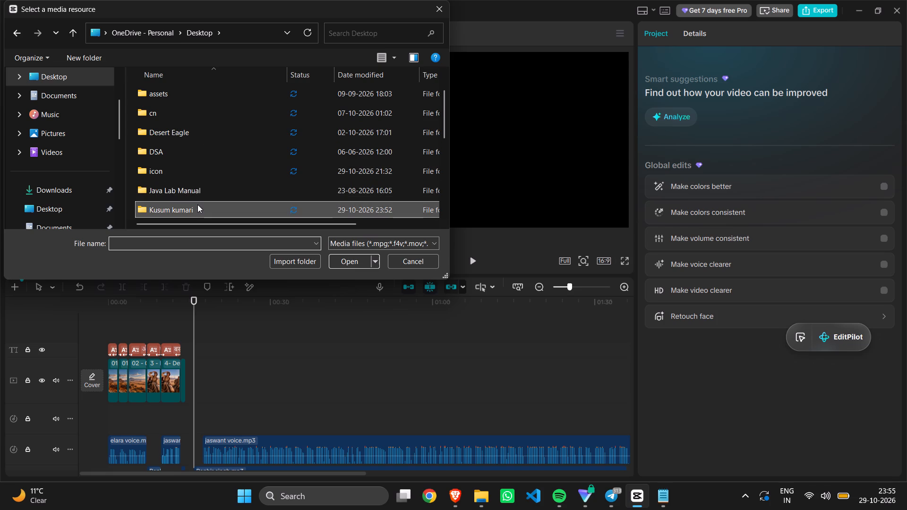
double_click(181, 99)
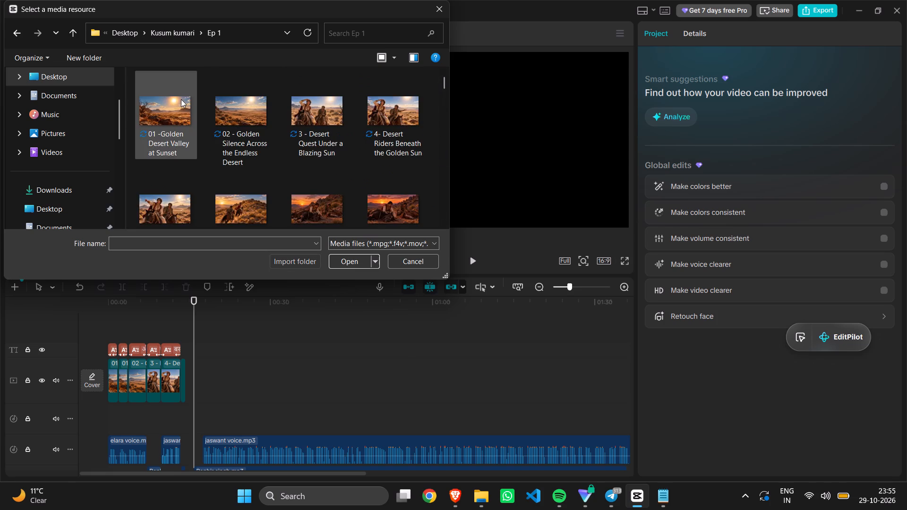
scroll(181, 99, down, 16)
scroll(181, 99, down, 12)
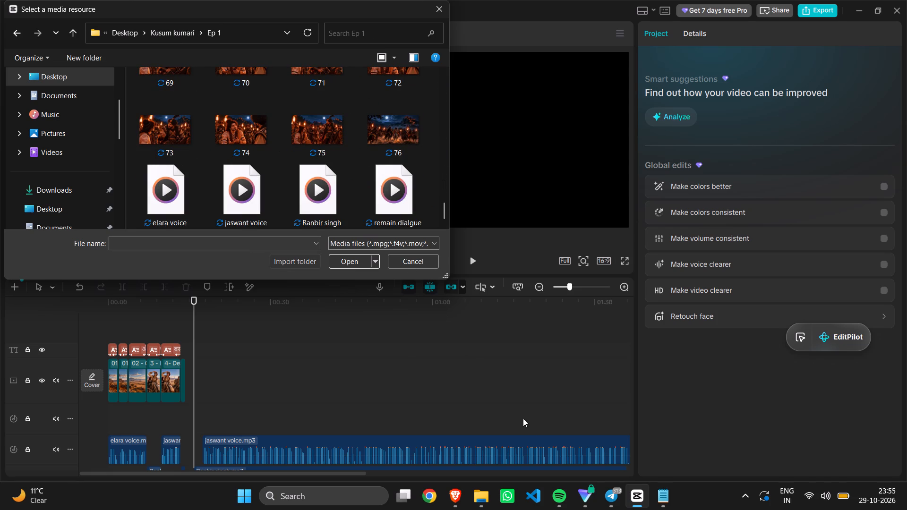
scroll(378, 188, down, 2)
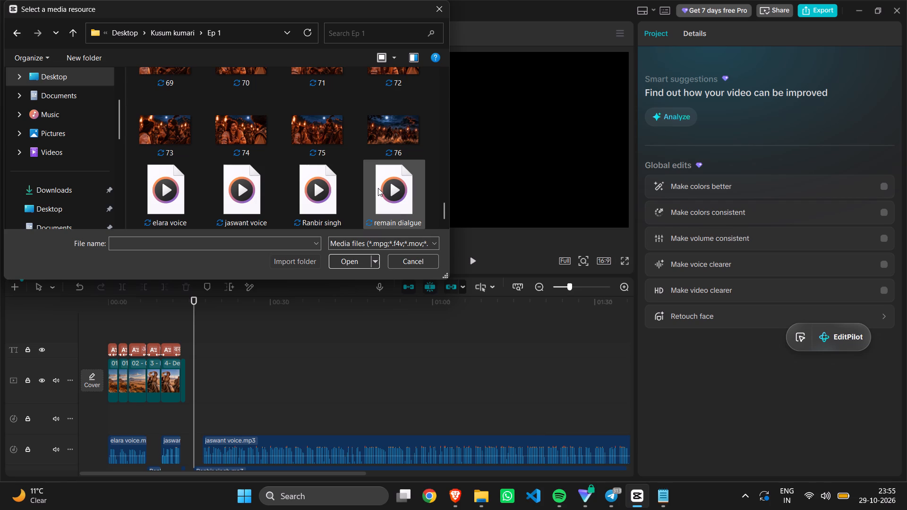
scroll(378, 188, down, 5)
scroll(369, 163, up, 8)
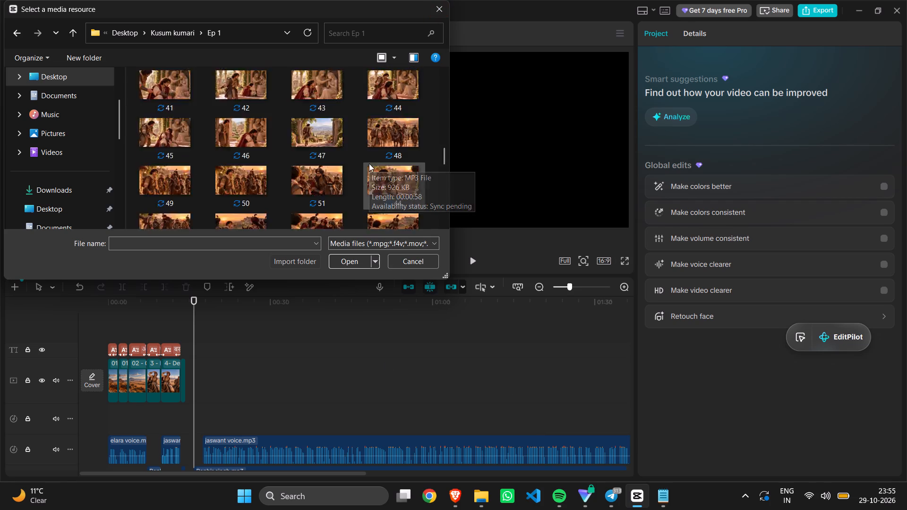
scroll(369, 163, up, 10)
scroll(369, 163, down, 17)
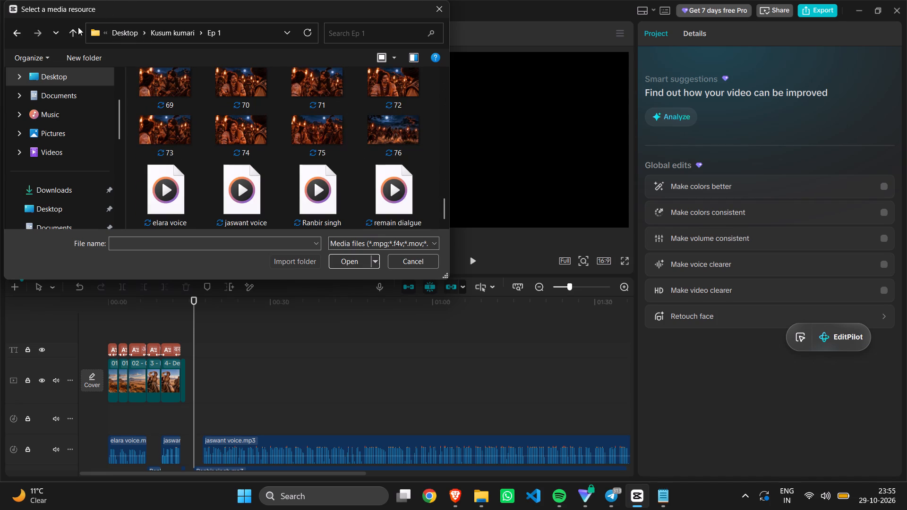
click(20, 26)
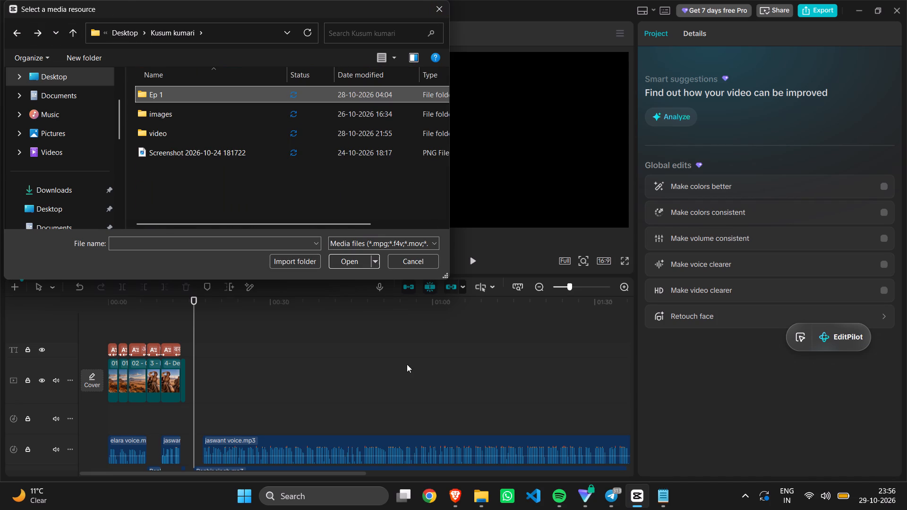
click(482, 496)
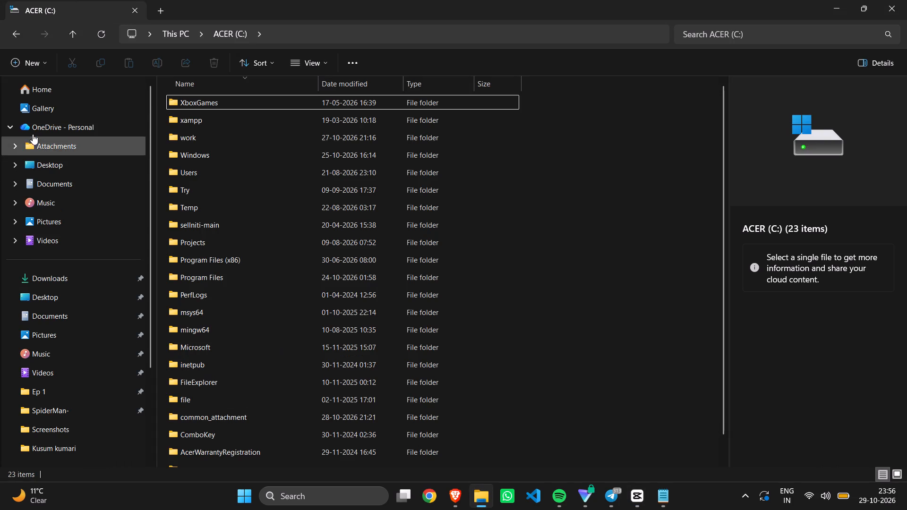
double_click(47, 160)
scroll(417, 292, down, 7)
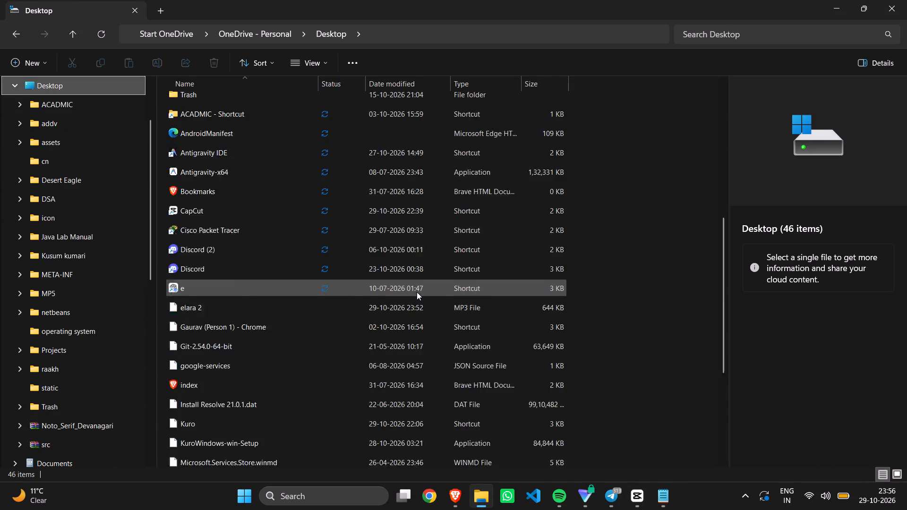
scroll(417, 292, up, 2)
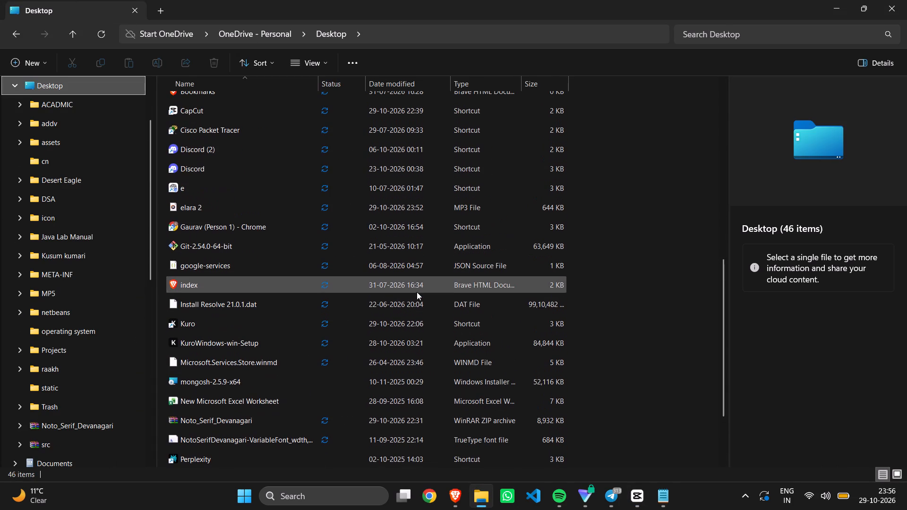
click(194, 213)
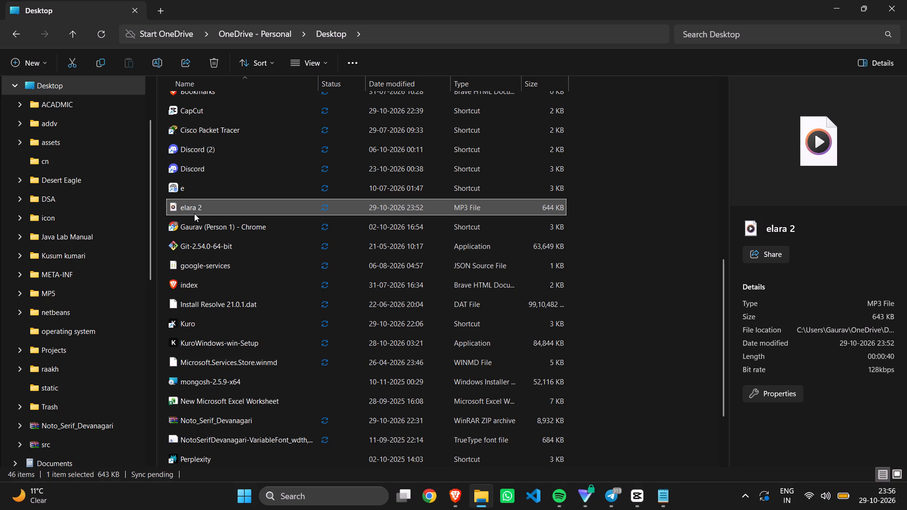
key(ctrl+c)
key(ctrl+x)
scroll(194, 213, up, 8)
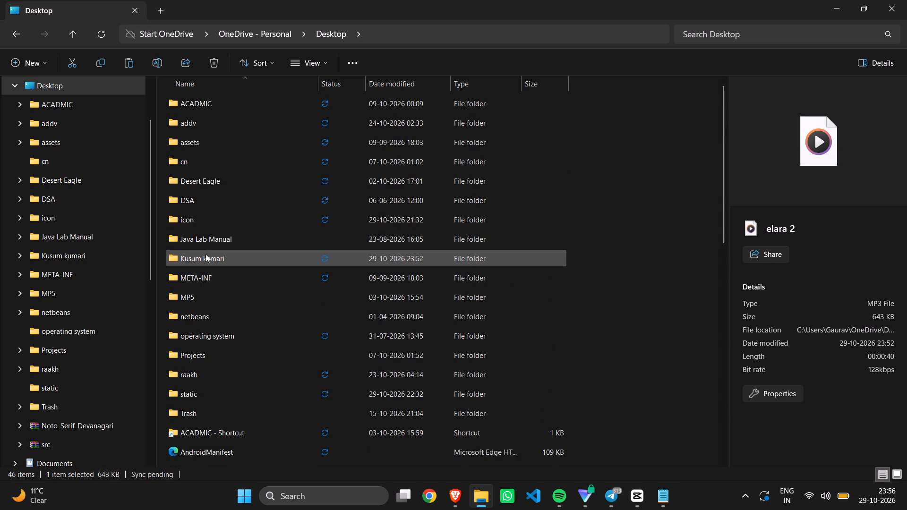
double_click(205, 259)
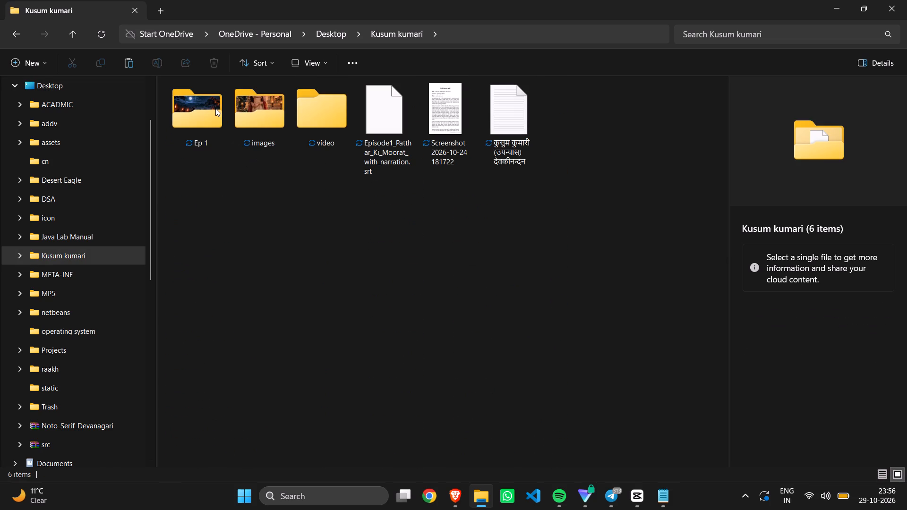
double_click(215, 108)
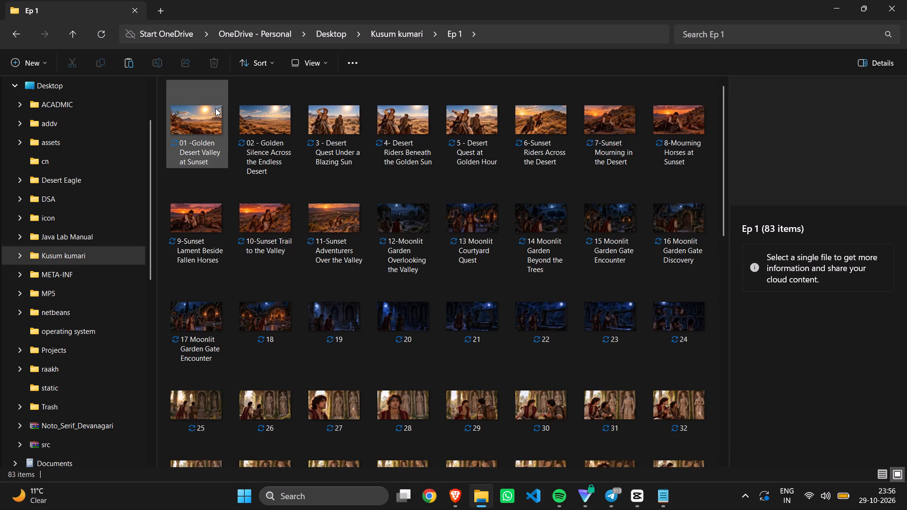
key(ctrl+v)
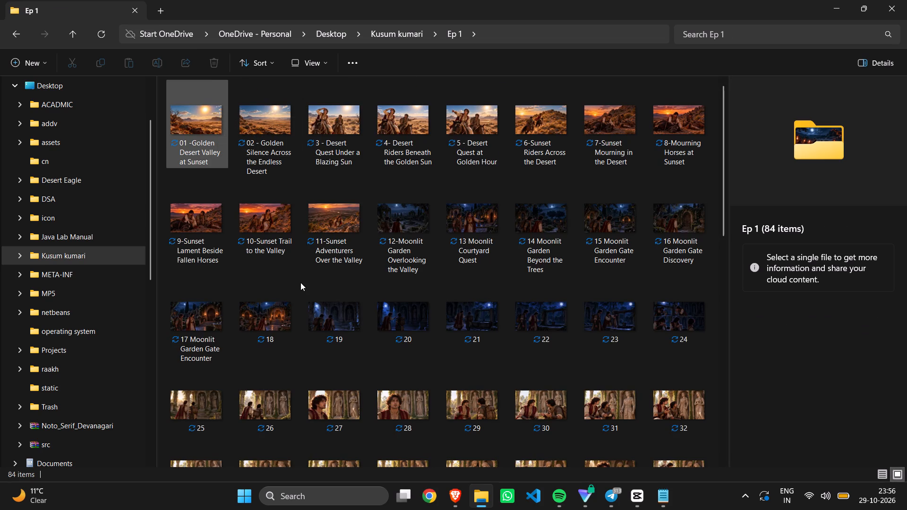
scroll(300, 282, down, 7)
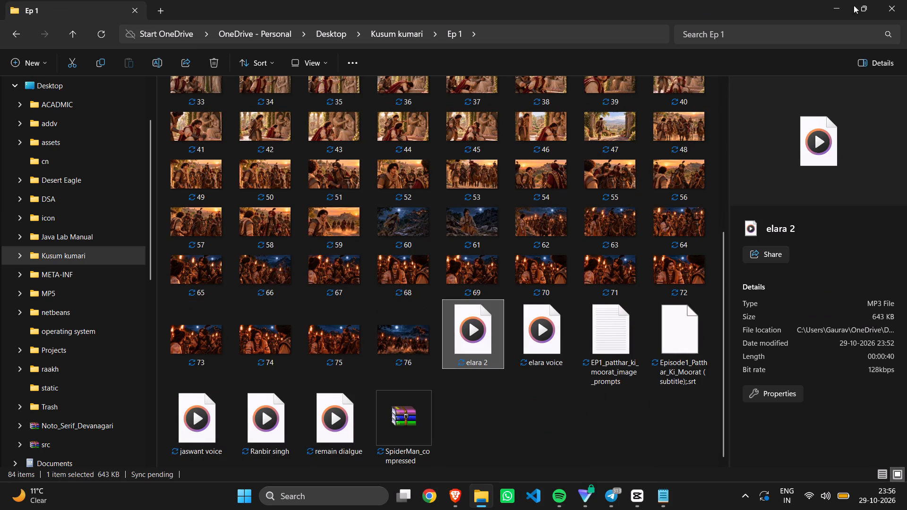
click(836, 9)
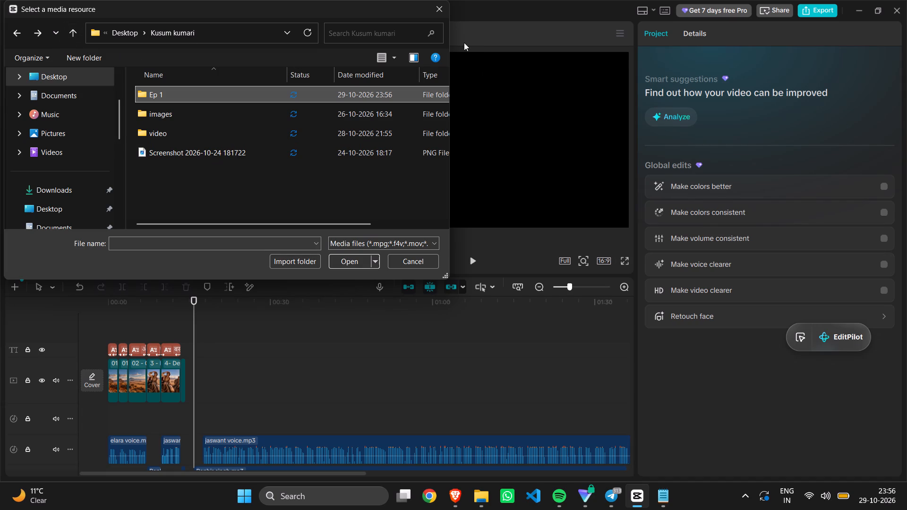
click(433, 12)
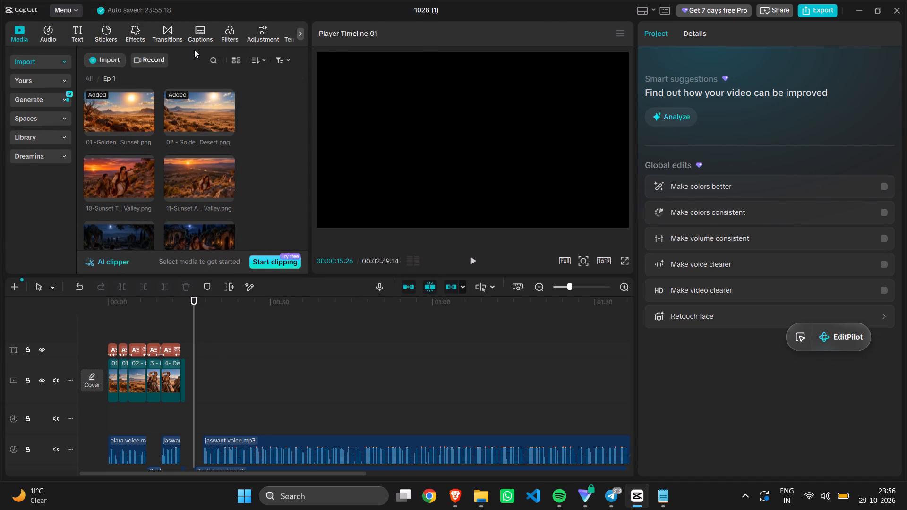
click(197, 38)
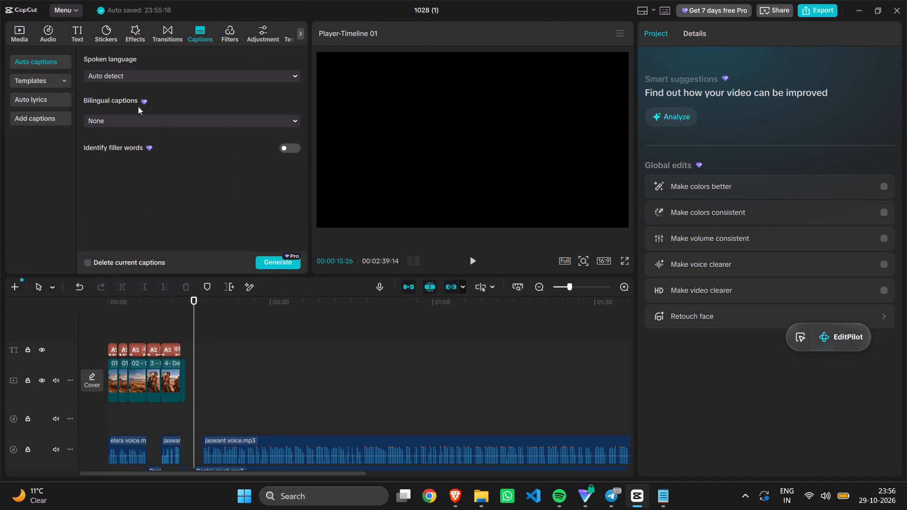
click(48, 116)
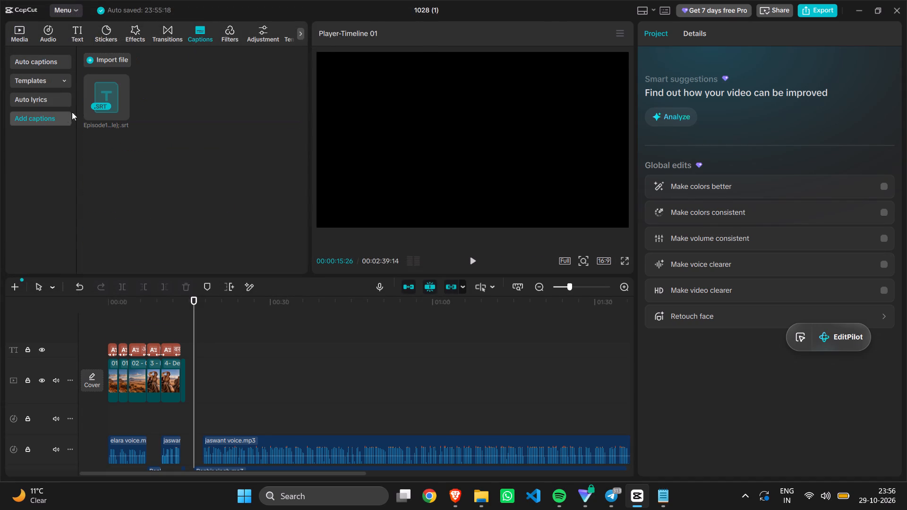
click(102, 55)
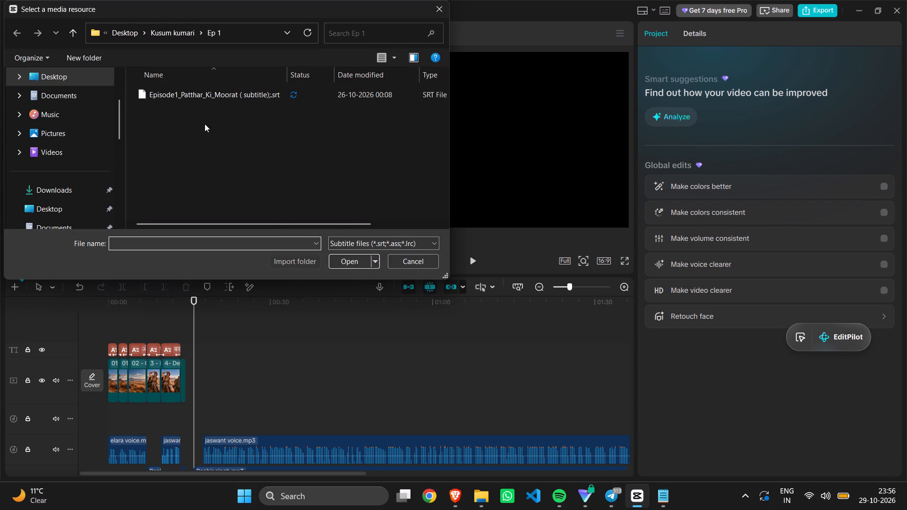
click(170, 39)
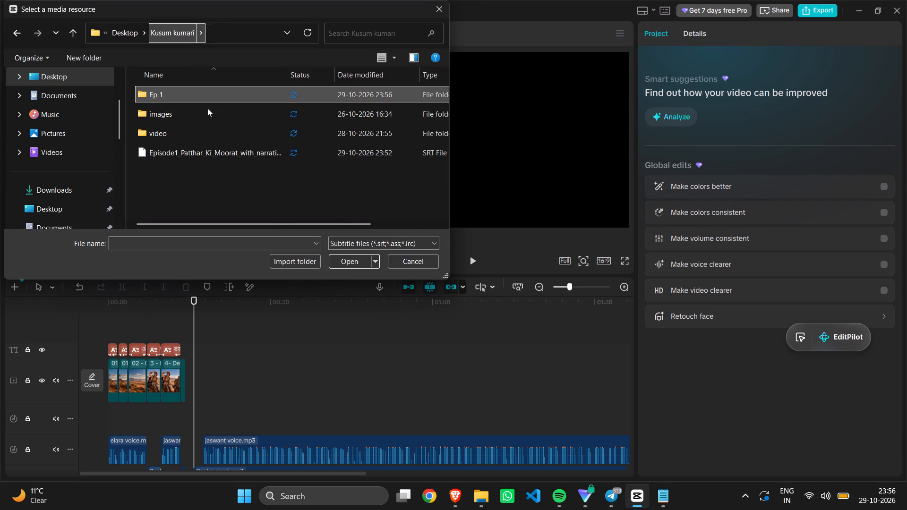
double_click(211, 146)
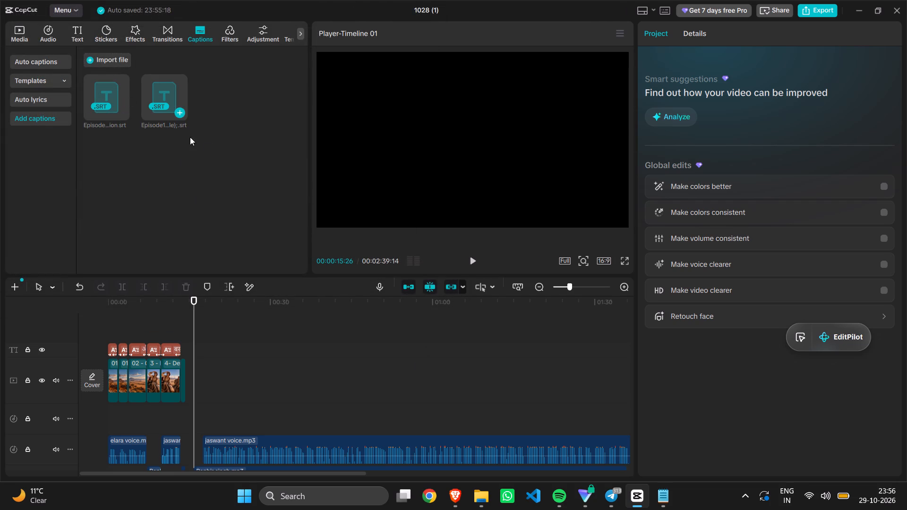
click(481, 503)
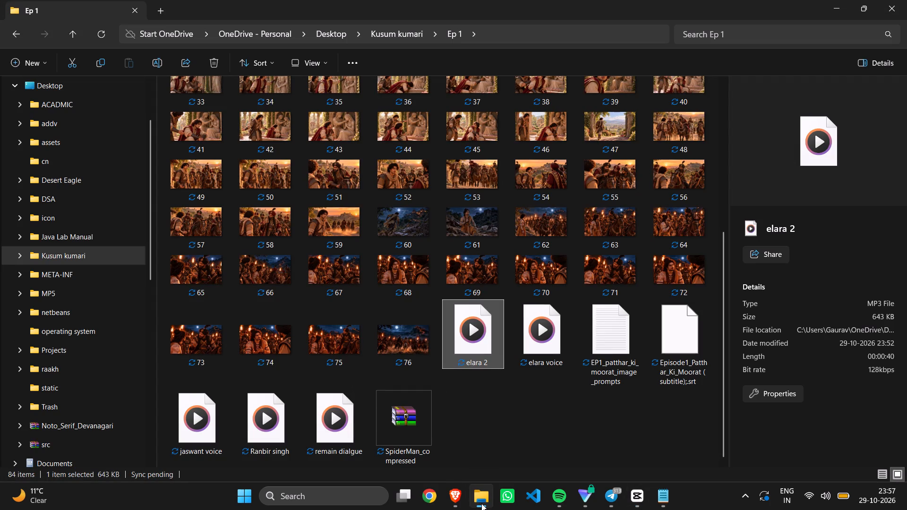
click(398, 38)
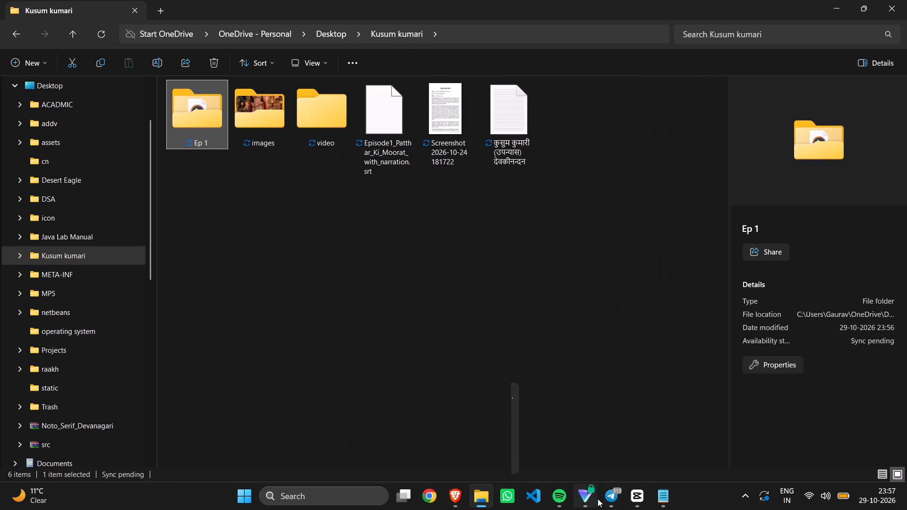
click(639, 499)
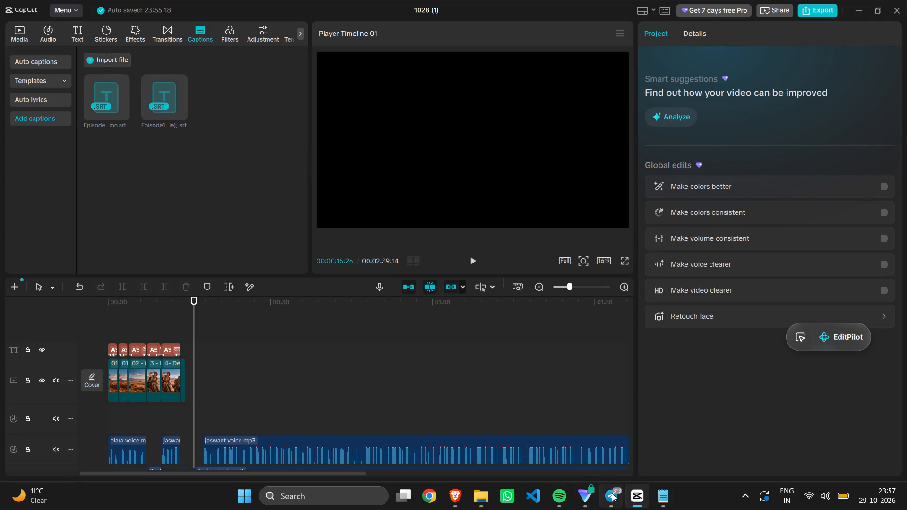
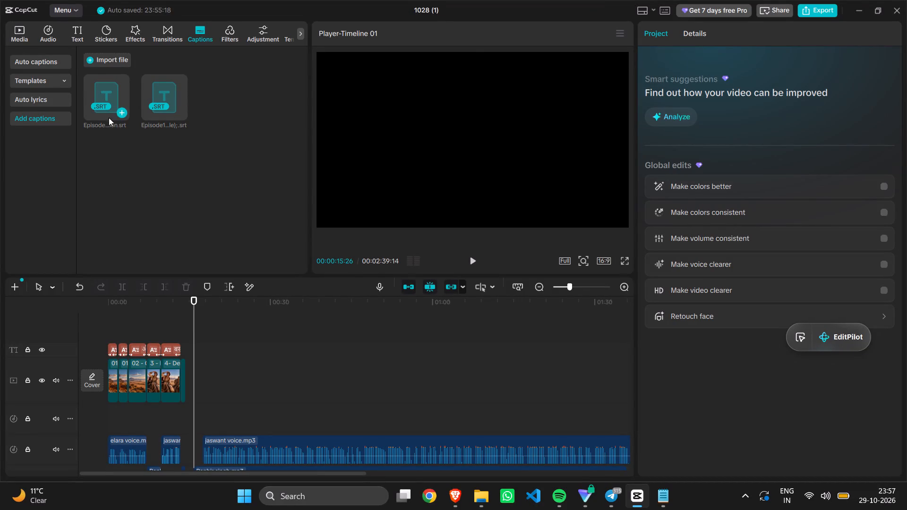
Add the first imported SRT caption file to the timeline at 00:00:15:26.
click(120, 111)
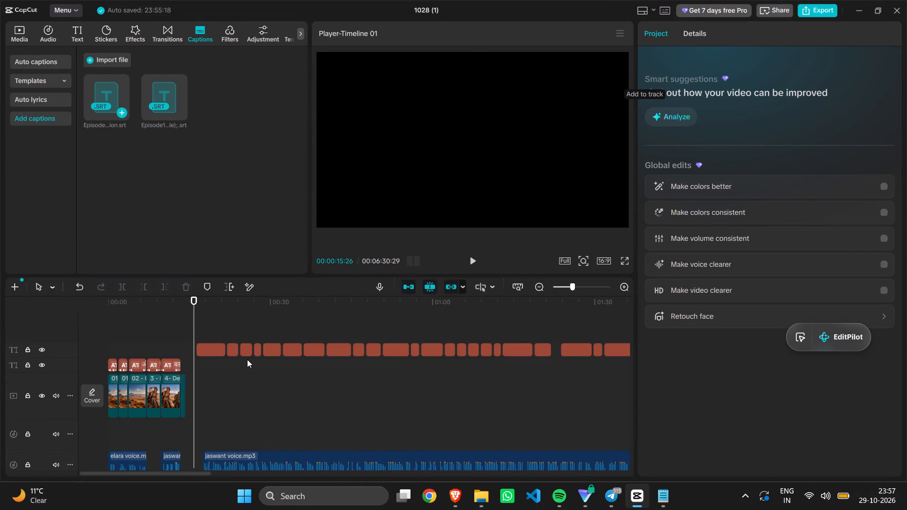
Delete the first four newly added captions, from "दोपहर का वक्त... जलती हुई धूप..." through "वहाँ चलो।".
click(217, 350)
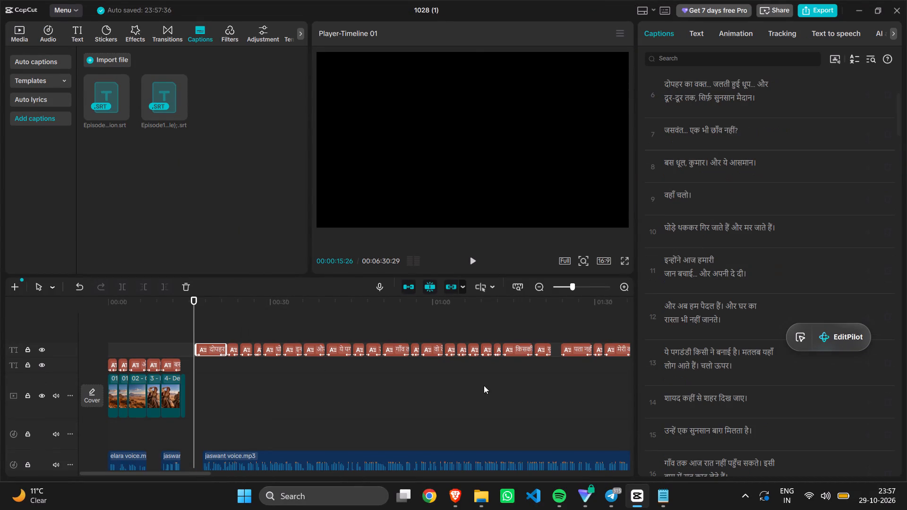
scroll(810, 200, up, 12)
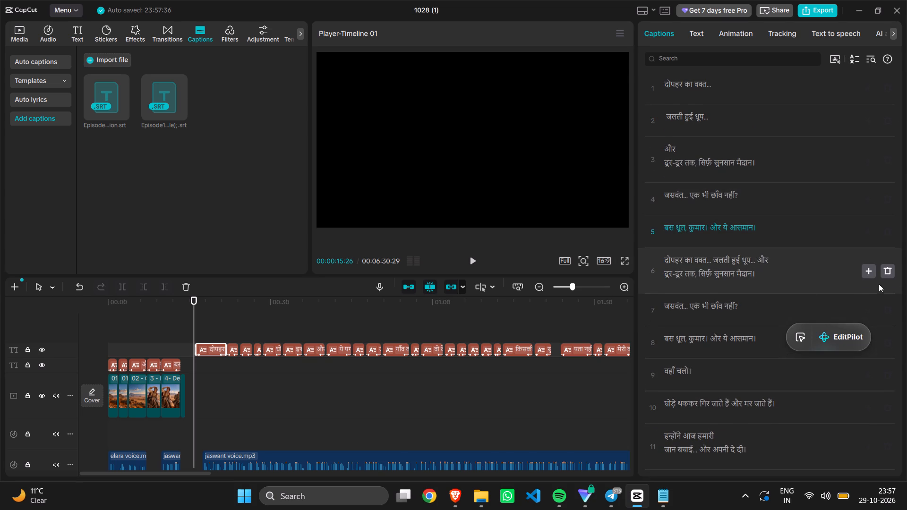
click(888, 272)
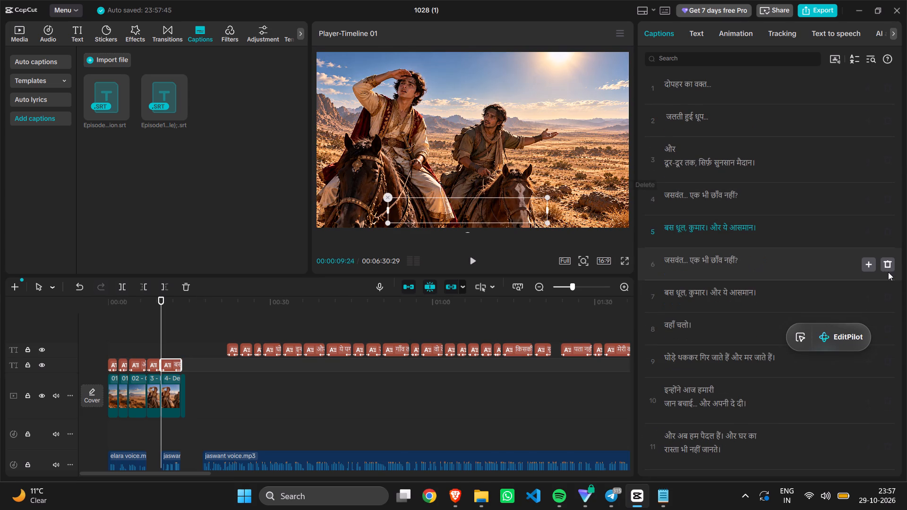
click(889, 264)
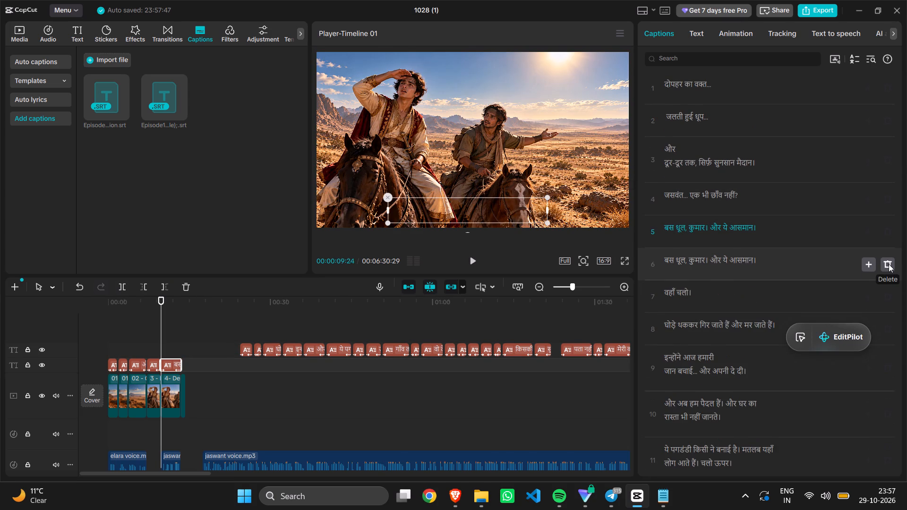
click(889, 264)
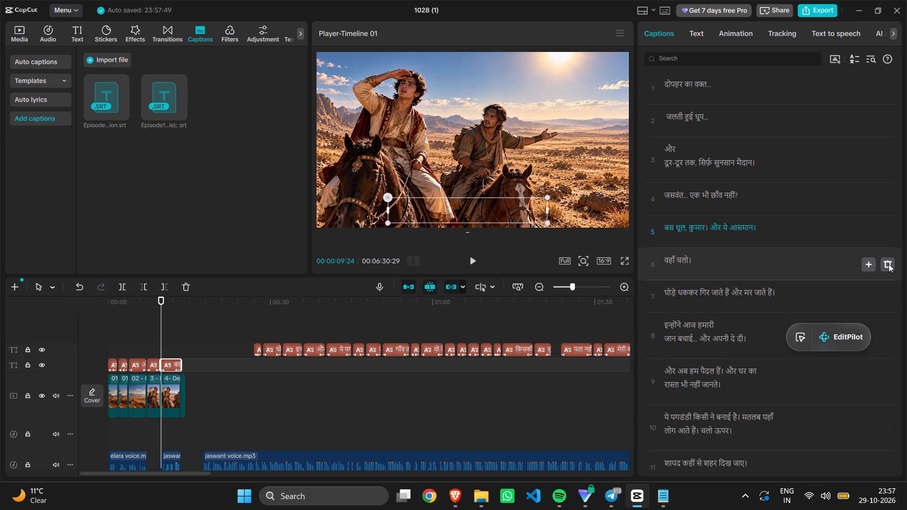
click(889, 264)
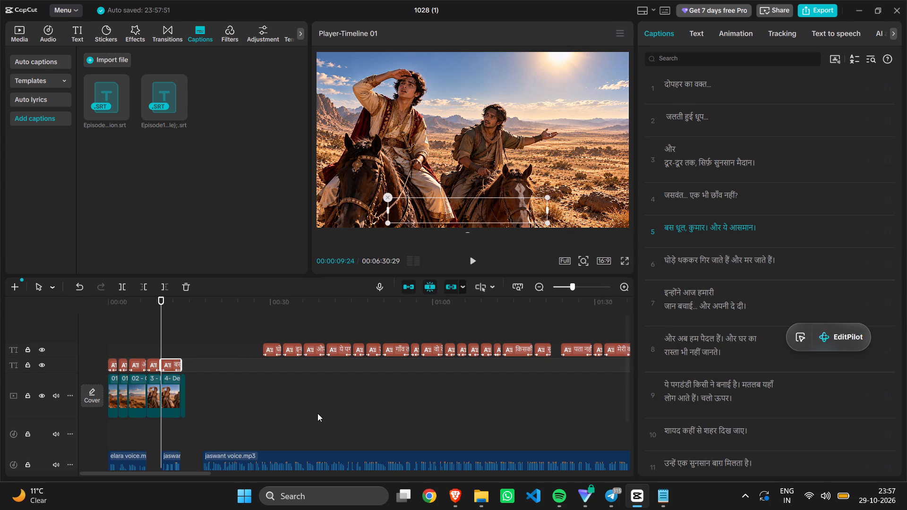
scroll(317, 413, down, 1)
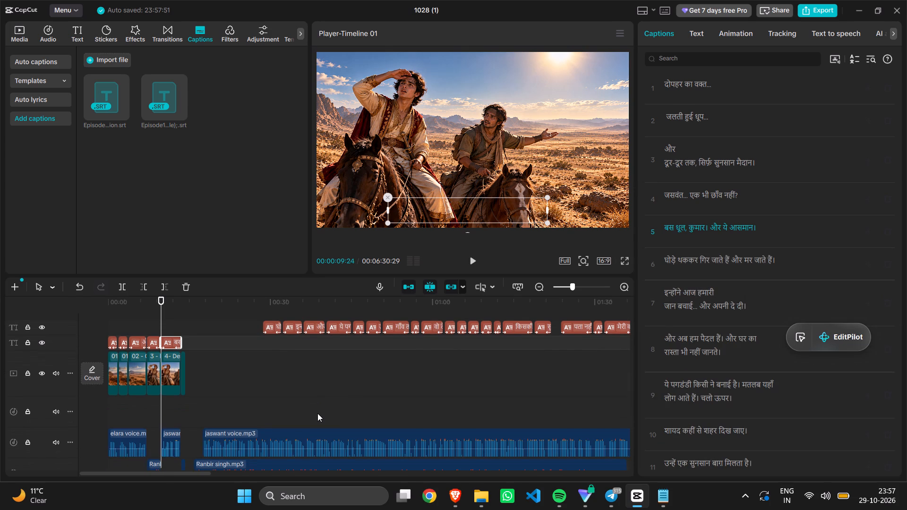
click(38, 28)
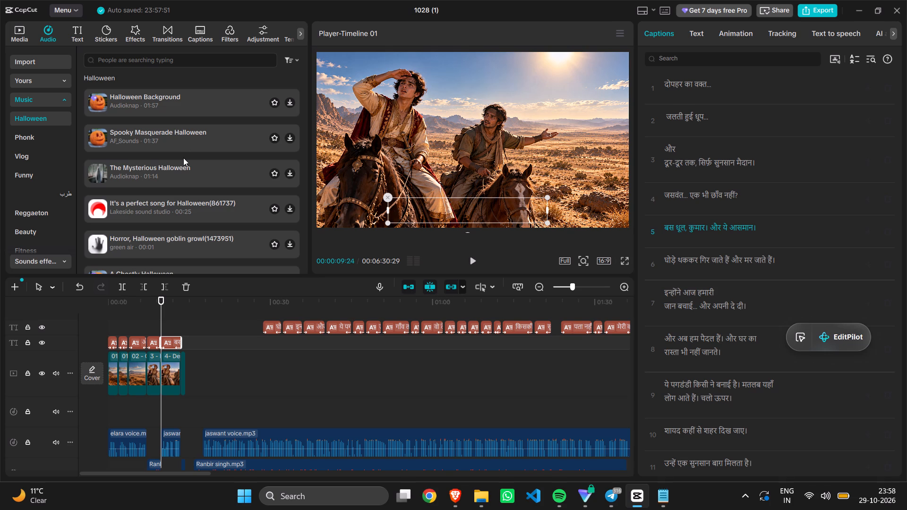
key(space)
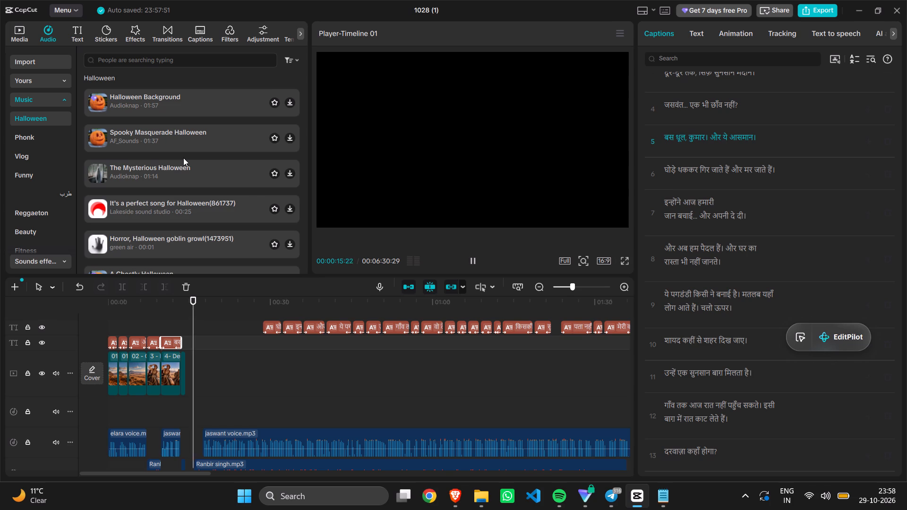
key(space)
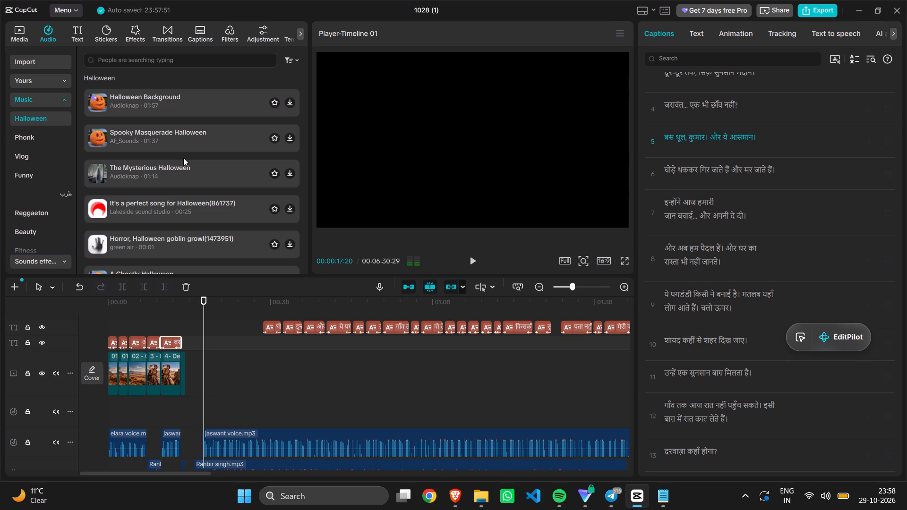
click(19, 29)
scroll(135, 165, down, 1)
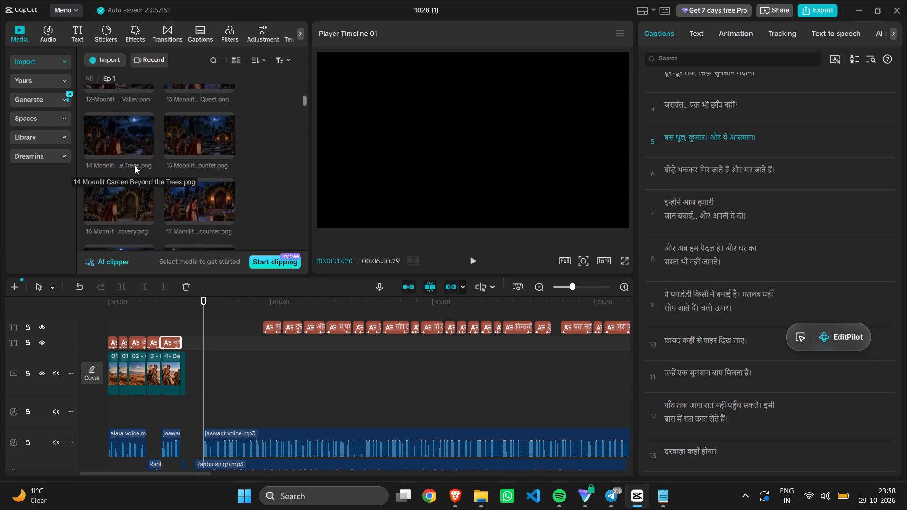
scroll(135, 165, down, 20)
scroll(135, 165, down, 2)
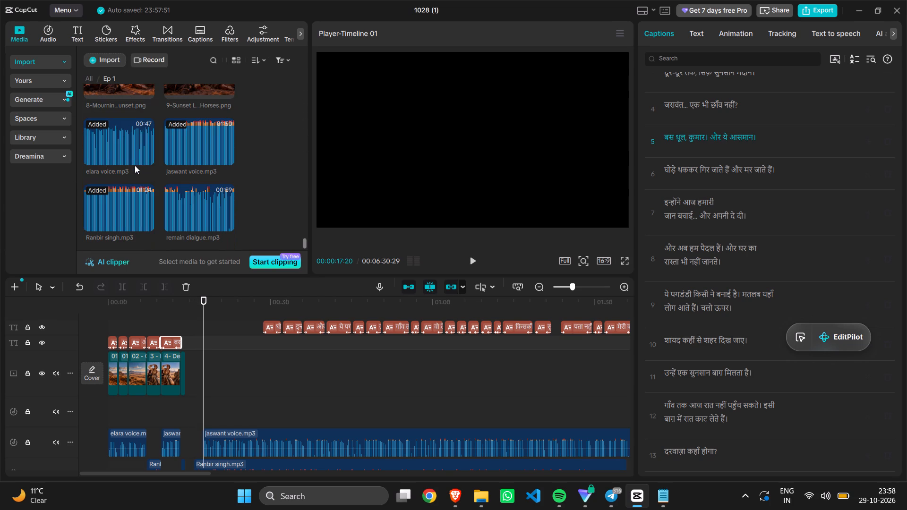
scroll(135, 165, down, 4)
scroll(135, 165, right, 1)
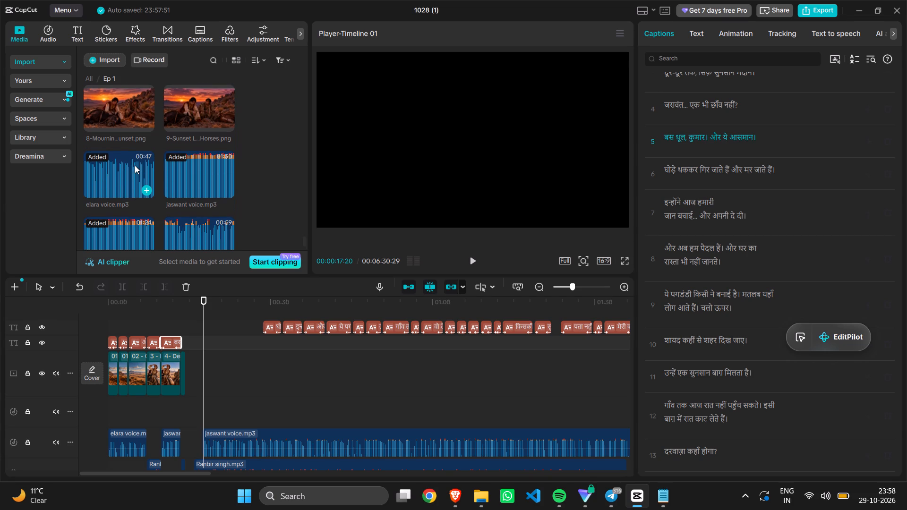
scroll(135, 165, right, 1)
click(92, 61)
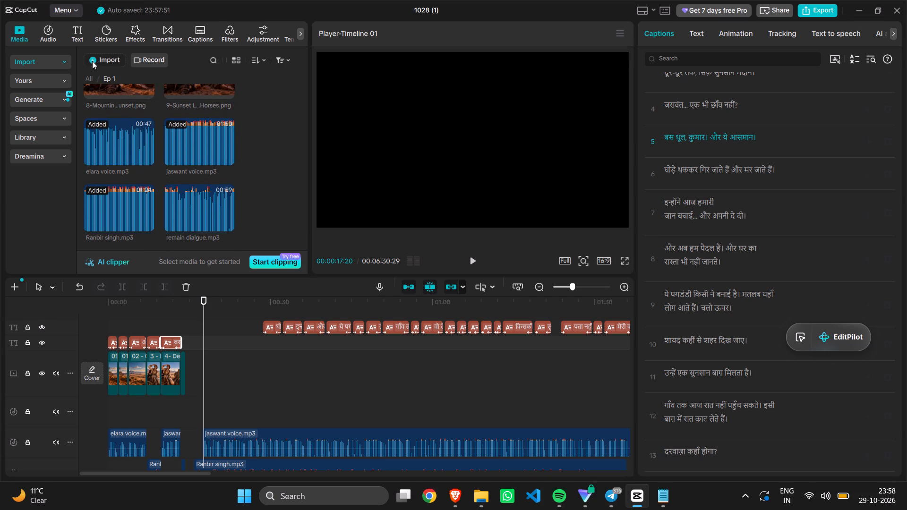
click(109, 85)
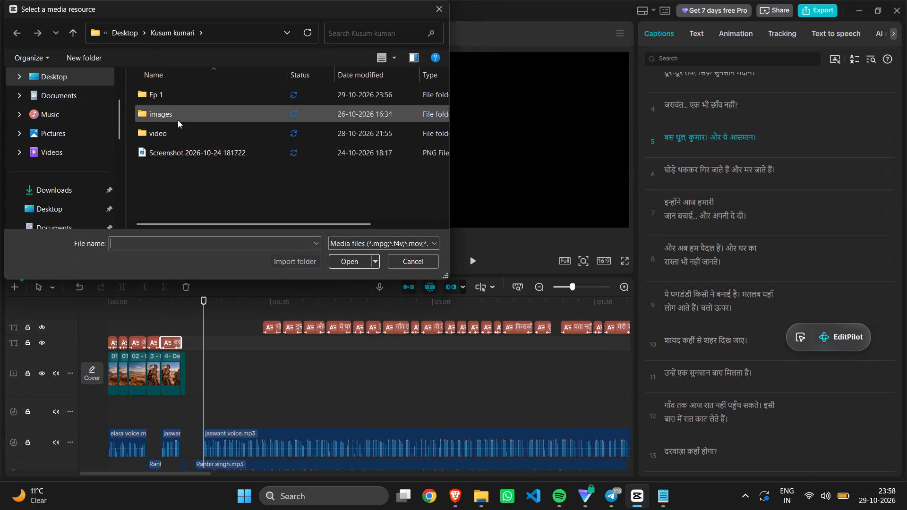
double_click(171, 97)
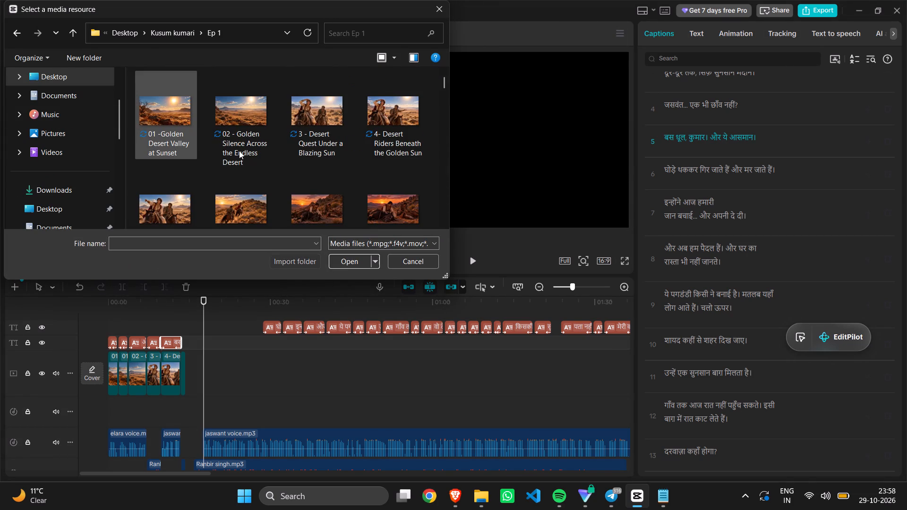
scroll(239, 151, down, 20)
scroll(239, 151, down, 18)
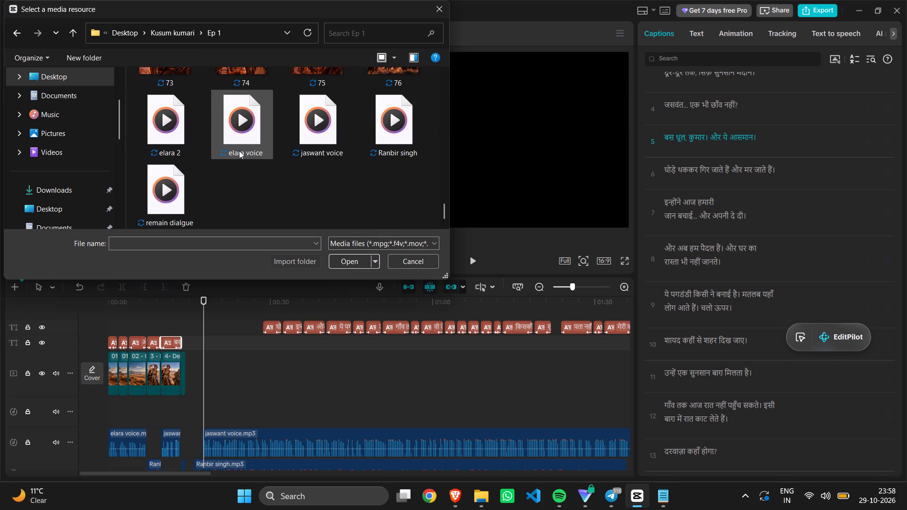
double_click(162, 136)
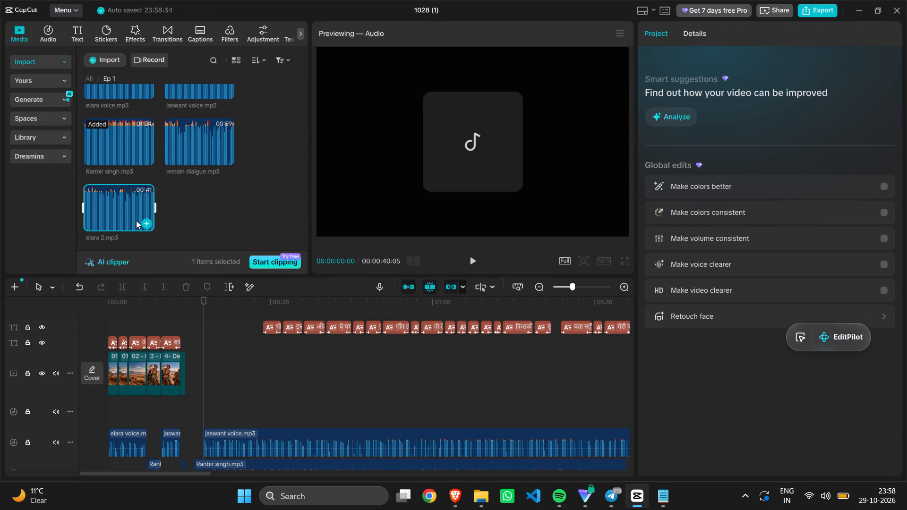
Place elara 2.mp3 on the empty audio track, starting where the last image clip ends, at about 14 seconds.
click(143, 221)
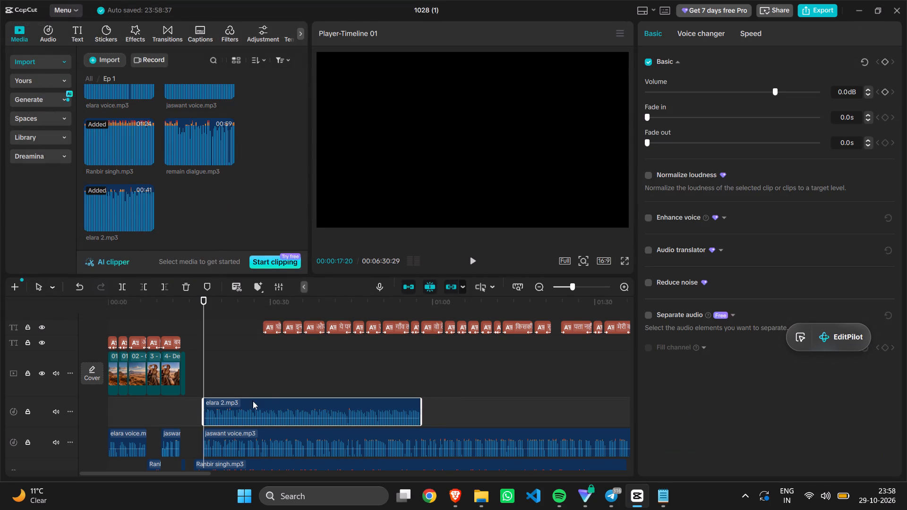
scroll(229, 395, right, 4)
drag(224, 408, 208, 410)
Listen to the elara 2.mp3 clip to find the end of its first line and split it at 00:00:17:21.
ctrl+scroll(208, 410, up, 9)
scroll(208, 410, right, 6)
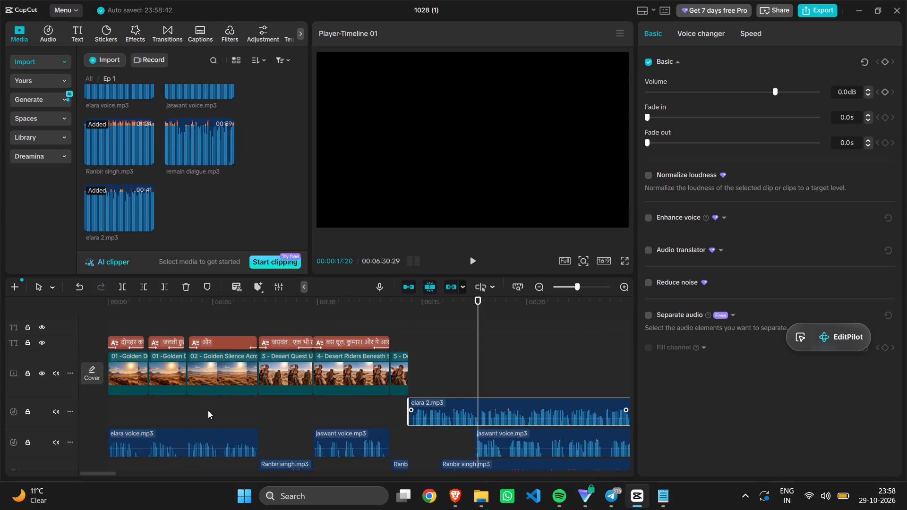
ctrl+scroll(208, 410, up, 9)
click(304, 411)
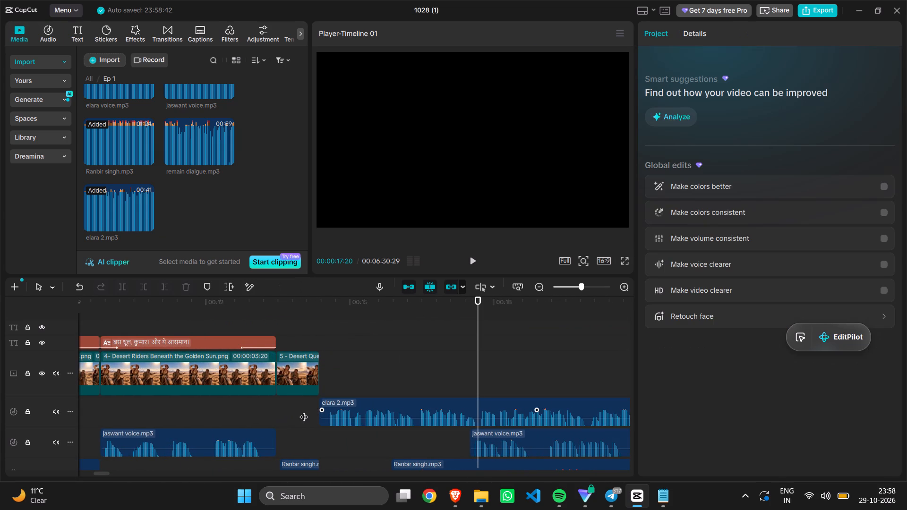
key(space)
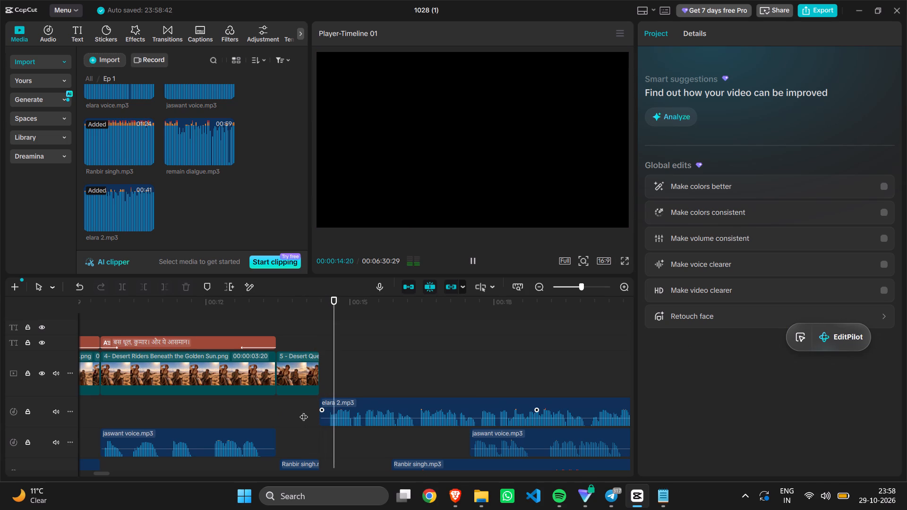
key(space)
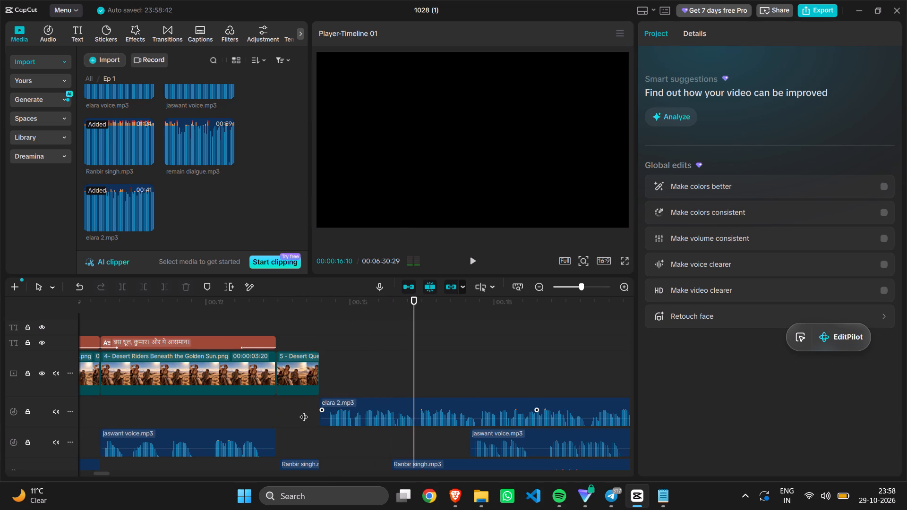
ctrl+scroll(304, 411, up, 5)
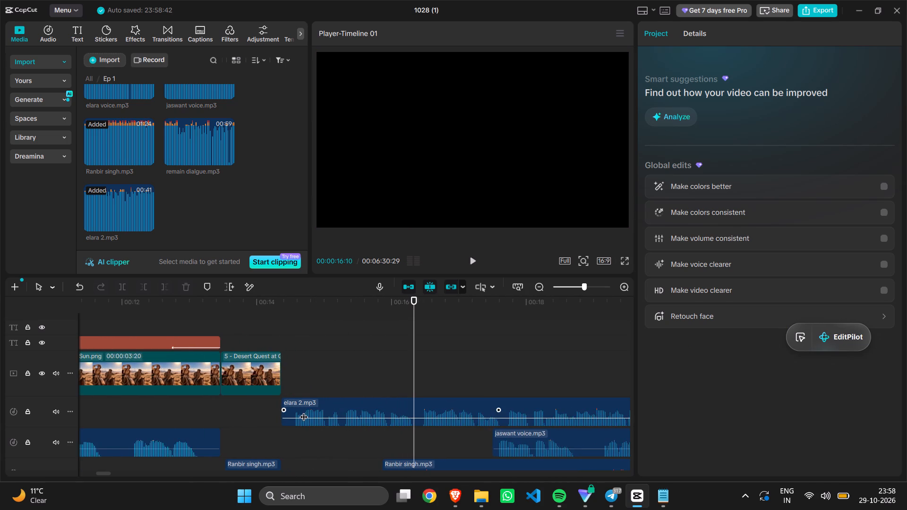
ctrl+scroll(304, 411, up, 1)
key(space)
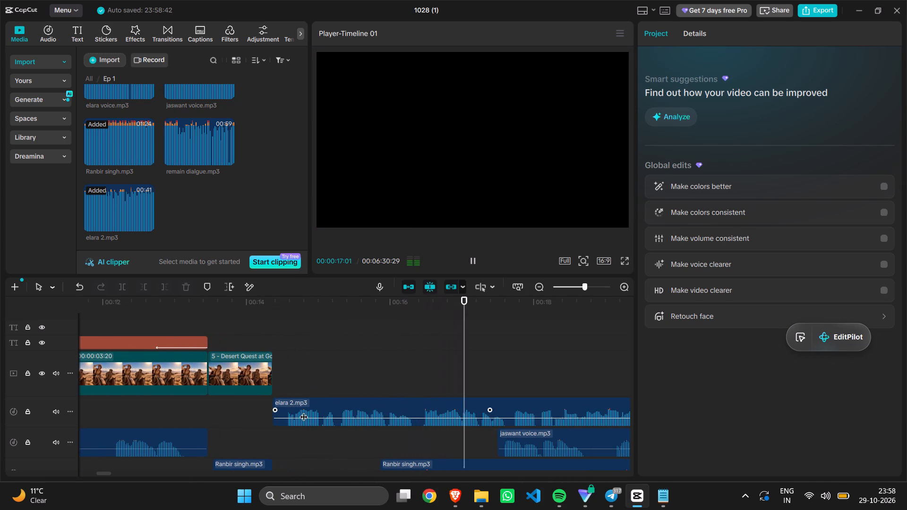
key(space)
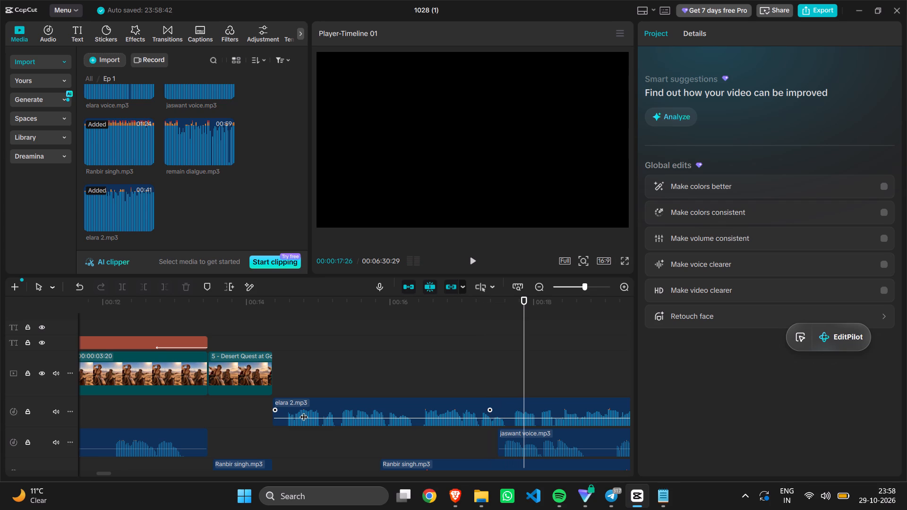
key(Left)
key(Left)
key(Left)
key(Left)
key(Left)
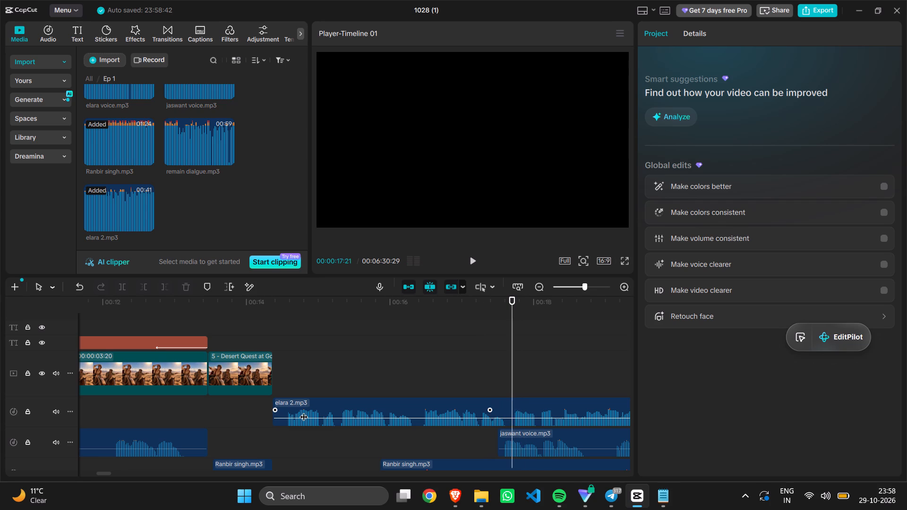
click(390, 422)
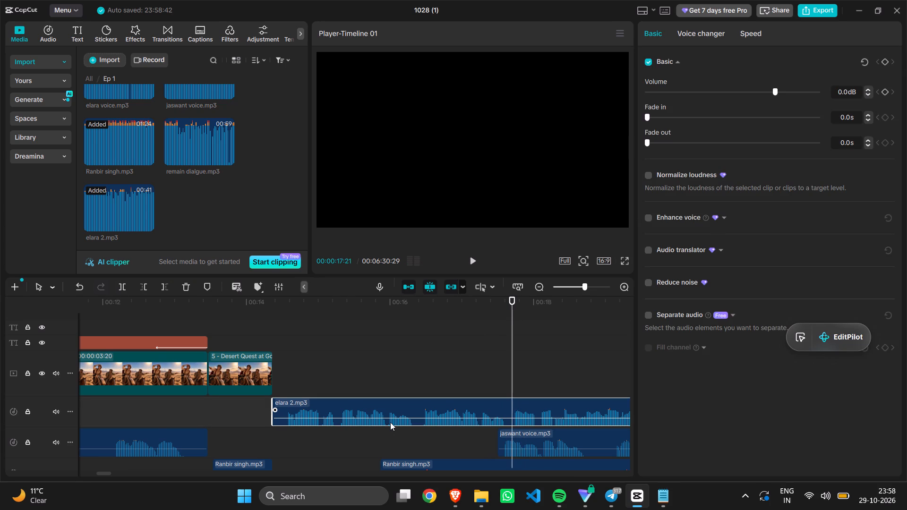
click(123, 285)
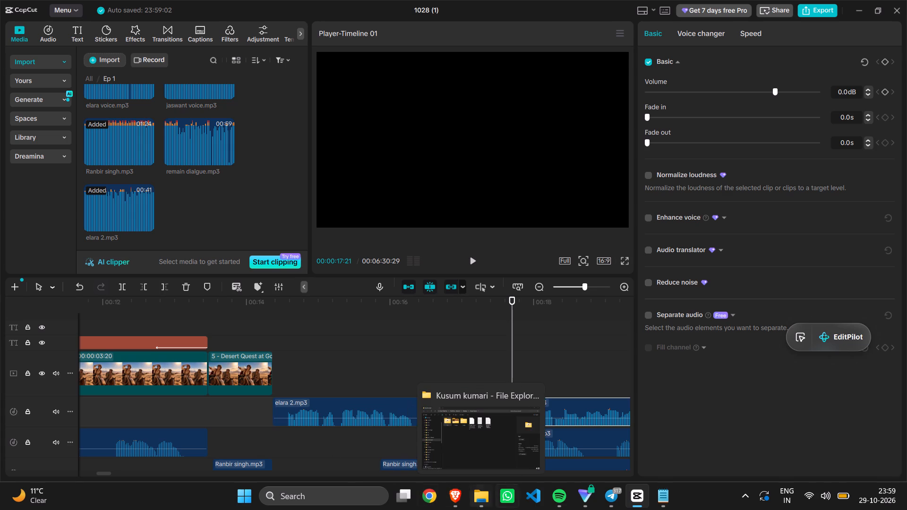
Search the media library for 6 and add 6-Sunset Riders Across the Desert.png to the timeline after the image 5 clip.
scroll(186, 187, up, 20)
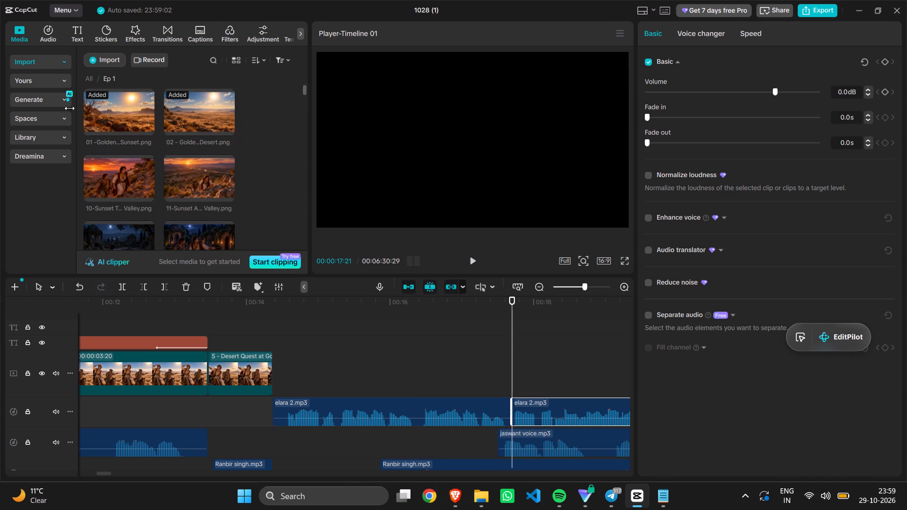
scroll(207, 130, down, 2)
scroll(185, 164, down, 2)
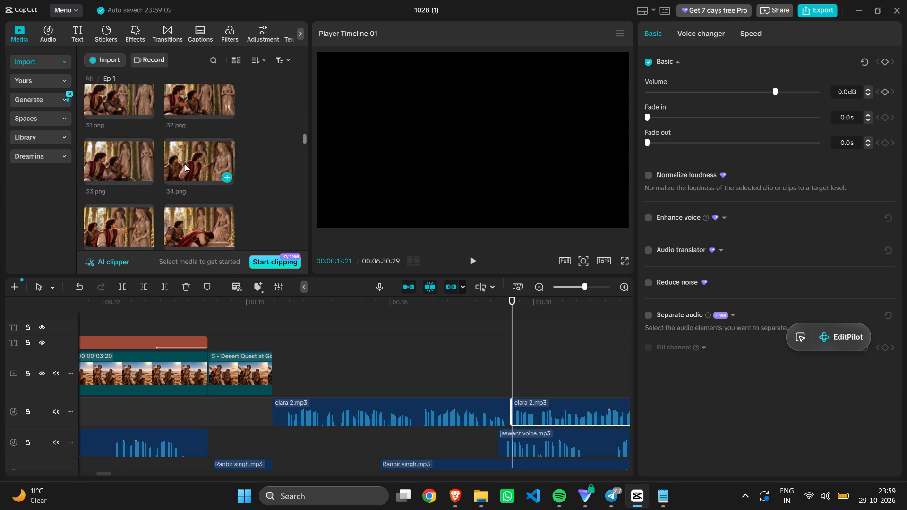
scroll(185, 164, down, 1)
click(212, 62)
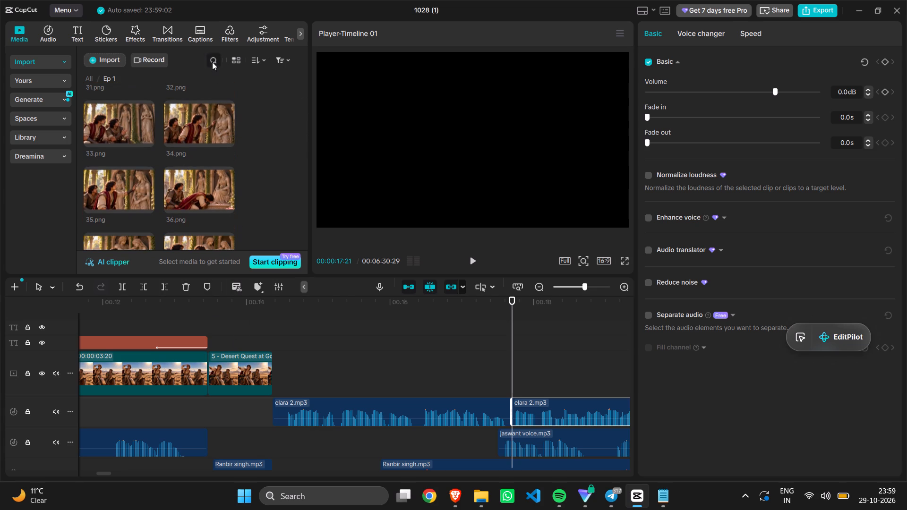
key(6)
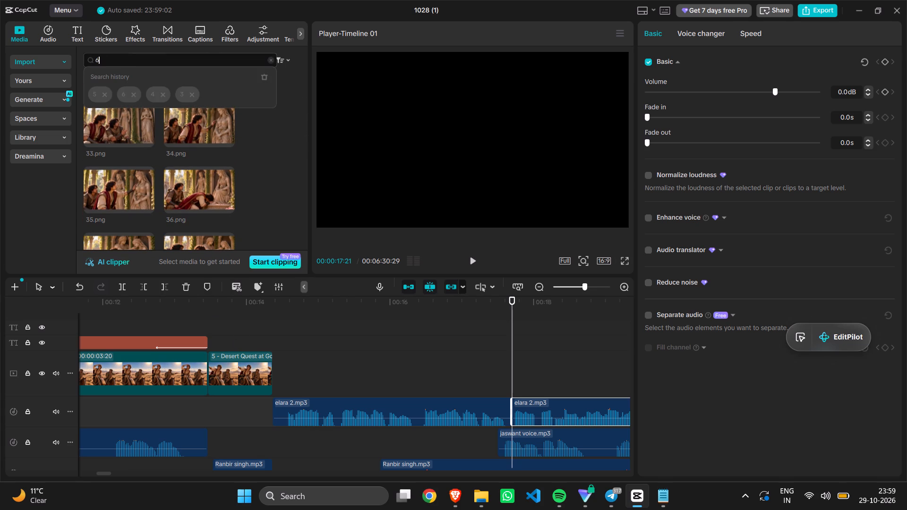
key(Return)
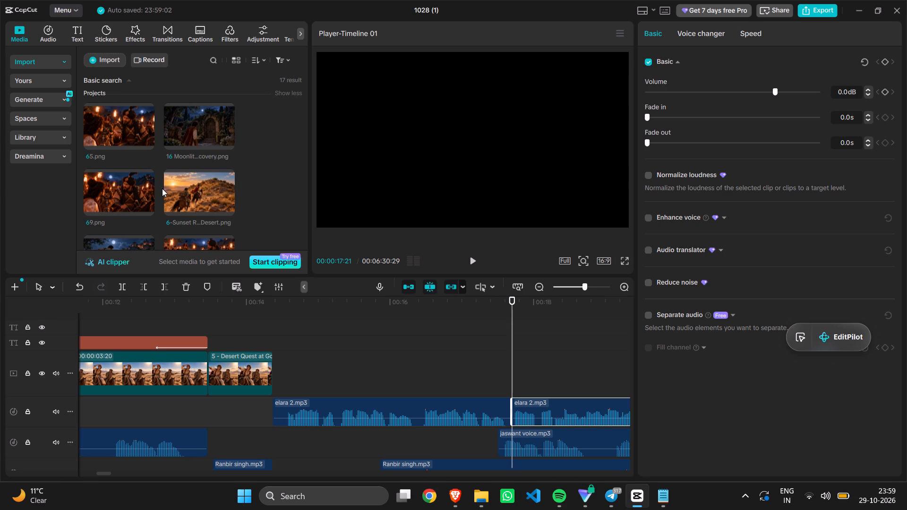
scroll(139, 163, down, 1)
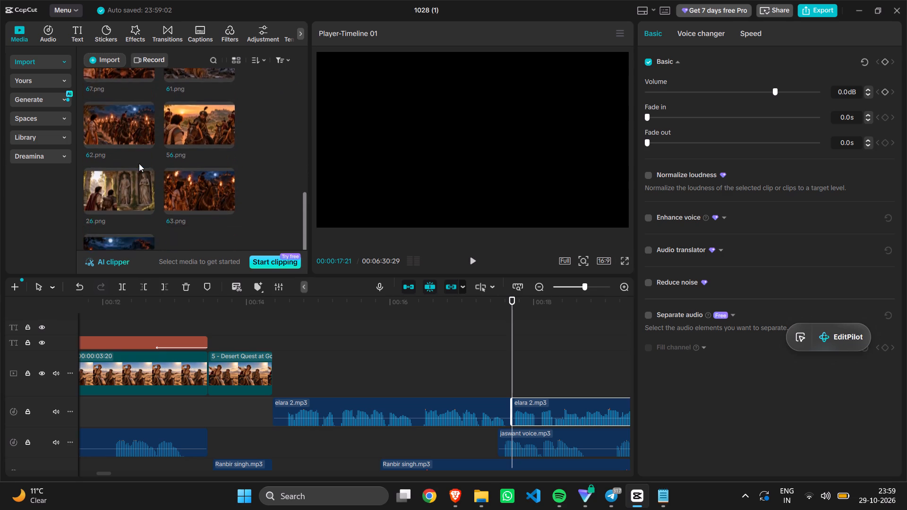
scroll(139, 163, down, 1)
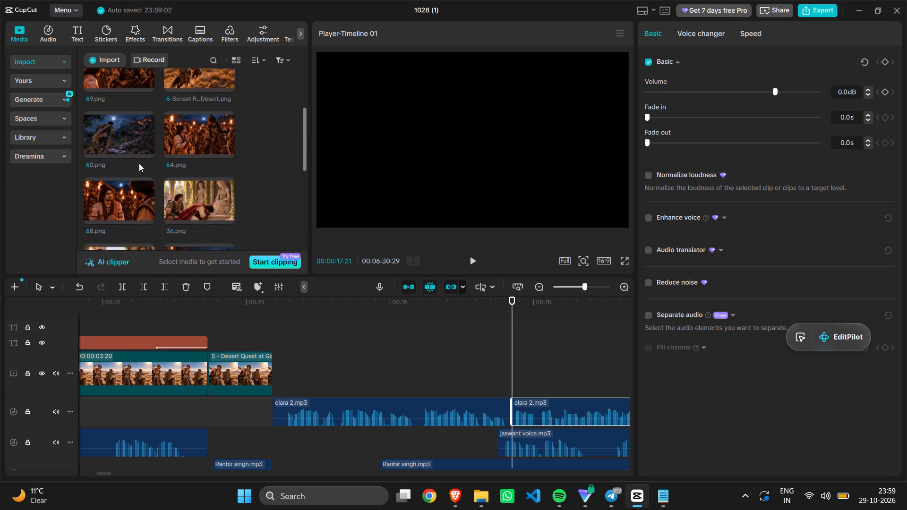
scroll(139, 163, down, 1)
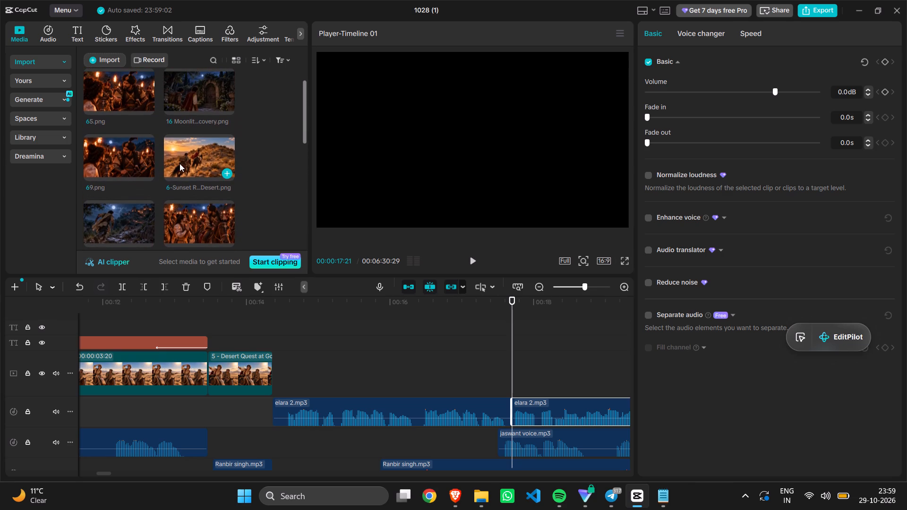
click(180, 163)
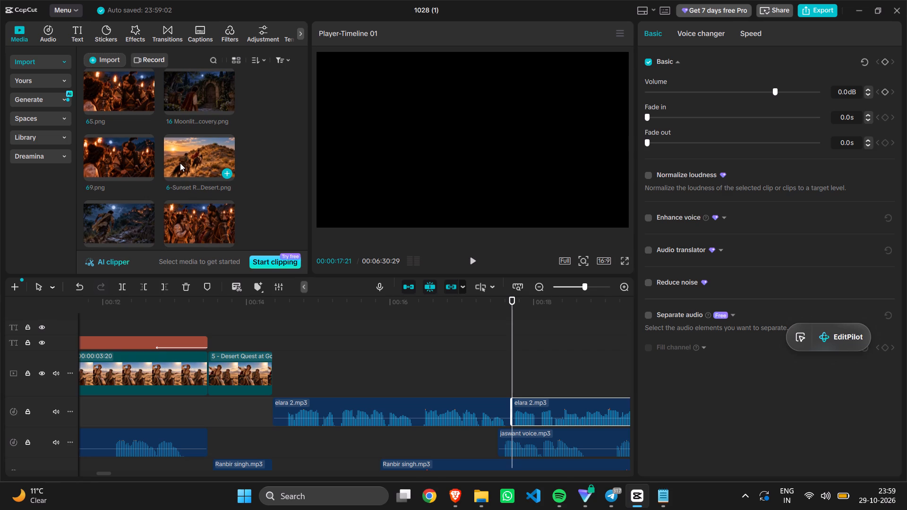
double_click(180, 163)
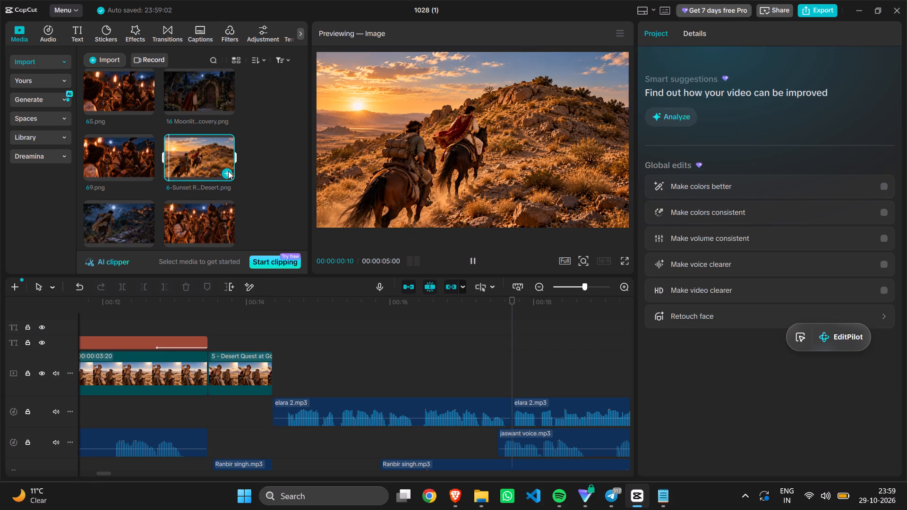
click(228, 171)
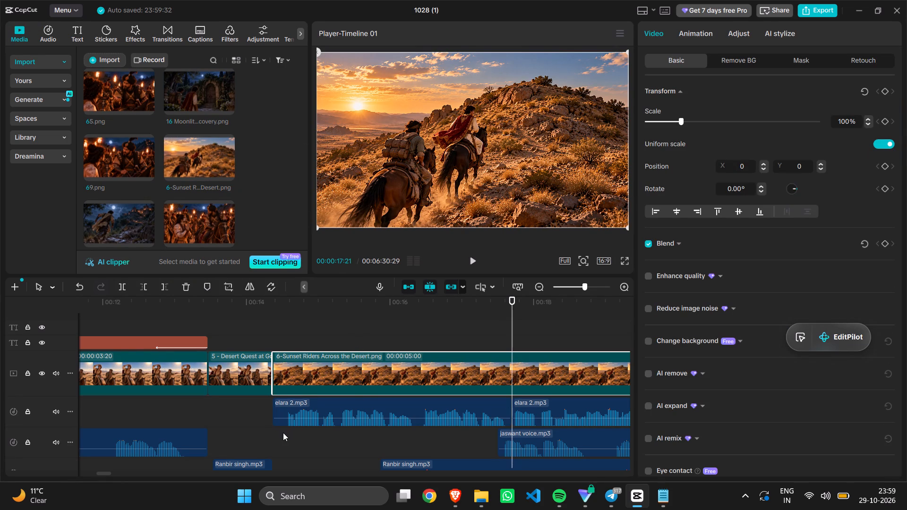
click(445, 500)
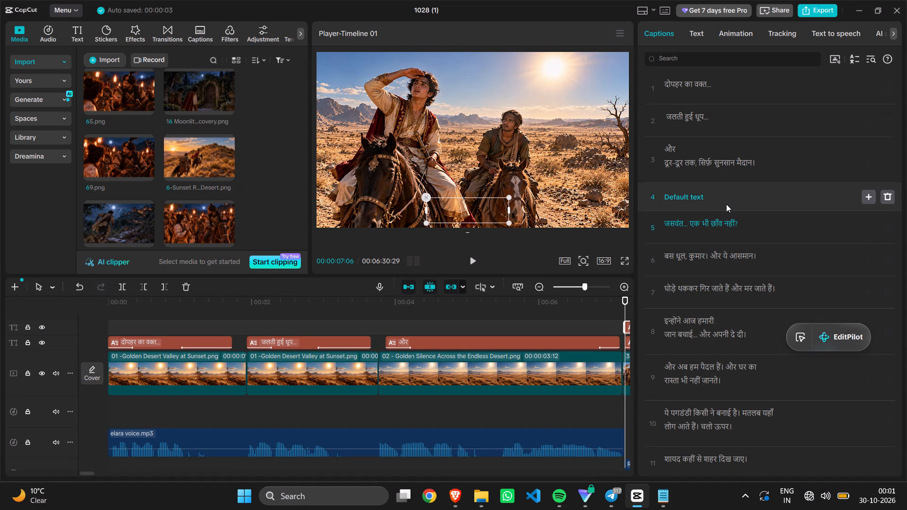
click(885, 198)
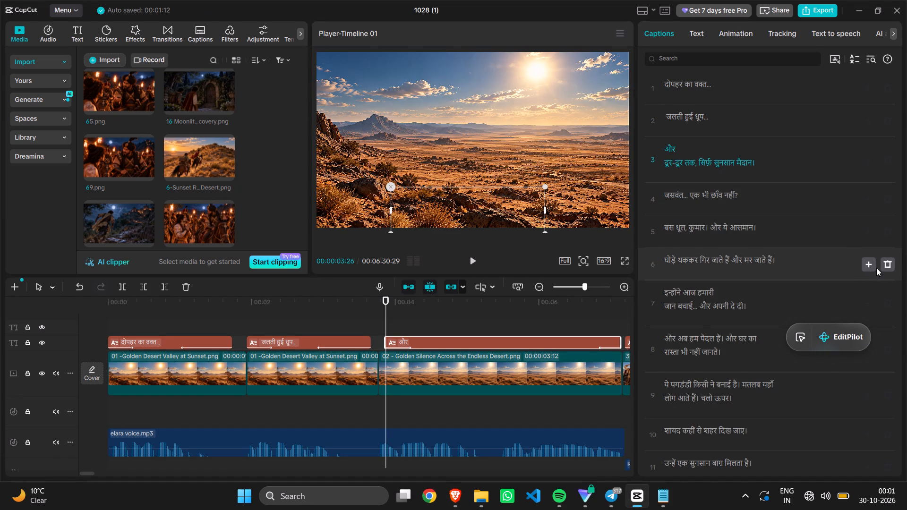
click(884, 264)
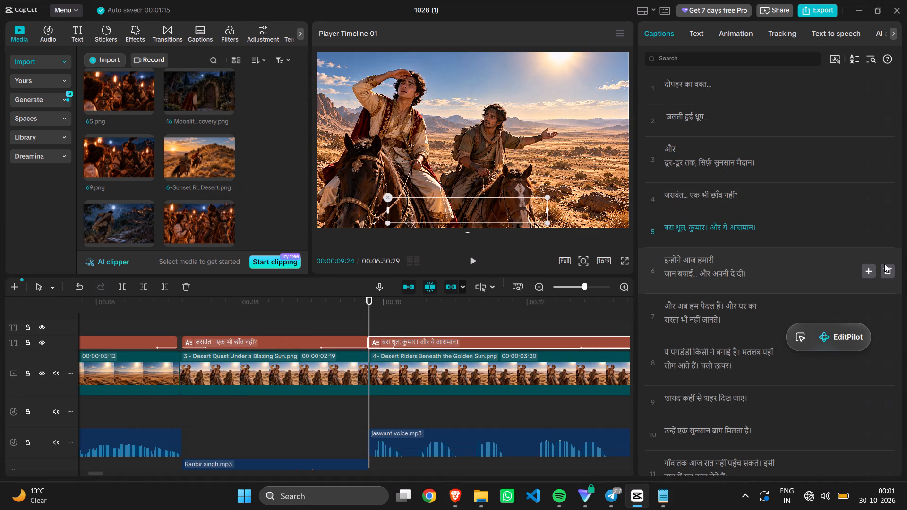
key(ctrl+z)
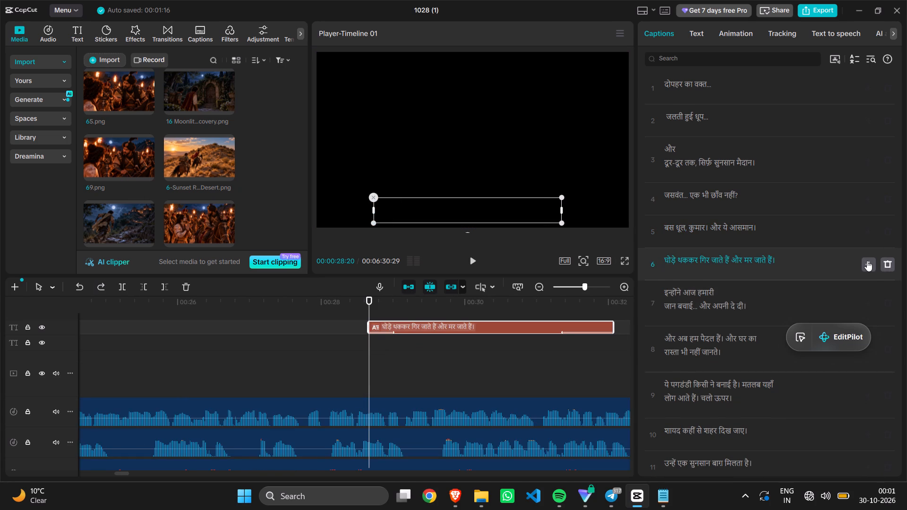
Insert a caption directly before "घोड़े थककर गिर जाते हैं और मर जाते हैं।" with the copied text "दोनों एक छोटी पहाड़ी की तरफ जाते हैं।".
click(867, 261)
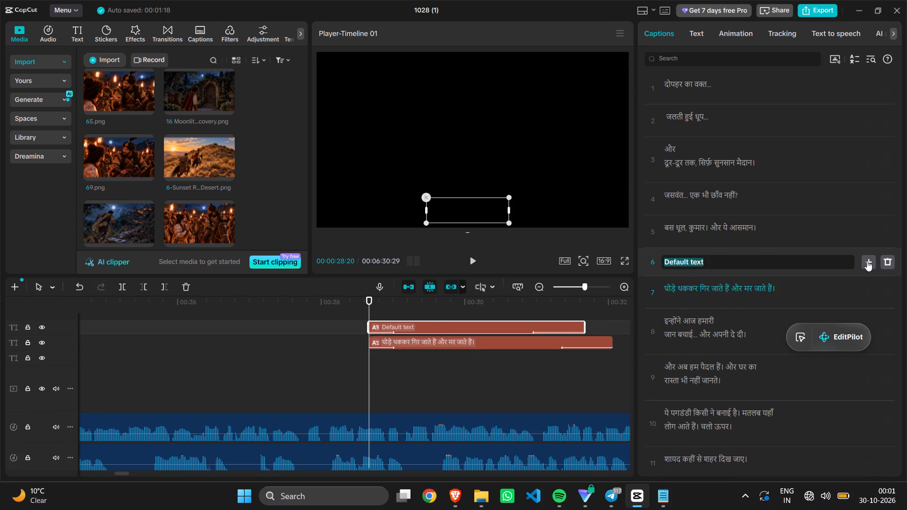
key(ctrl+v)
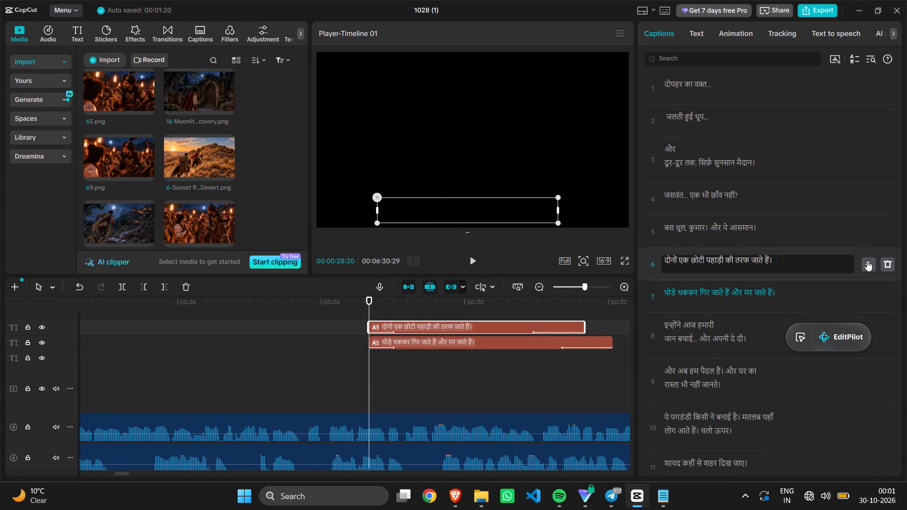
key(Return)
click(525, 374)
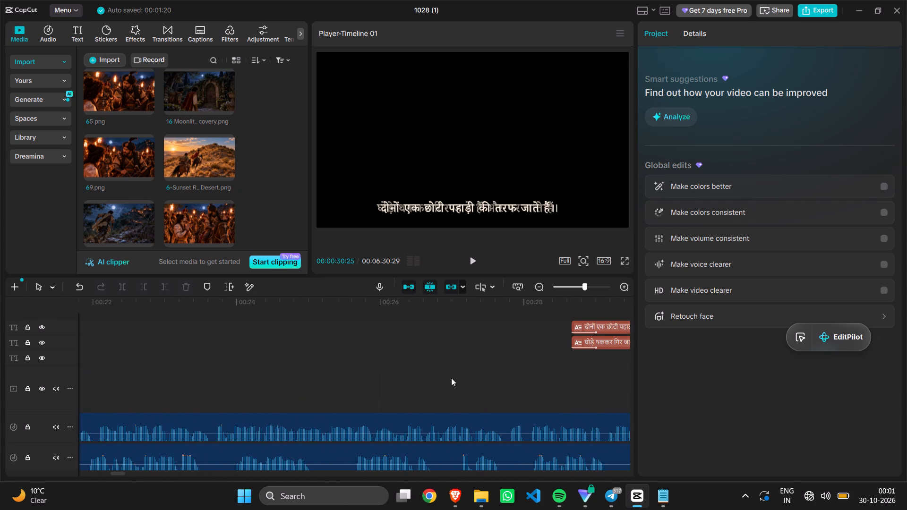
Move the "दोनों एक छोटी पहाड़ी की तरफ जाते हैं।" caption back along the timeline to above the 6-Sunset Riders Across the Desert.png clip.
drag(599, 324, 98, 351)
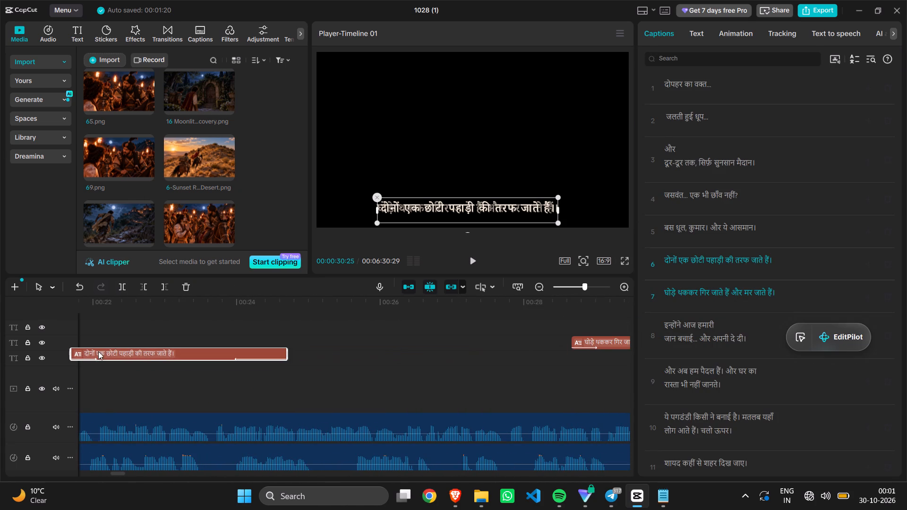
drag(98, 351, 104, 351)
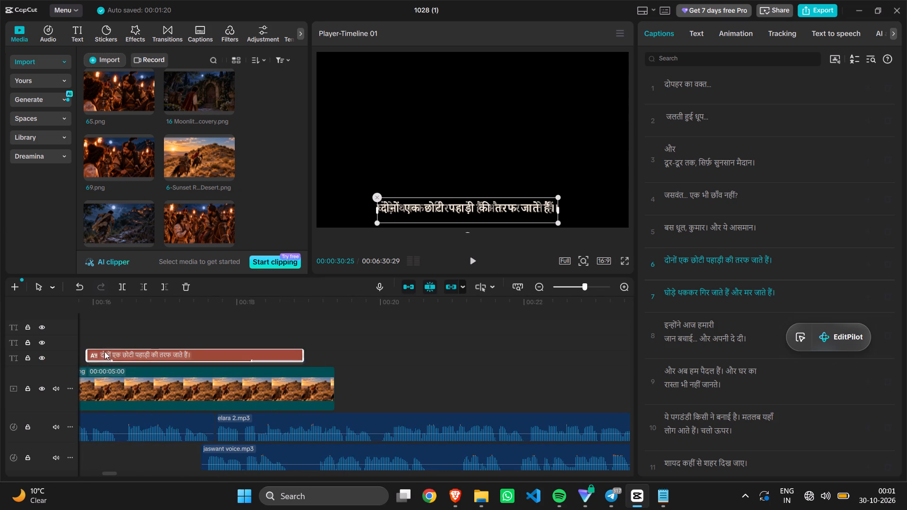
drag(104, 351, 193, 355)
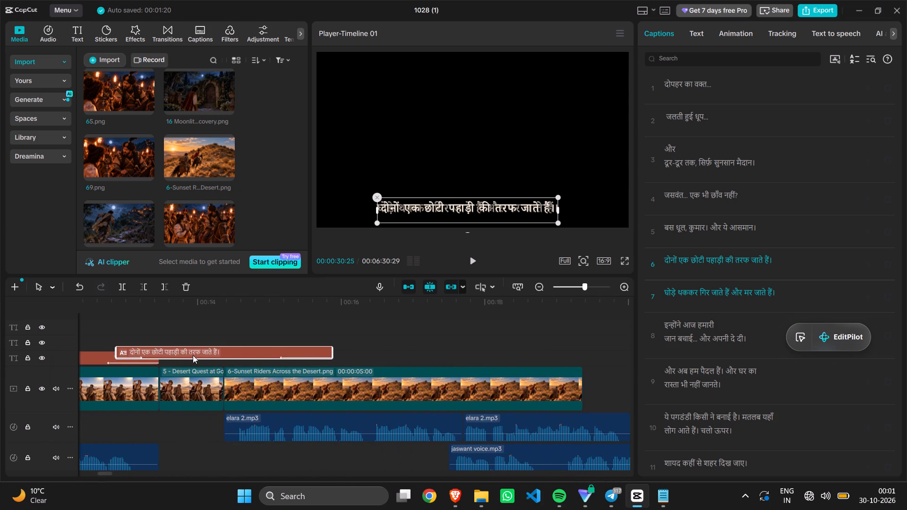
drag(193, 355, 258, 354)
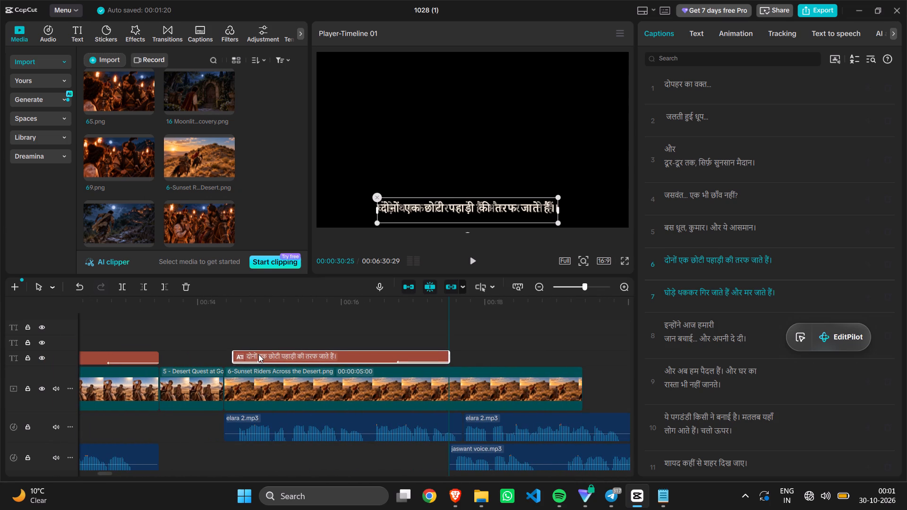
drag(258, 354, 267, 354)
Play the section leading into the image 6 clip and align the new caption's start with that clip's start at 00:00:14:11.
scroll(152, 413, right, 1)
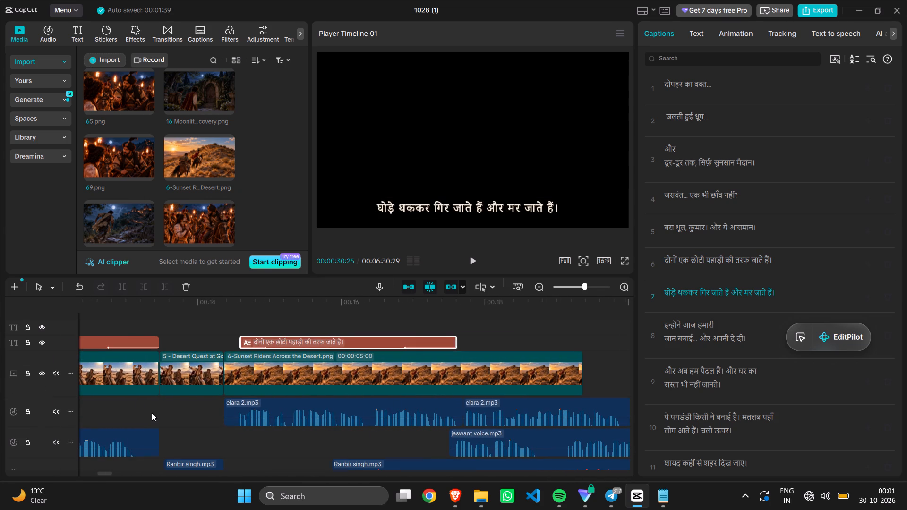
scroll(152, 413, right, 1)
click(186, 417)
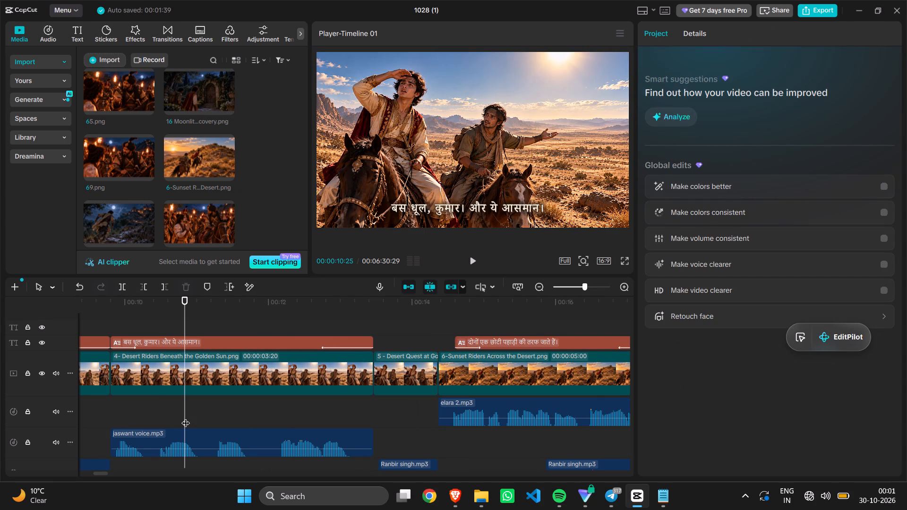
key(space)
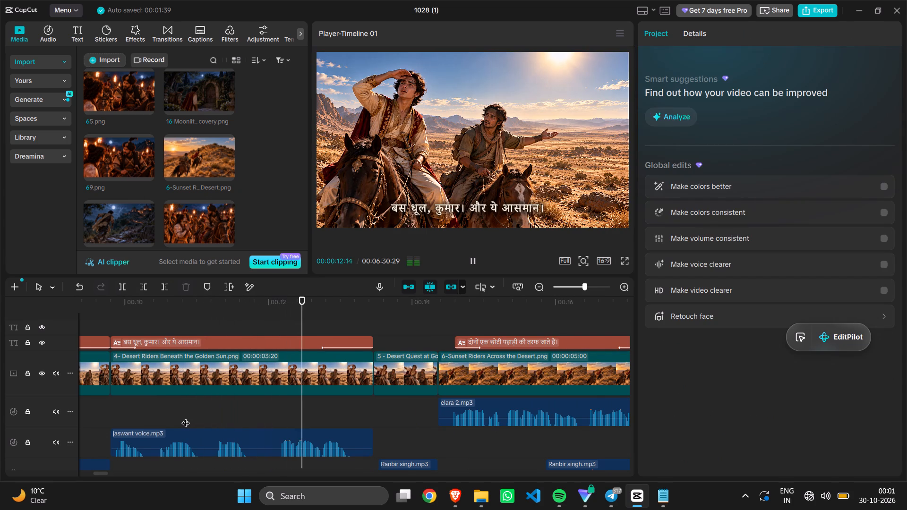
key(space)
key(space)
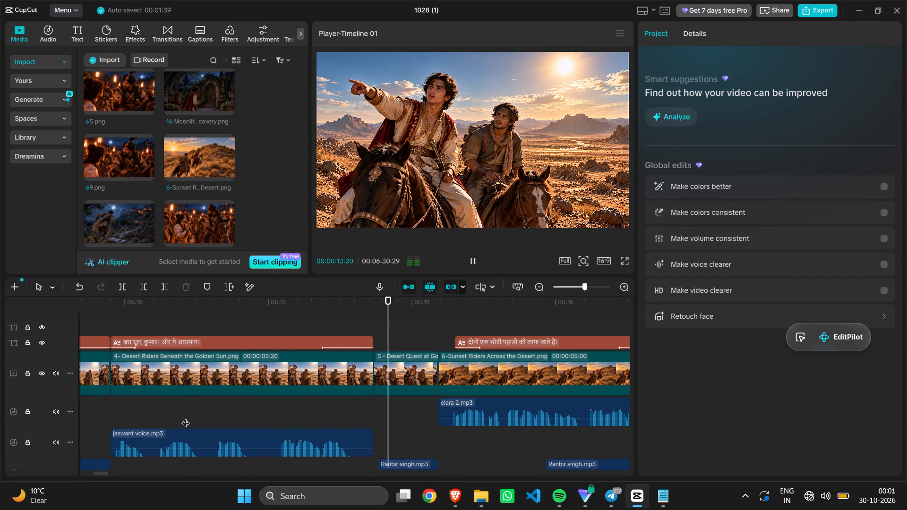
key(space)
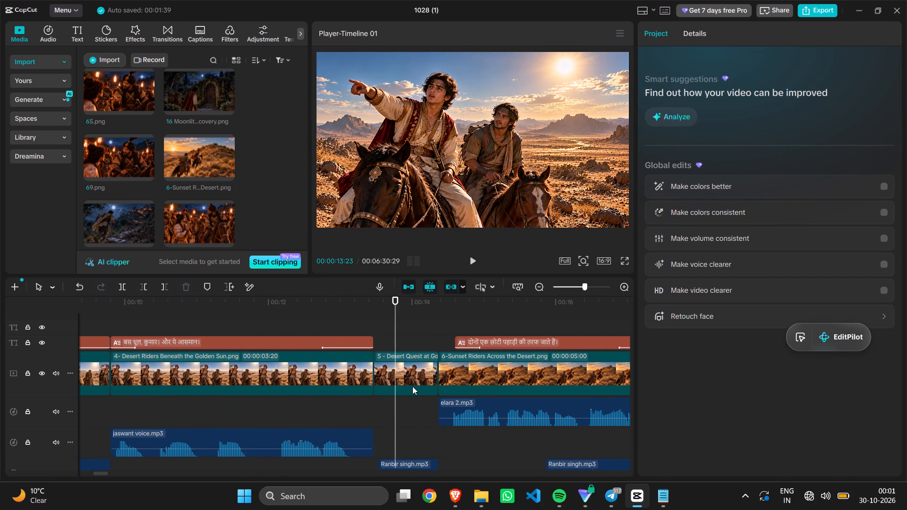
key(space)
key(space)
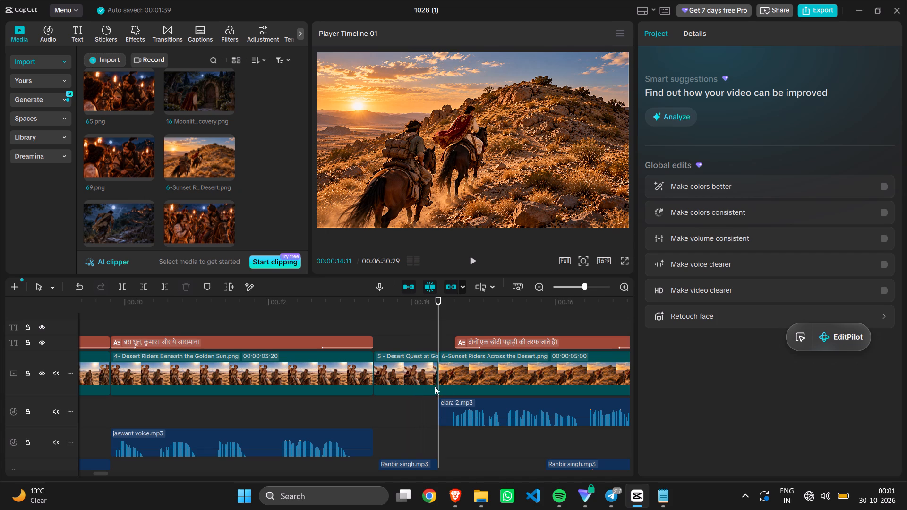
drag(487, 340, 471, 343)
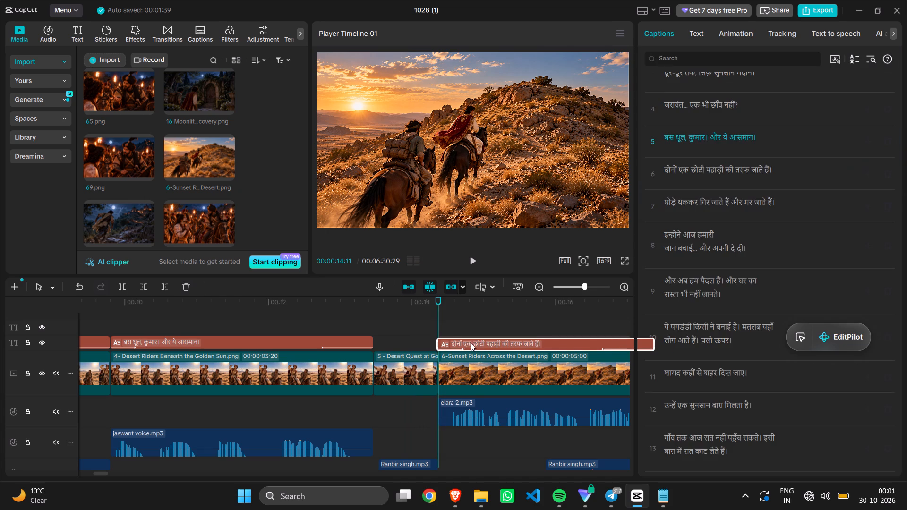
drag(471, 343, 471, 342)
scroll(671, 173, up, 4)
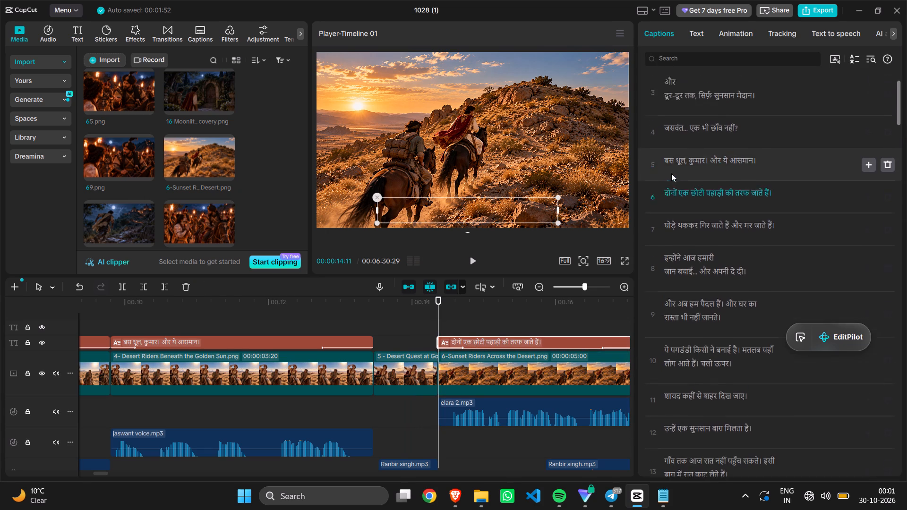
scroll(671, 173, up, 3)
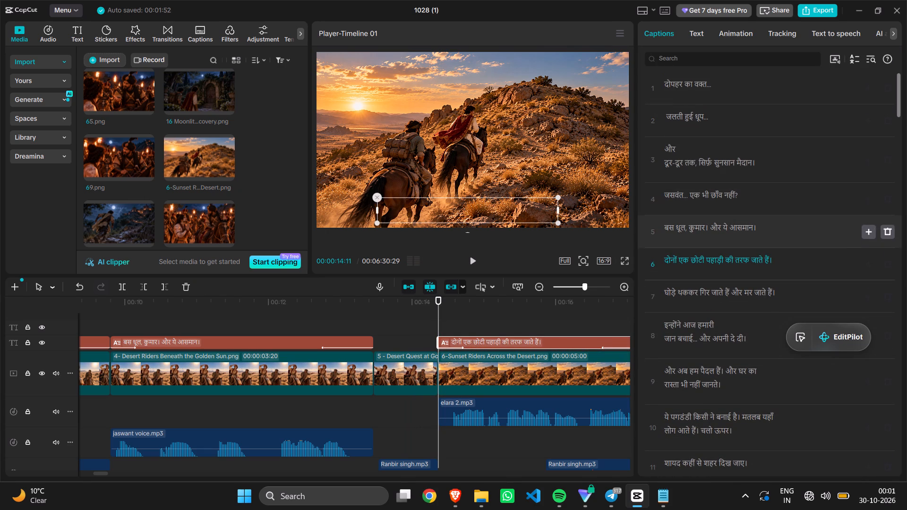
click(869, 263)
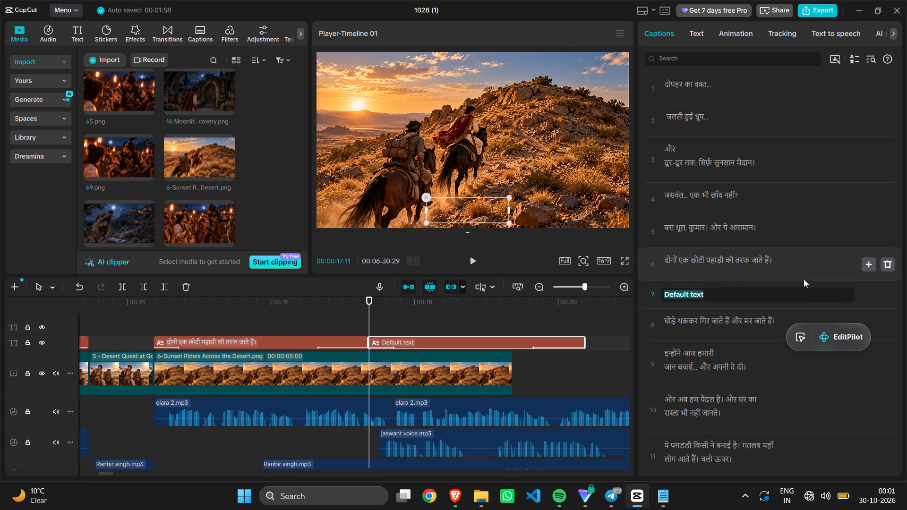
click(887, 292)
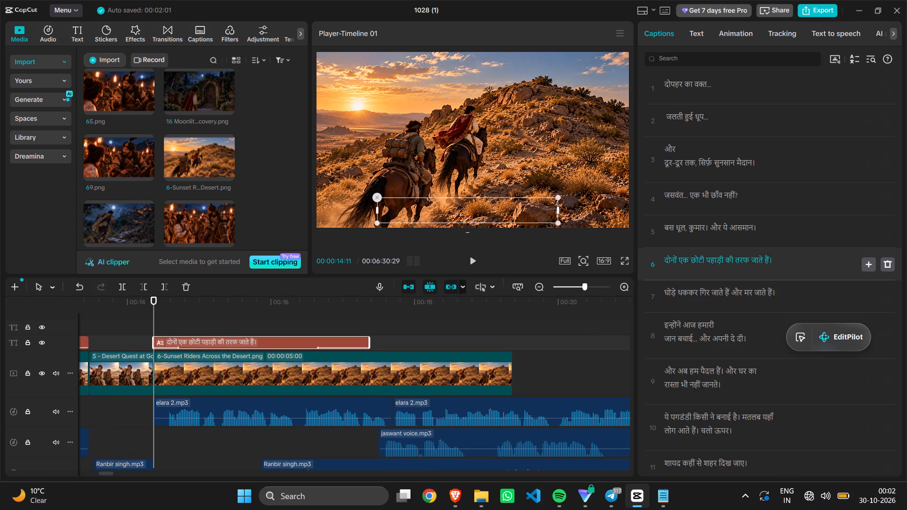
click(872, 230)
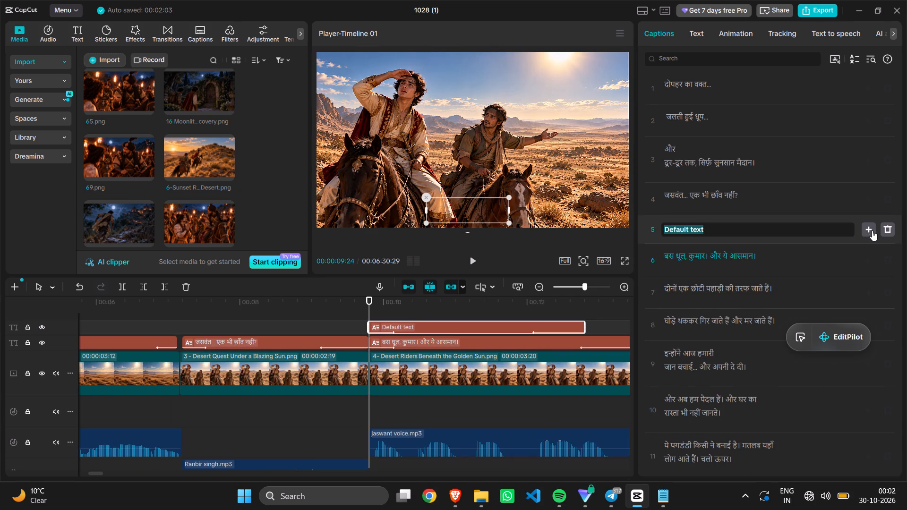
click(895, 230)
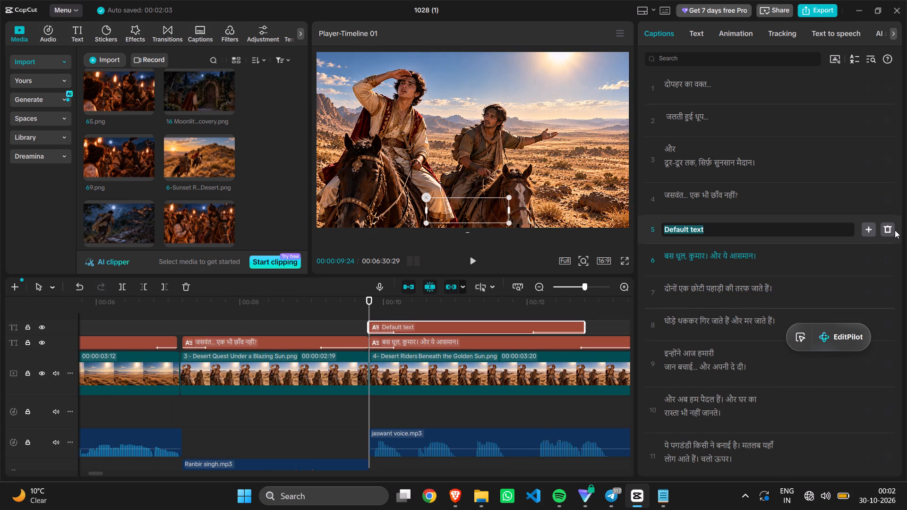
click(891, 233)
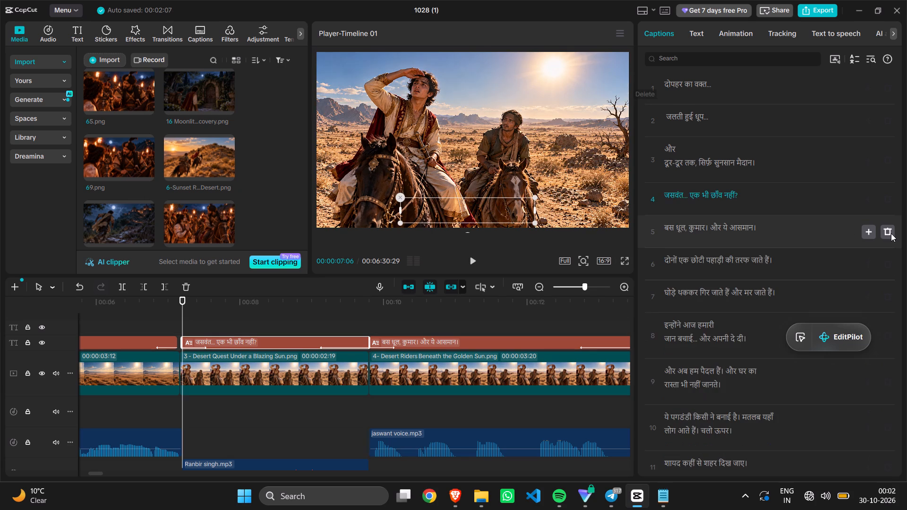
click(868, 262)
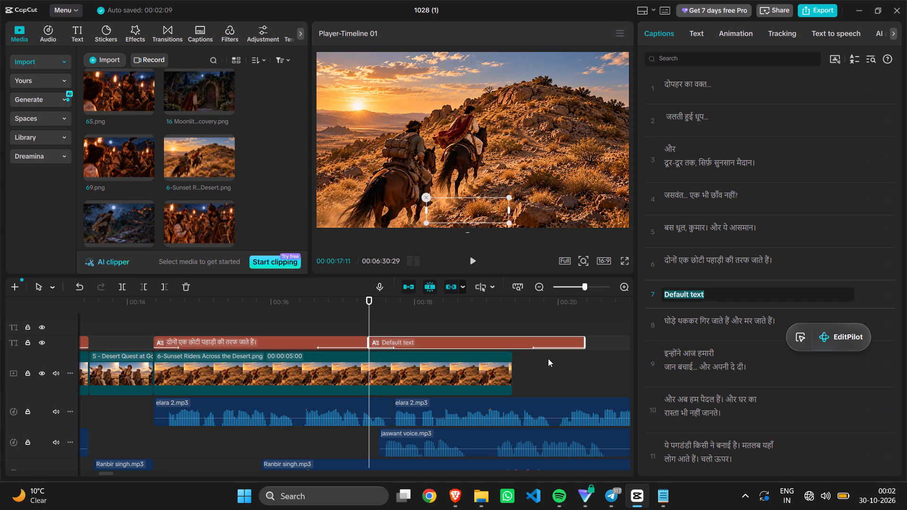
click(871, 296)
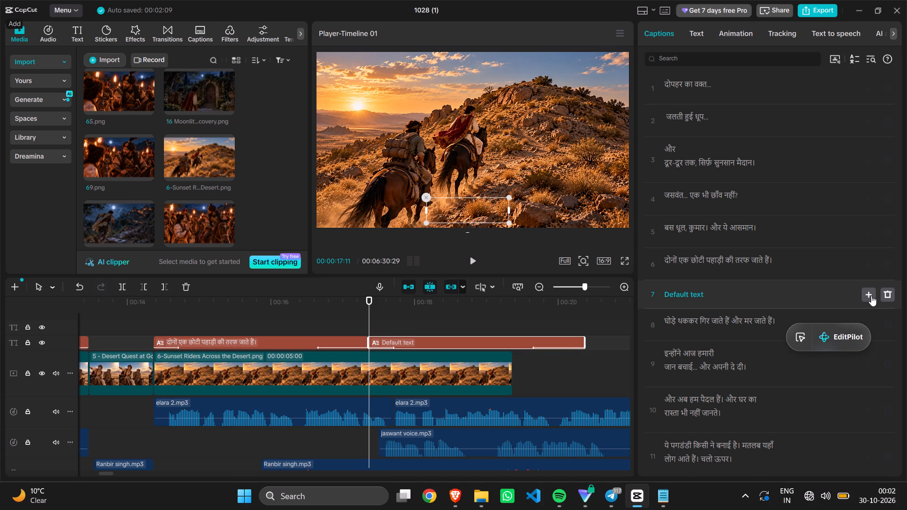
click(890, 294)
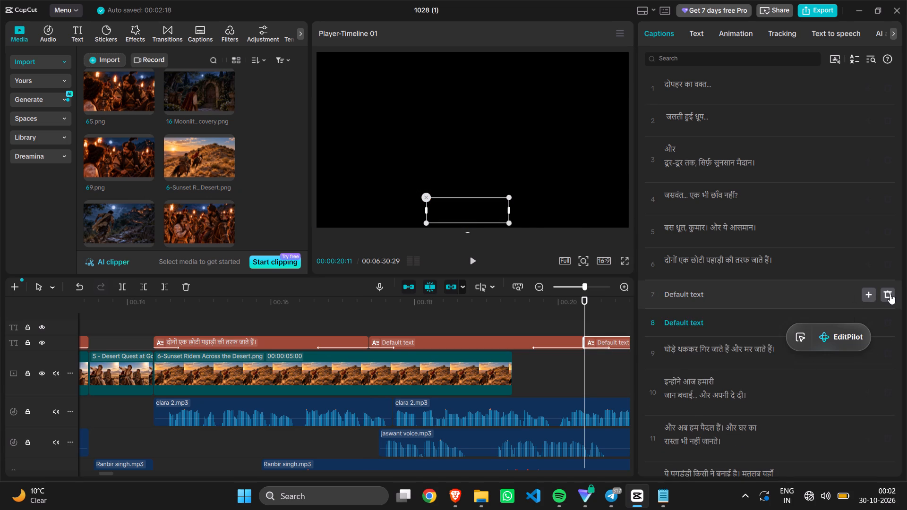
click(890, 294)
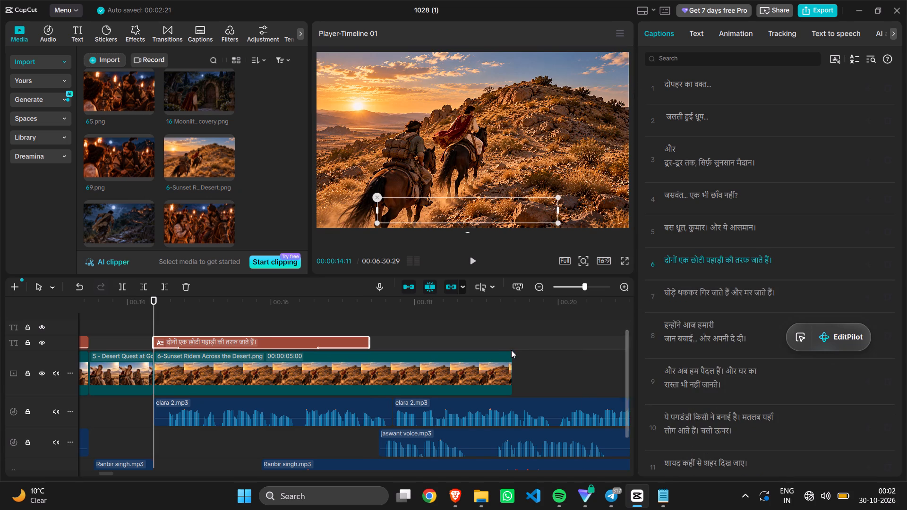